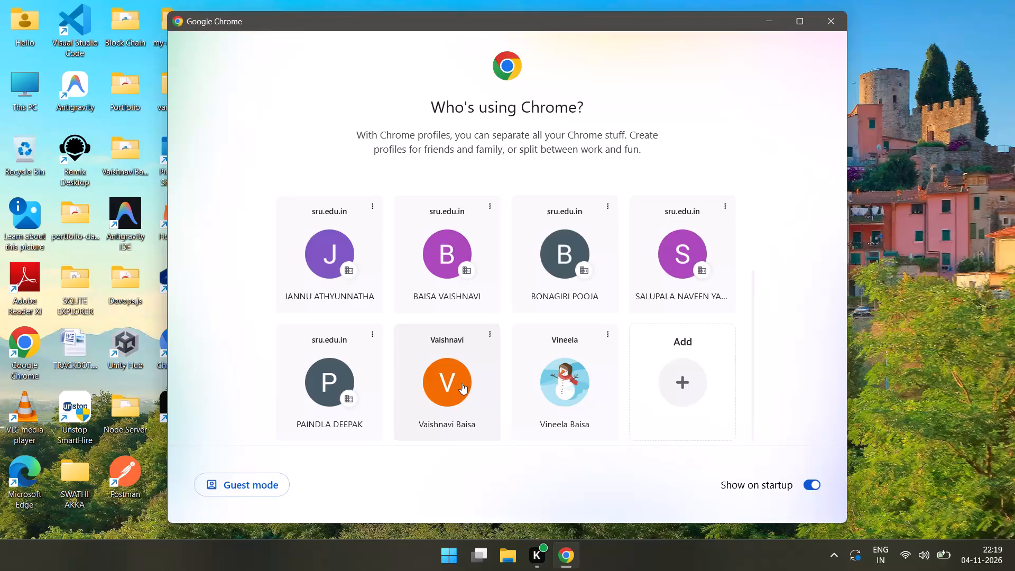
# Open the Canva India website through a Google search for canva, using the personal browser profile.
pyautogui.doubleClick(462, 383)
pyautogui.click(439, 255)
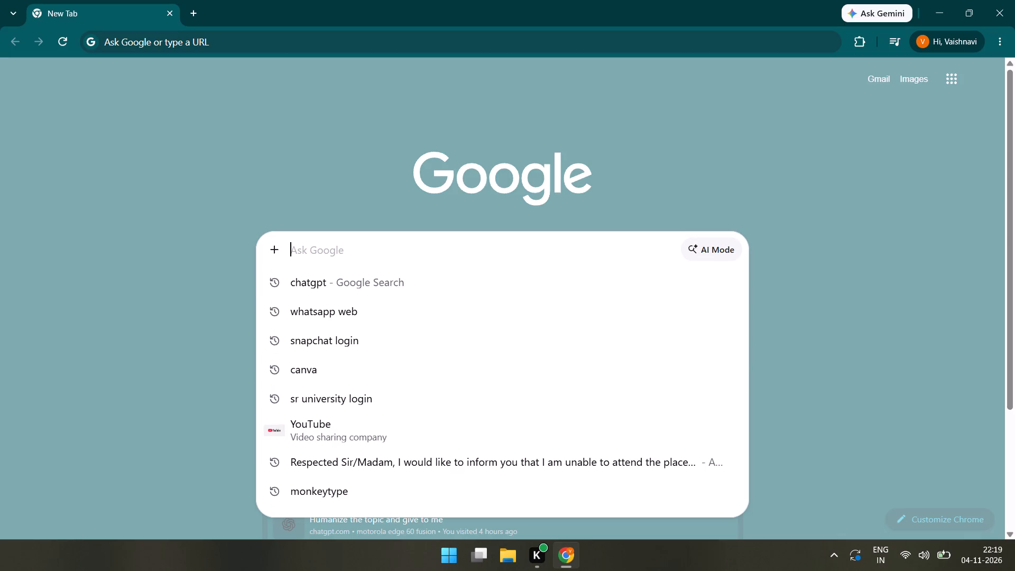
pyautogui.click(382, 364)
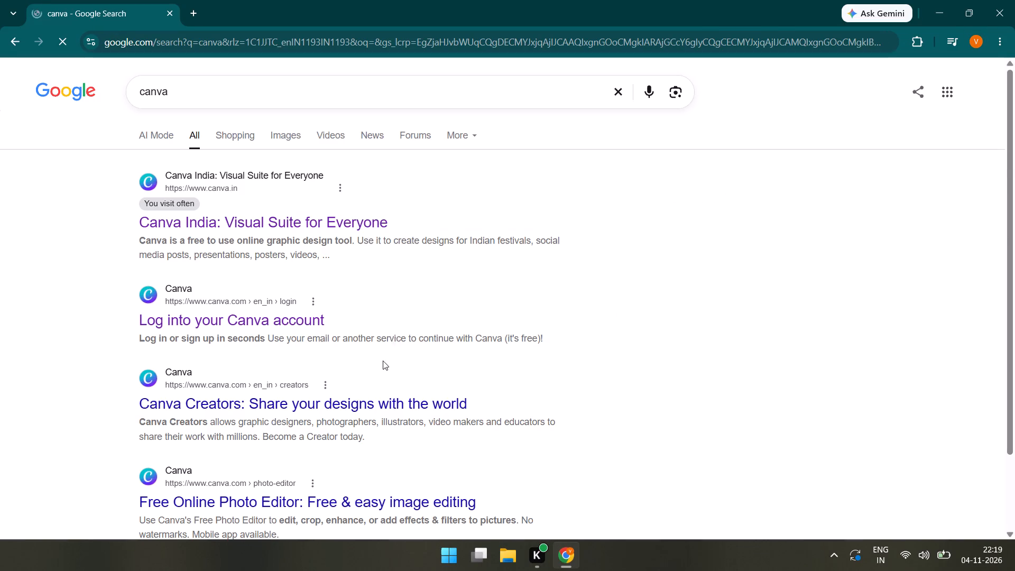
pyautogui.doubleClick(353, 217)
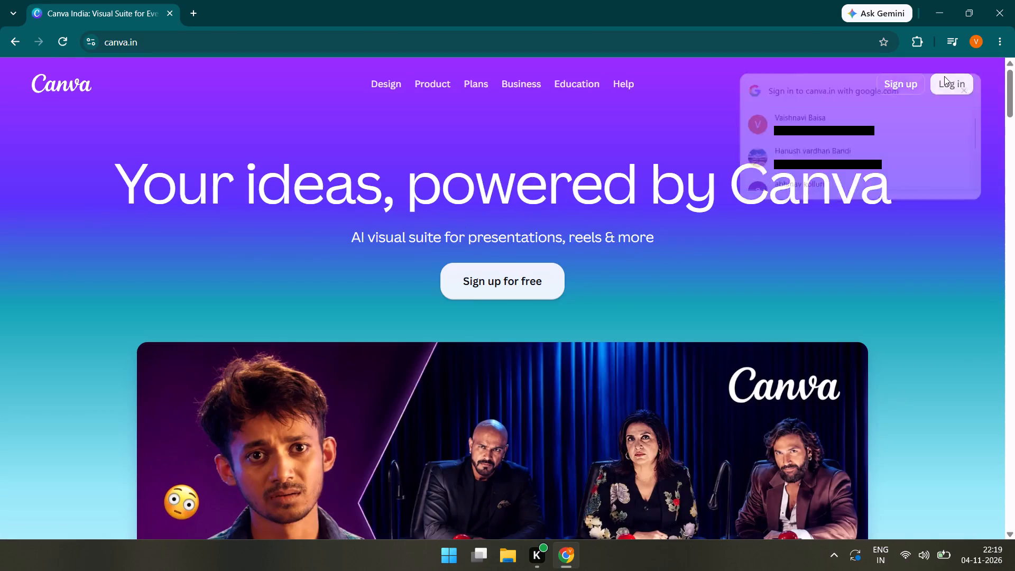
# Log in to Canva from its landing page.
pyautogui.click(944, 76)
pyautogui.click(971, 87)
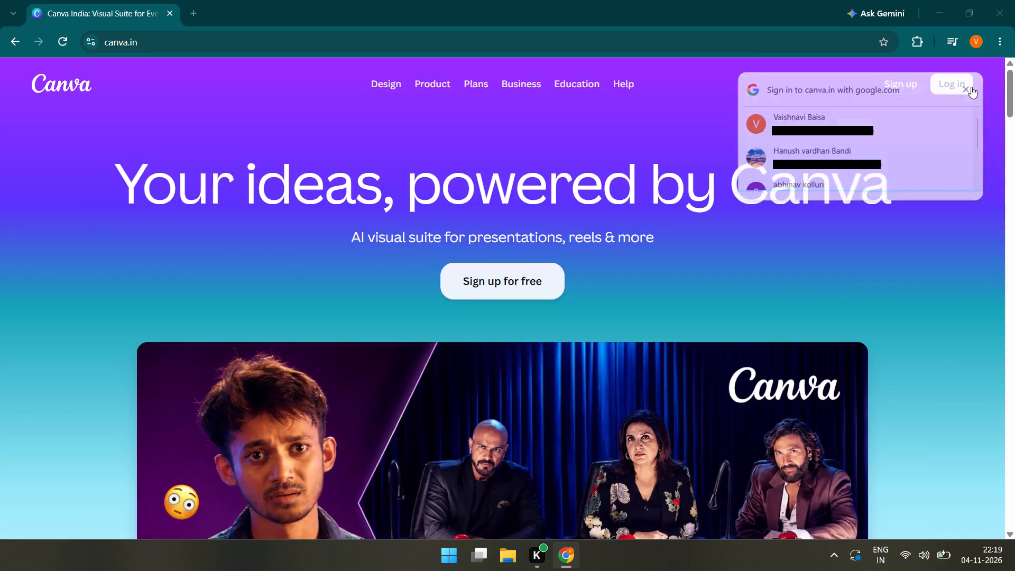
pyautogui.click(958, 86)
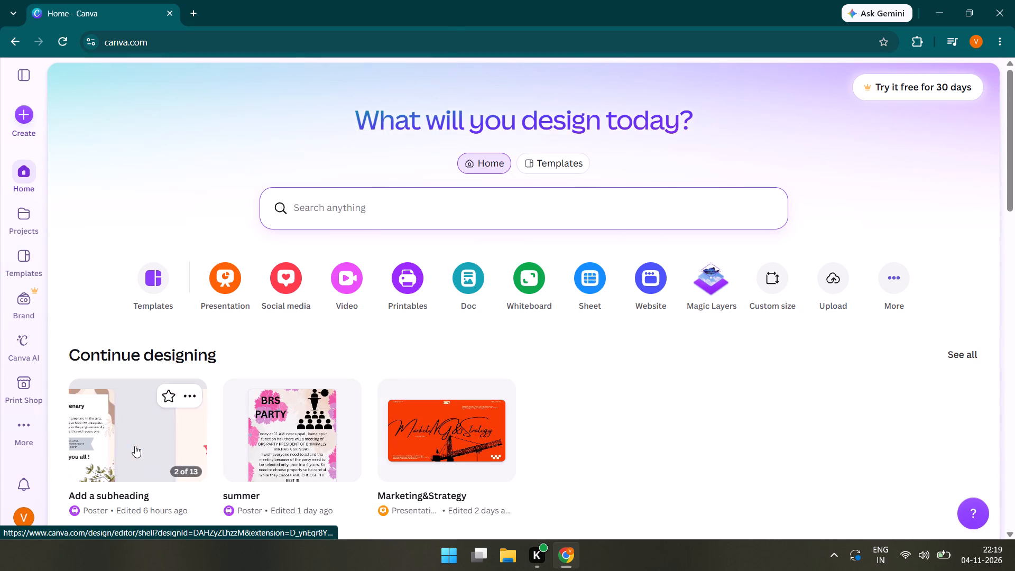
# Open the recent poster design named "Add a subheading" for editing.
pyautogui.click(135, 446)
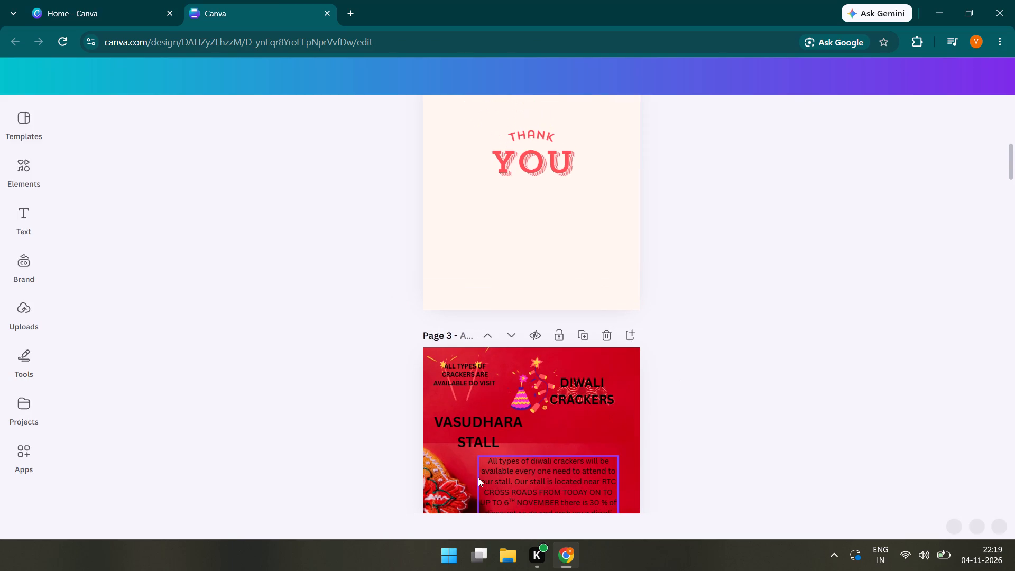
# Add a blank page after page 13 at the end of the poster design.
pyautogui.scroll(-20, 478, 477)
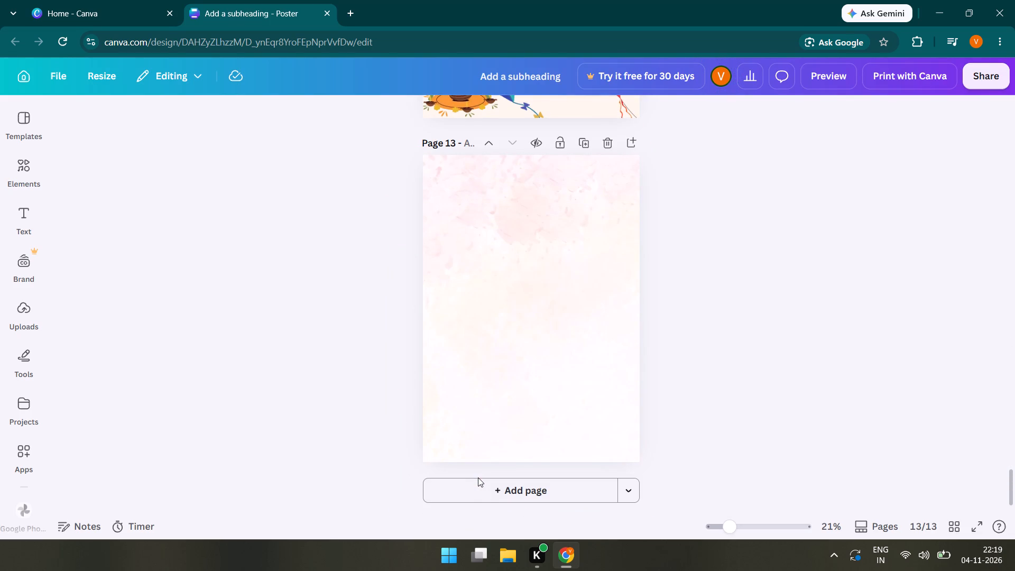
pyautogui.click(484, 494)
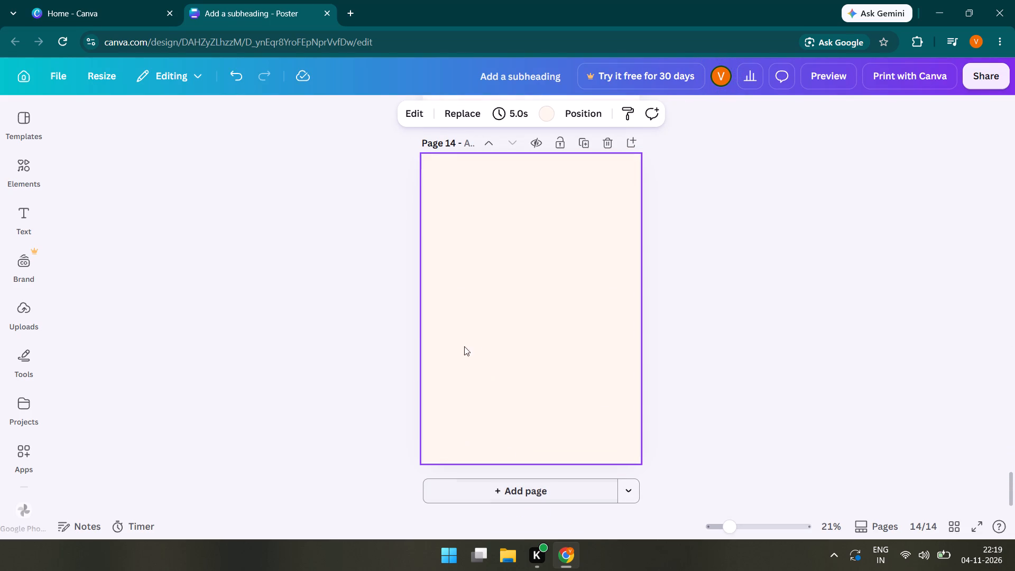
# Insert the recently used pink watercolour image on page 14 and stretch it to cover the whole page.
pyautogui.click(22, 174)
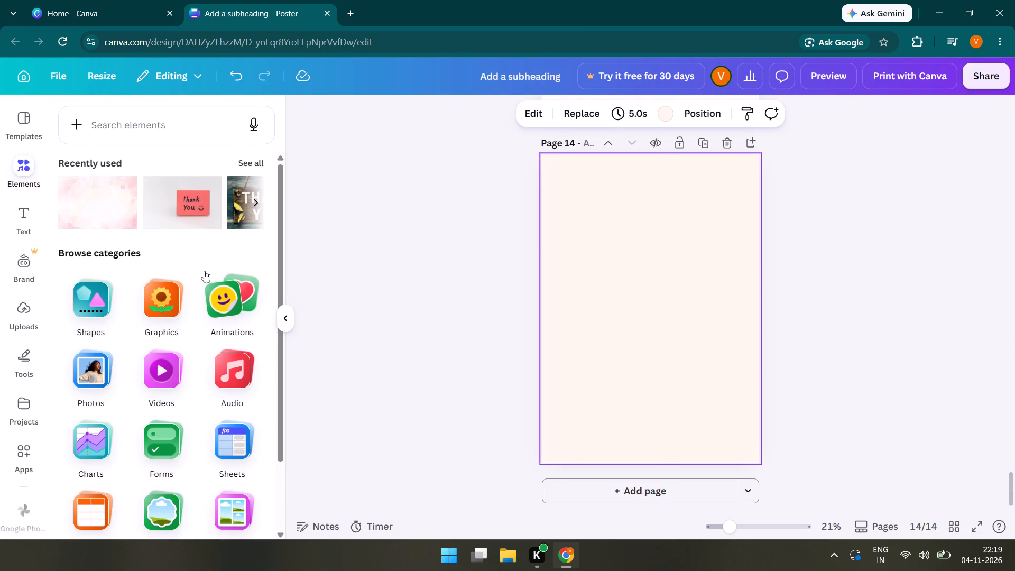
pyautogui.click(103, 195)
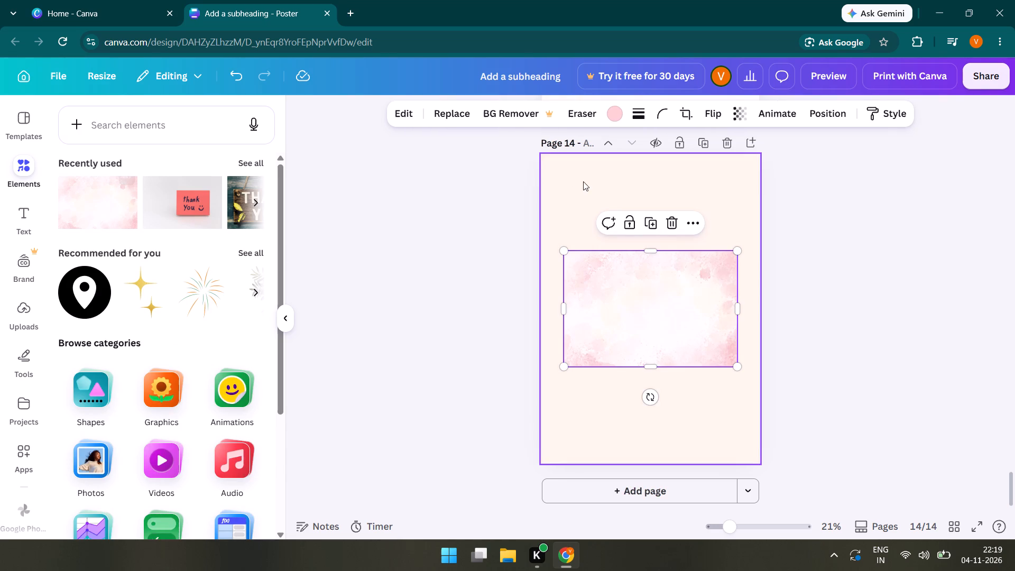
pyautogui.moveTo(647, 247); pyautogui.dragTo(645, 152)
pyautogui.moveTo(566, 260); pyautogui.dragTo(532, 265)
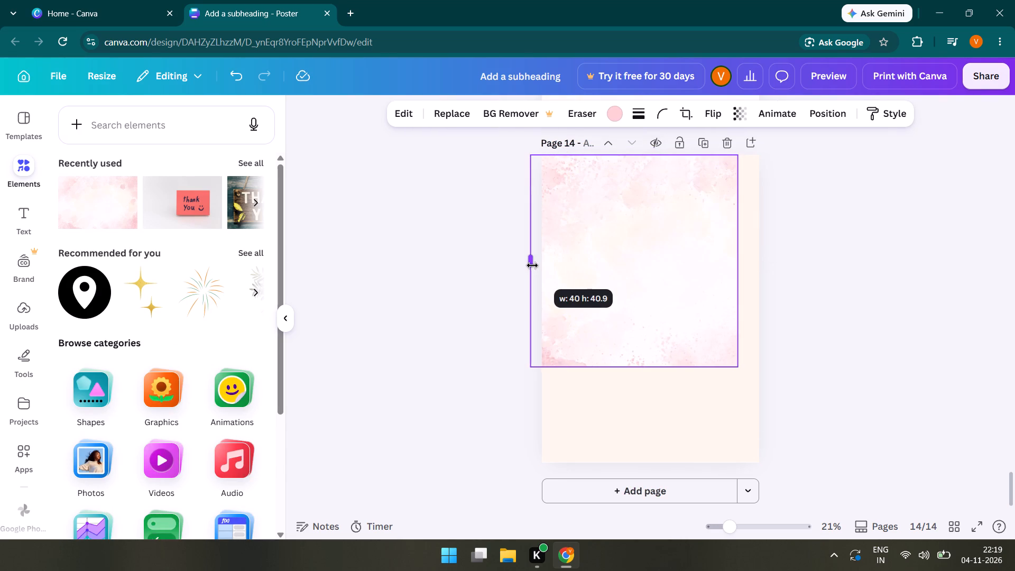
pyautogui.moveTo(532, 265); pyautogui.dragTo(543, 266)
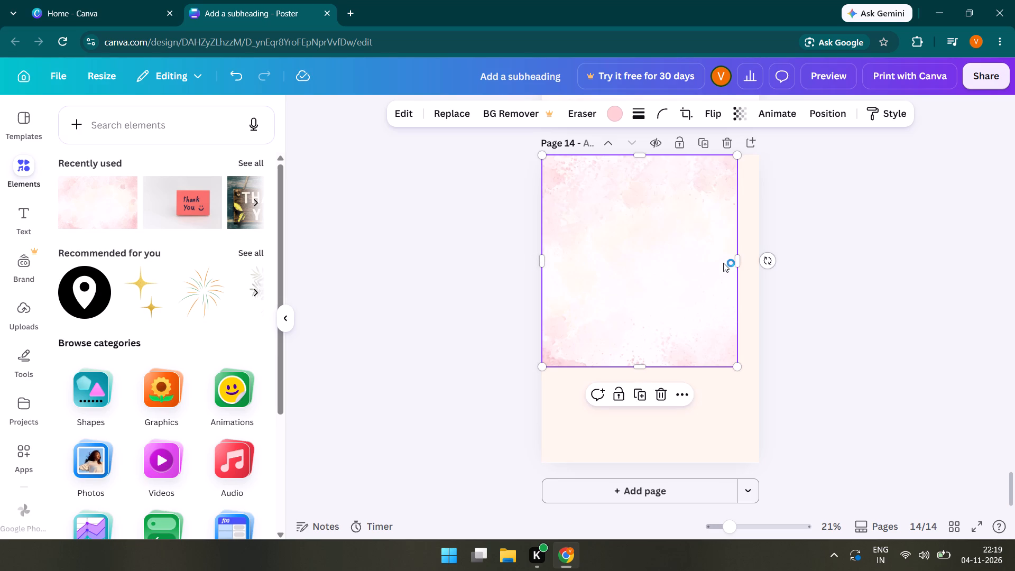
pyautogui.moveTo(735, 261); pyautogui.dragTo(757, 260)
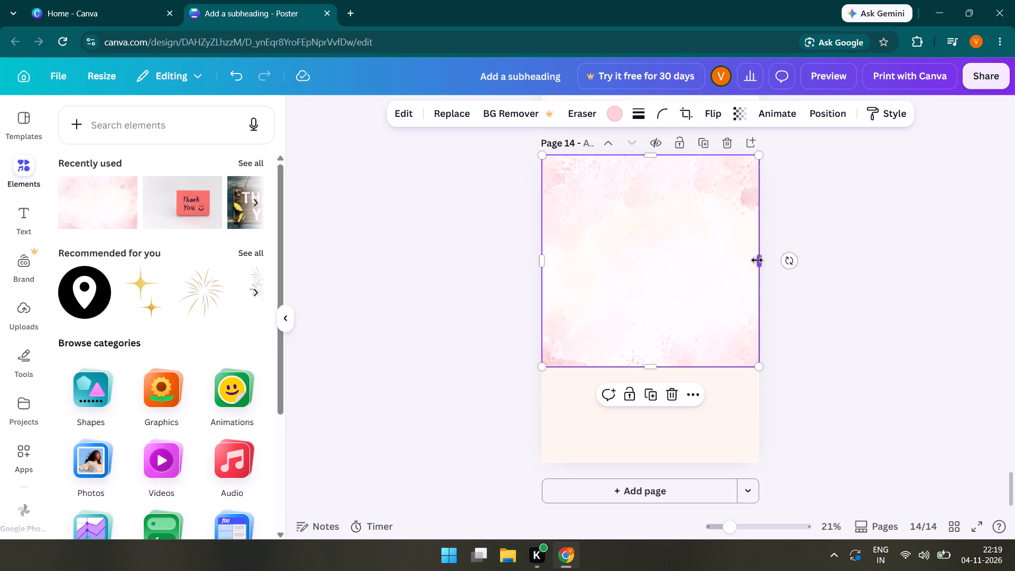
pyautogui.moveTo(654, 369); pyautogui.dragTo(658, 428)
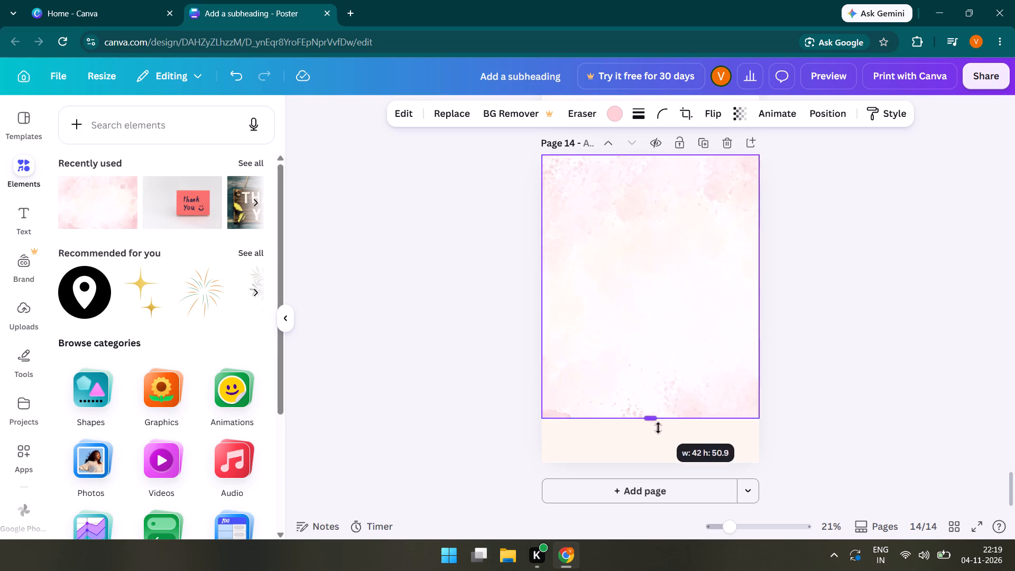
pyautogui.moveTo(658, 428); pyautogui.dragTo(668, 464)
pyautogui.click(868, 381)
# Add a blank page after page 14.
pyautogui.scroll(-3, 868, 381)
pyautogui.click(687, 495)
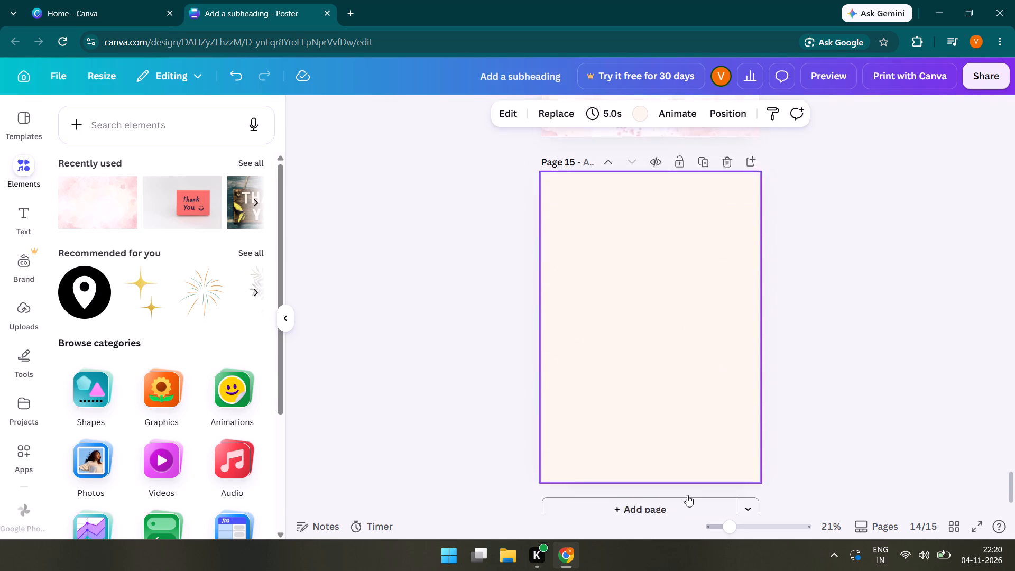
# Insert the same pink watercolour image on page 15 and stretch it to cover the whole page.
pyautogui.click(112, 209)
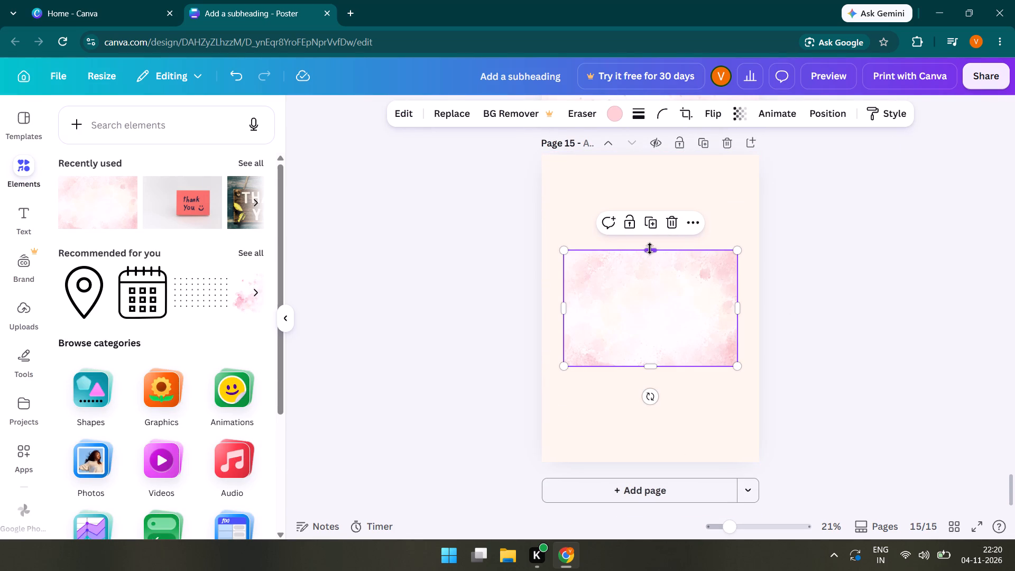
pyautogui.moveTo(650, 248); pyautogui.dragTo(640, 160)
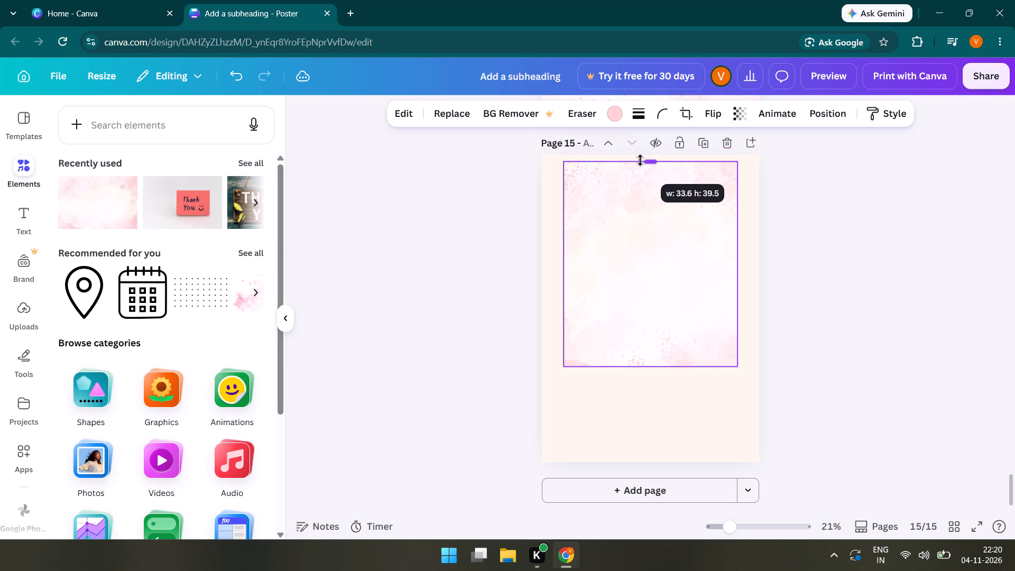
pyautogui.moveTo(640, 160); pyautogui.dragTo(639, 154)
pyautogui.moveTo(565, 260); pyautogui.dragTo(543, 263)
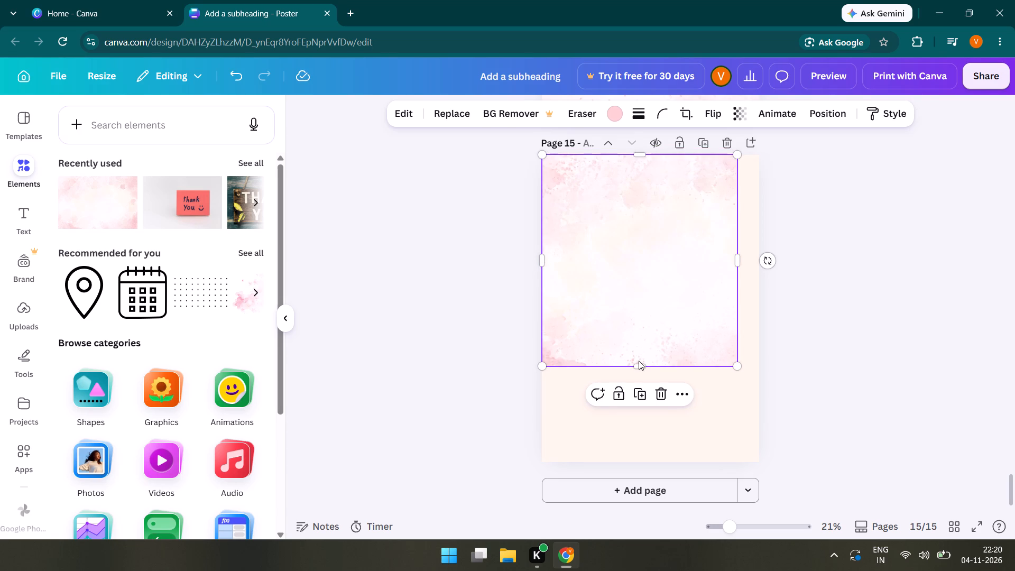
pyautogui.moveTo(640, 366); pyautogui.dragTo(648, 414)
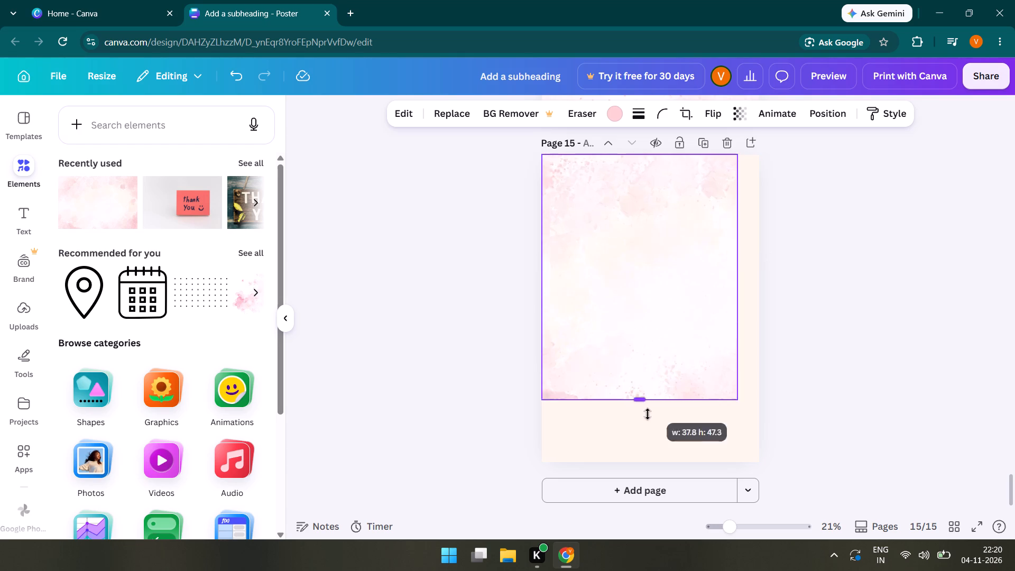
pyautogui.moveTo(648, 414); pyautogui.dragTo(653, 461)
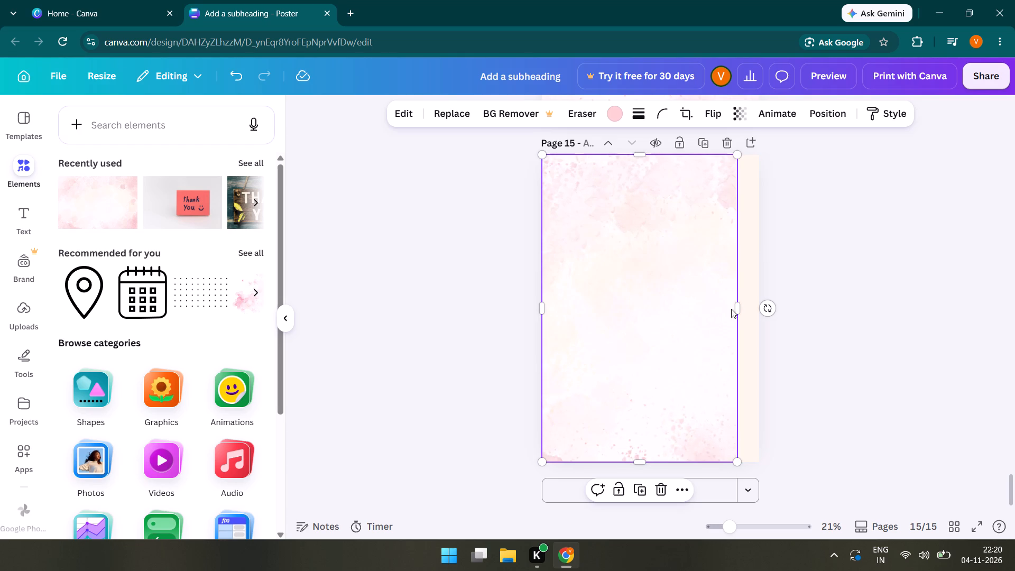
pyautogui.moveTo(736, 309); pyautogui.dragTo(758, 310)
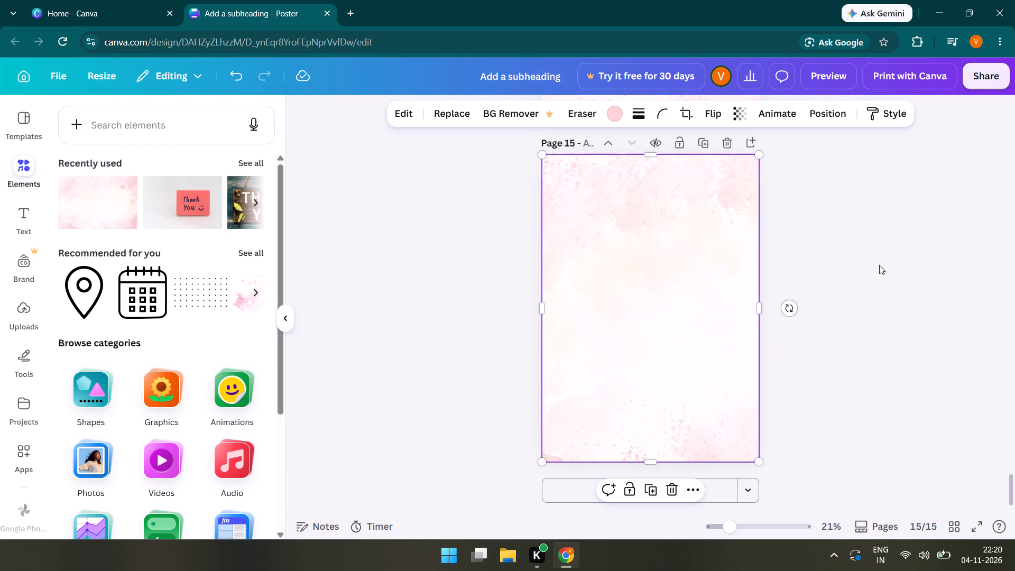
pyautogui.click(879, 265)
# Add a subheading text box to page 13 and clear its placeholder text.
pyautogui.scroll(7, 879, 265)
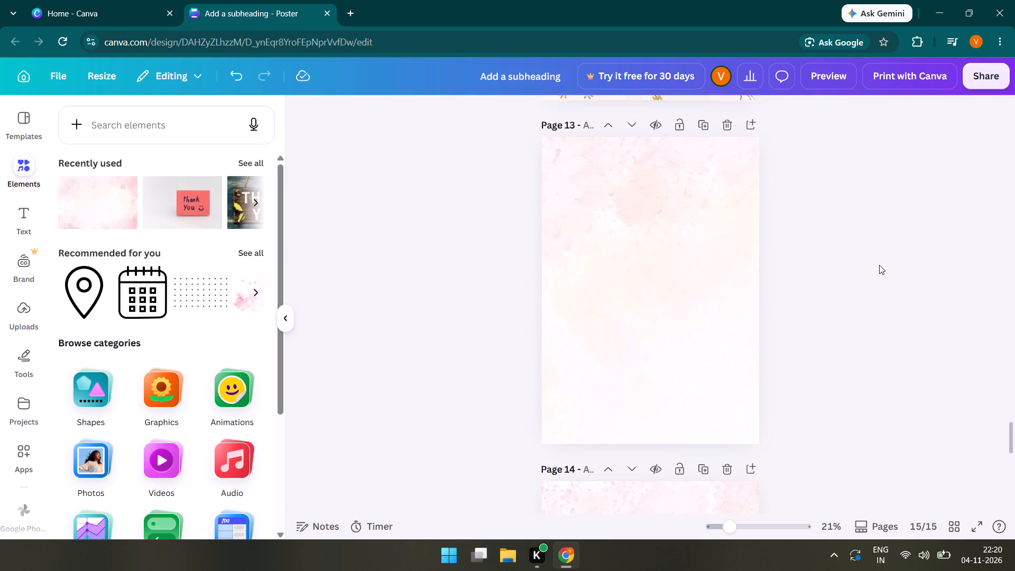
pyautogui.scroll(2, 879, 265)
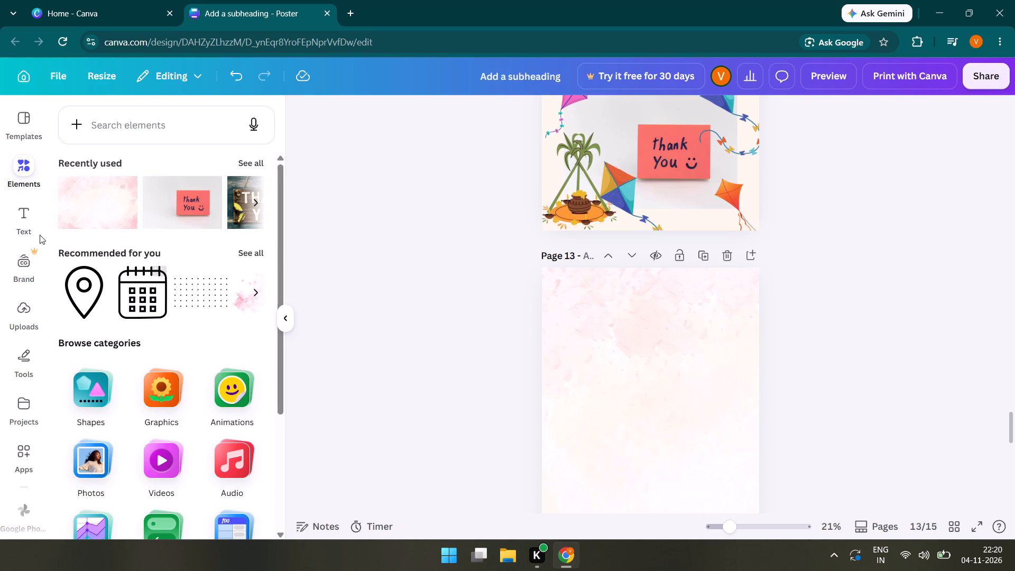
pyautogui.click(24, 224)
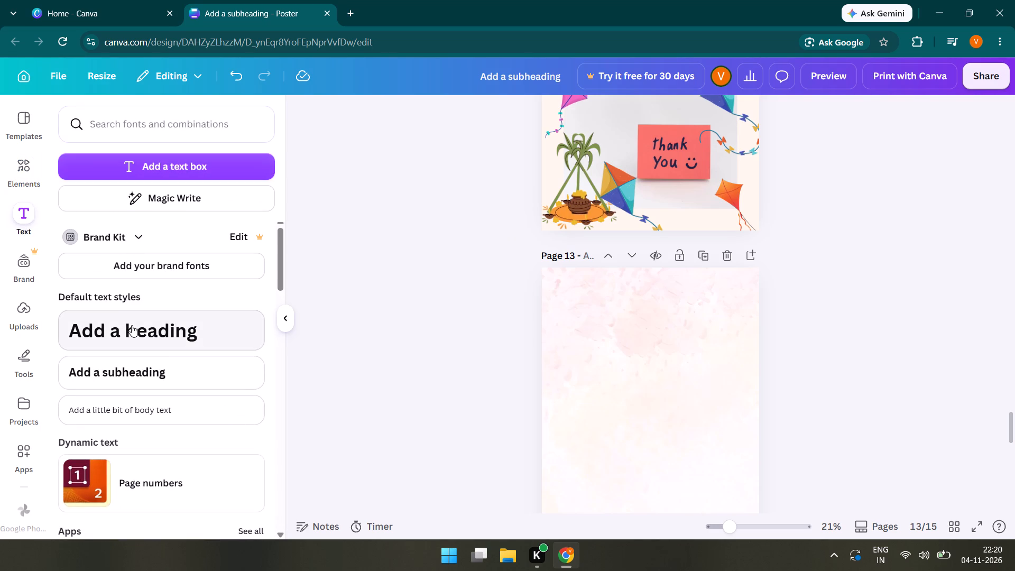
pyautogui.click(146, 364)
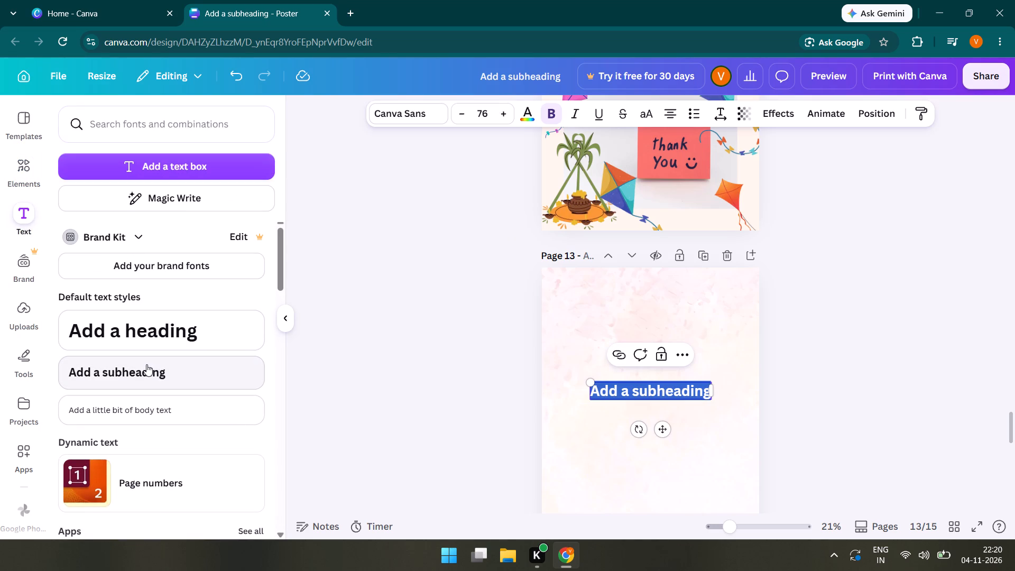
pyautogui.press('BackSpace')
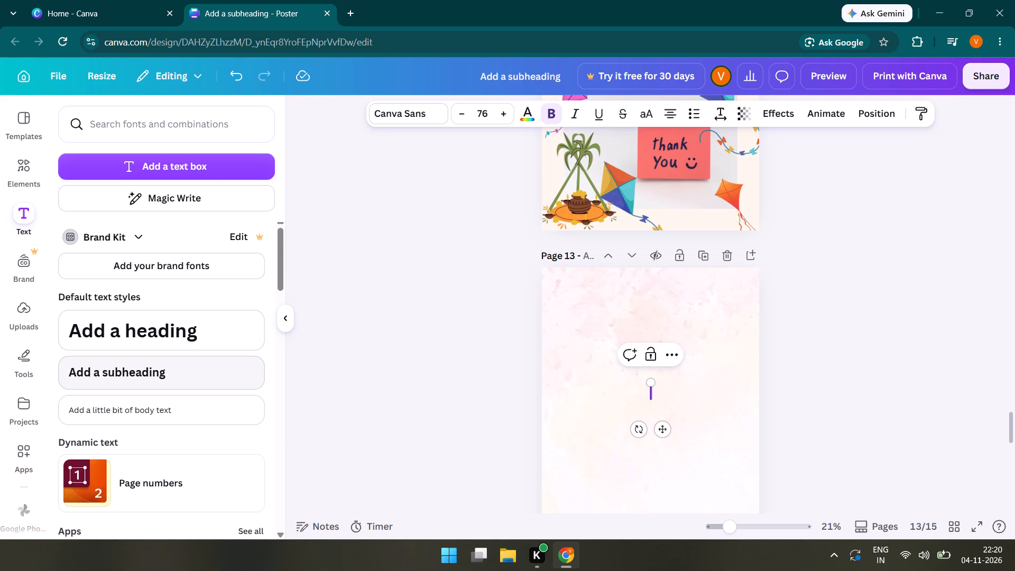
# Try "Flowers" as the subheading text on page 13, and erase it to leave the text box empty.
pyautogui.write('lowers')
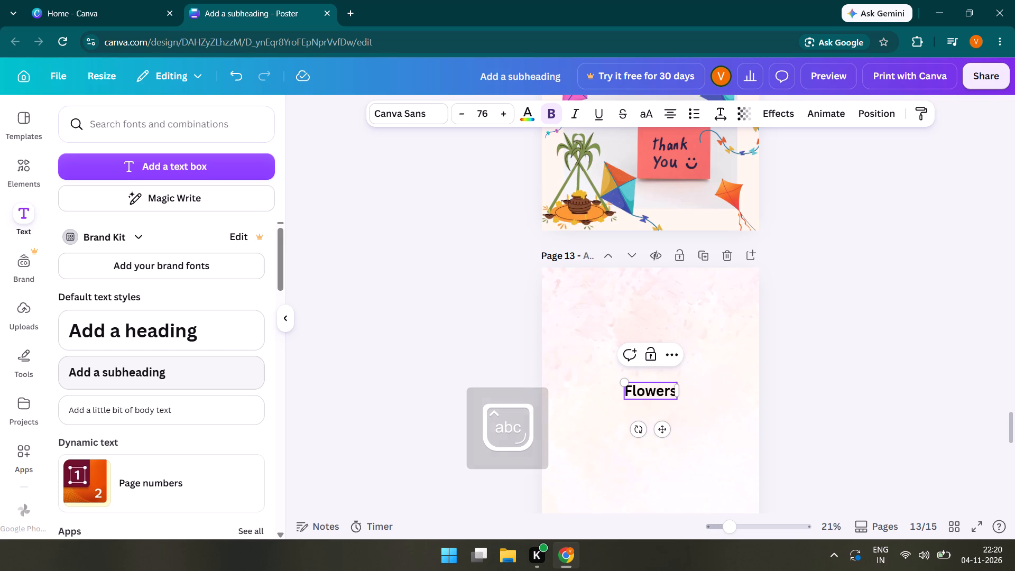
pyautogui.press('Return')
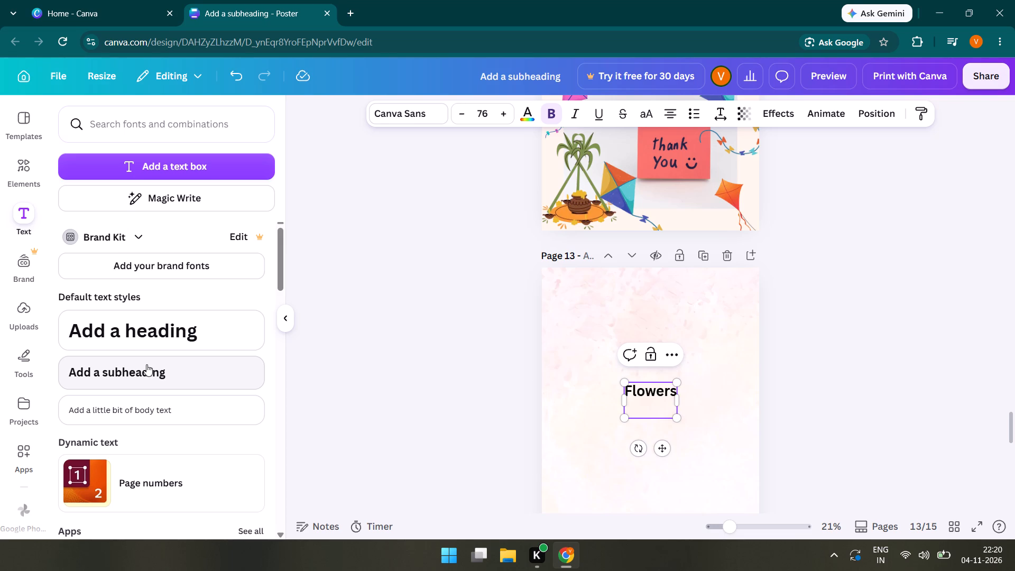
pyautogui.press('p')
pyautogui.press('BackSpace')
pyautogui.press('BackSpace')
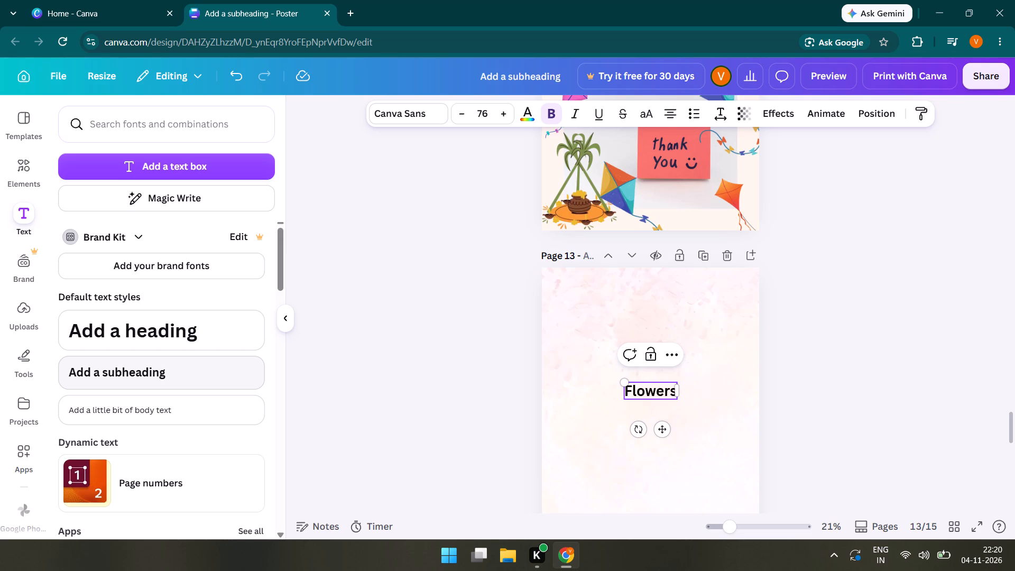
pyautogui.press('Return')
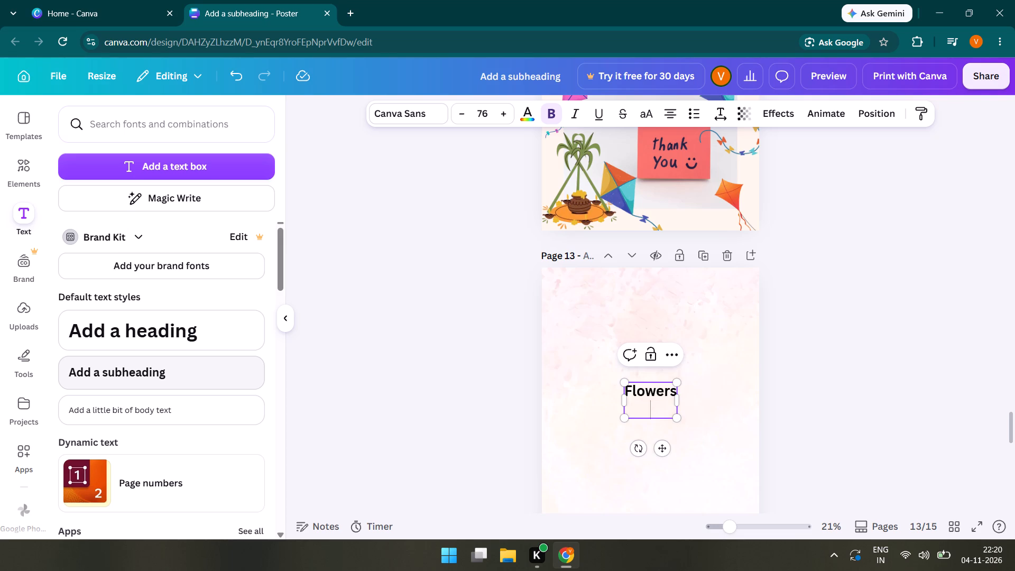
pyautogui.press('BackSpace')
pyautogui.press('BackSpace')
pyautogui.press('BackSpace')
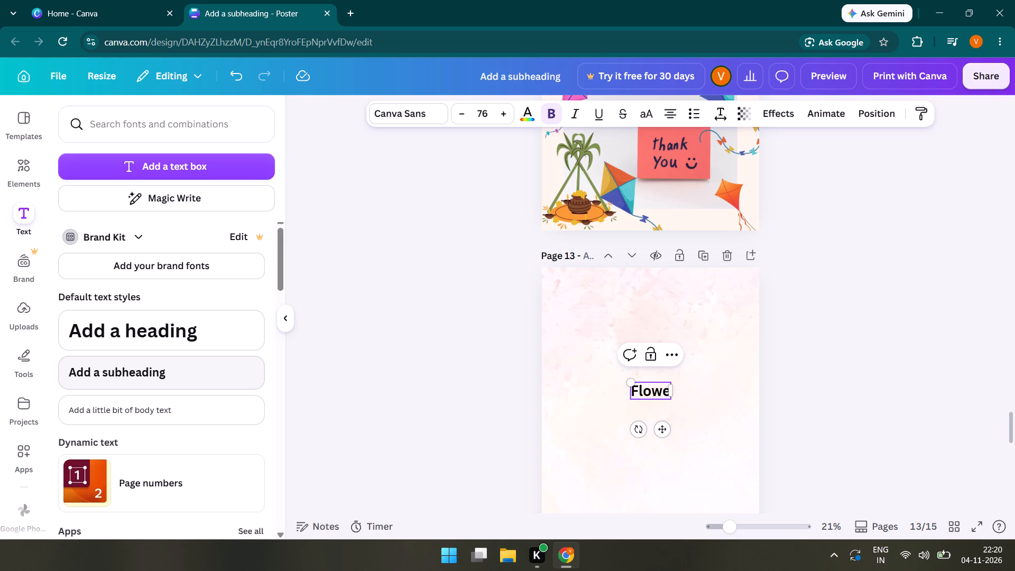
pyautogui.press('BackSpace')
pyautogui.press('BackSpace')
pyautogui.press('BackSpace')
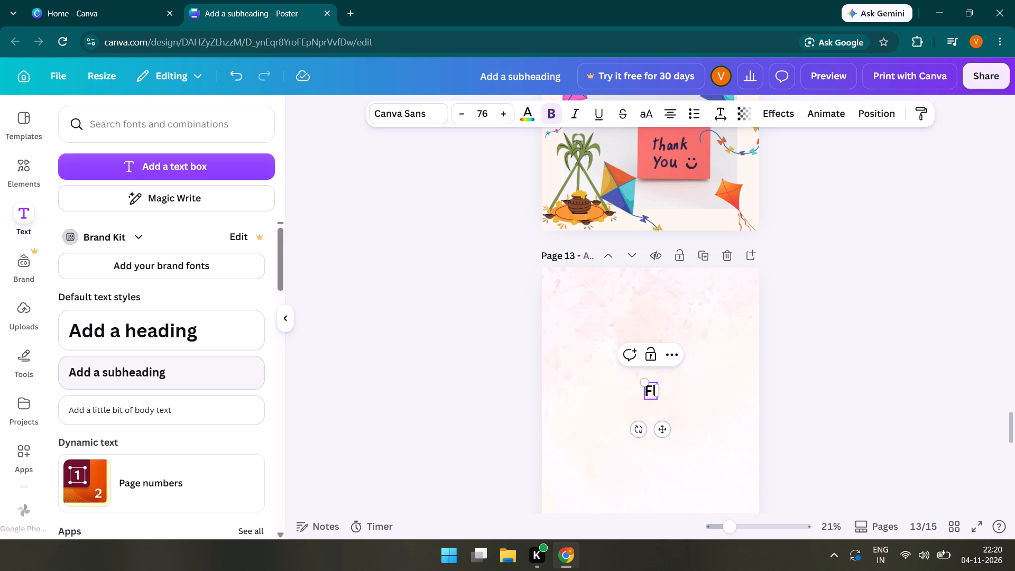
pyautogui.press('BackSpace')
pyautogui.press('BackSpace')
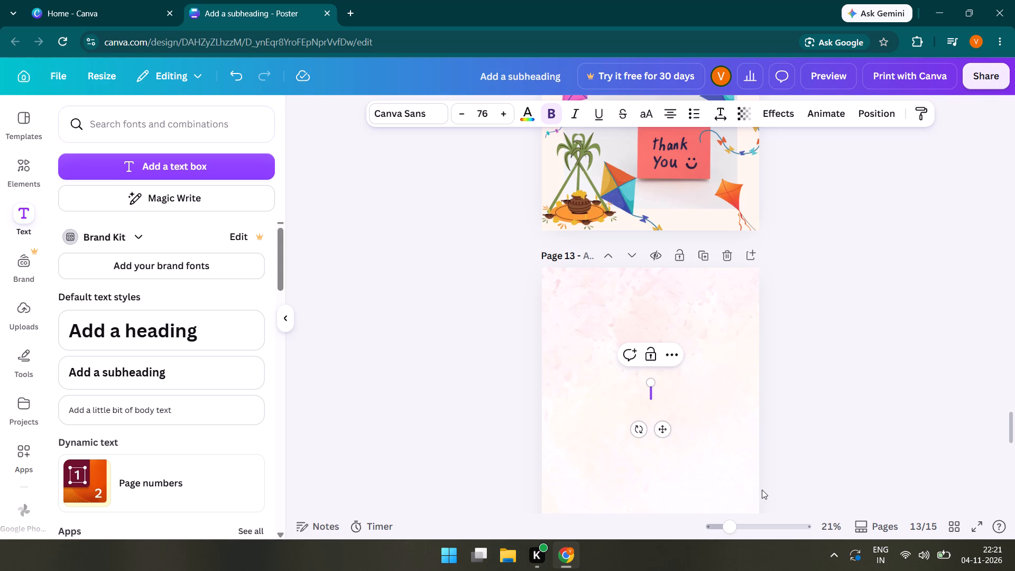
# Enter "PAINTING" as the subheading on page 13 and move it to the top centre of the page.
pyautogui.write('PAINT')
pyautogui.write('ING')
pyautogui.press('space')
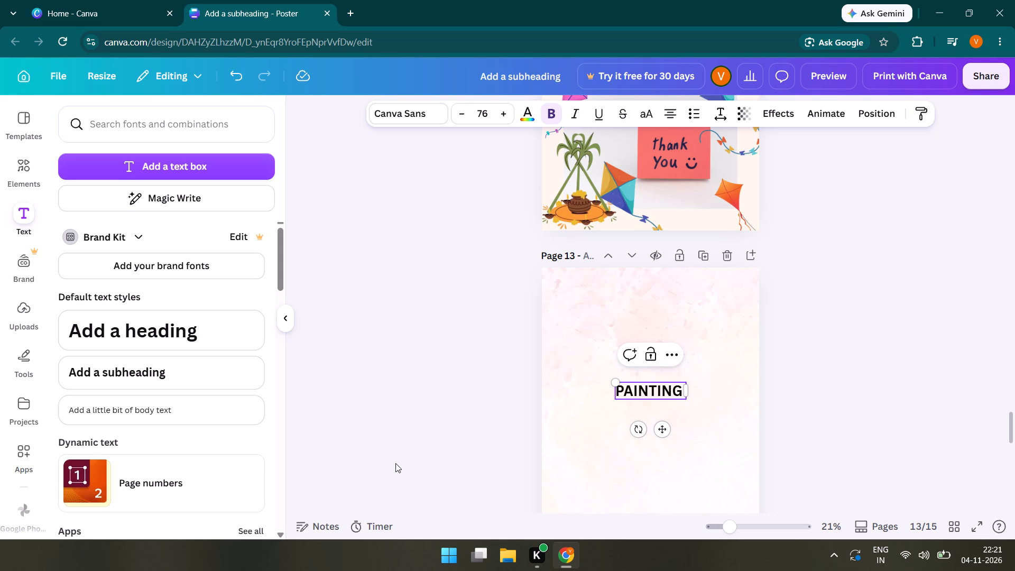
pyautogui.click(413, 427)
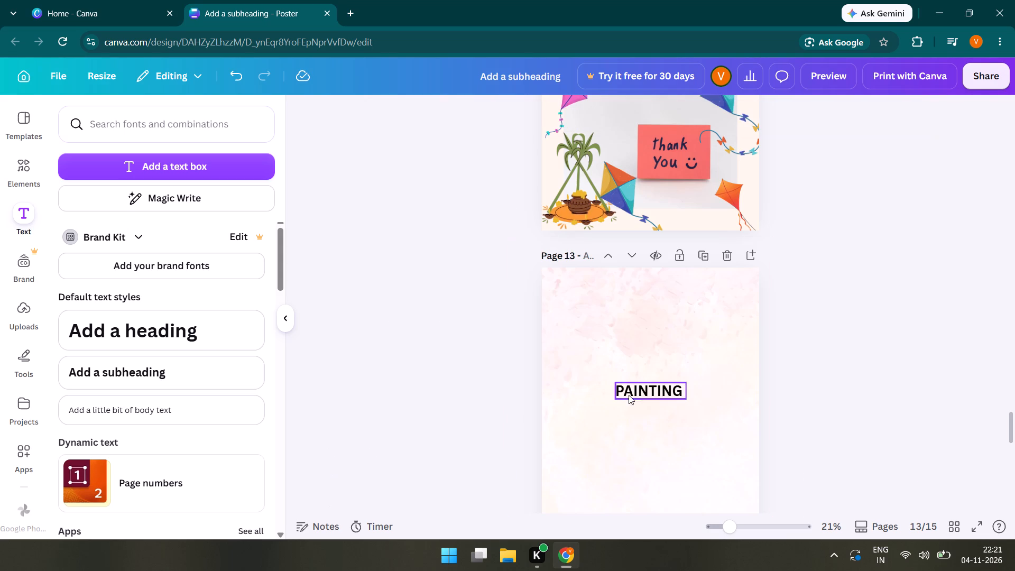
pyautogui.moveTo(635, 395); pyautogui.dragTo(627, 308)
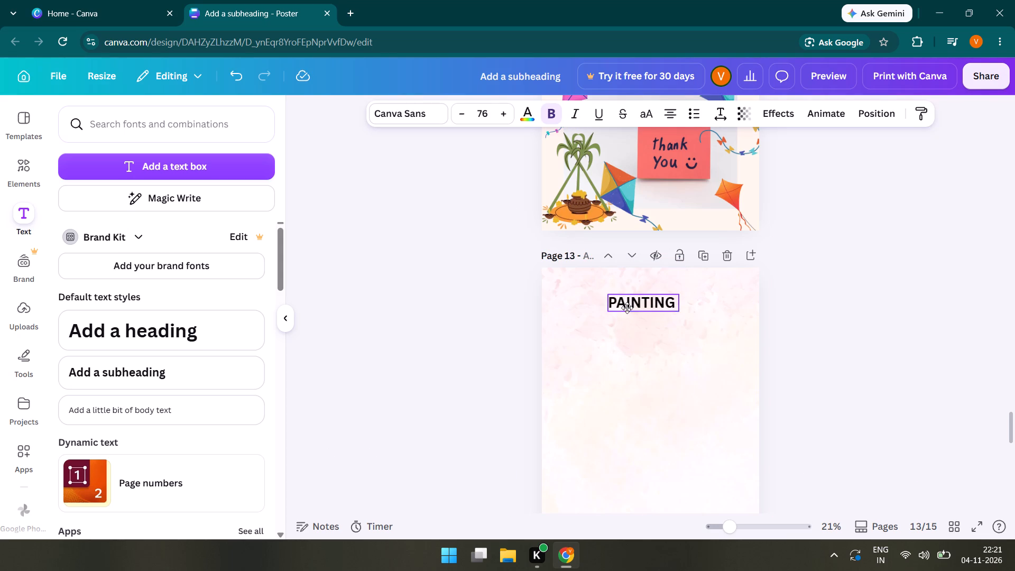
pyautogui.moveTo(627, 308); pyautogui.dragTo(633, 298)
pyautogui.click(494, 315)
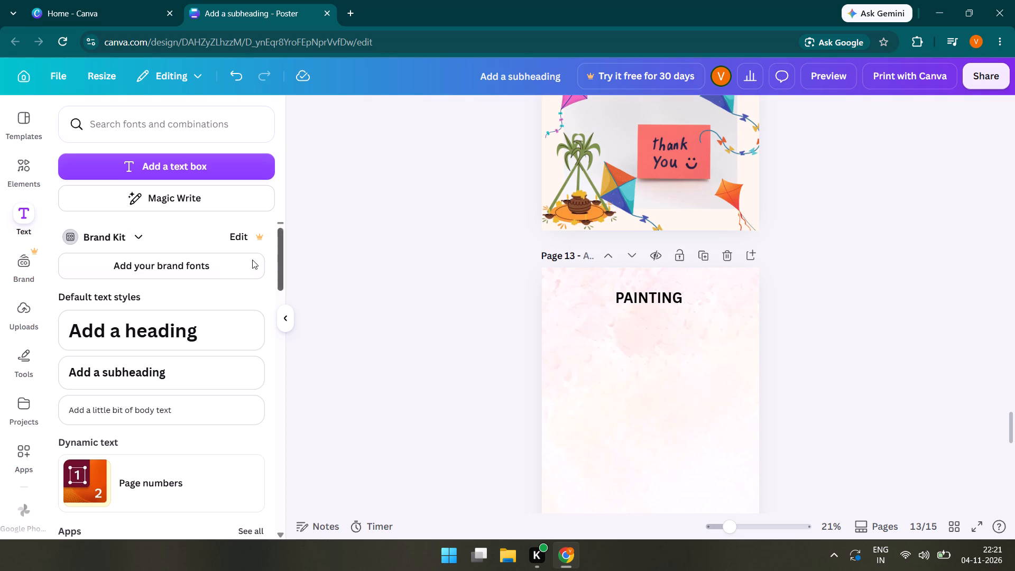
# Search the elements for "paints" and add the plain 3D paint palette without a brush to page 13.
pyautogui.click(29, 177)
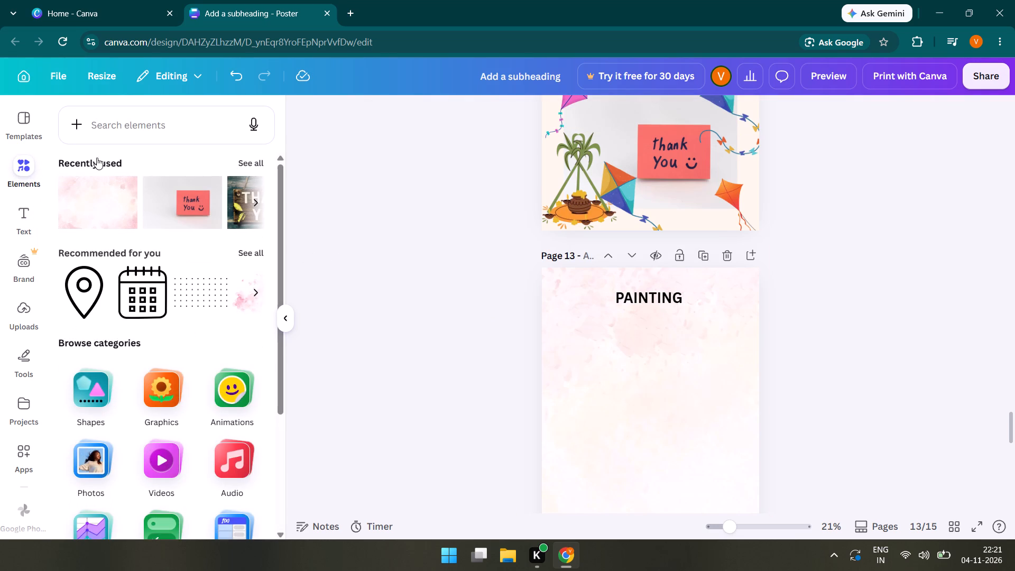
pyautogui.click(120, 133)
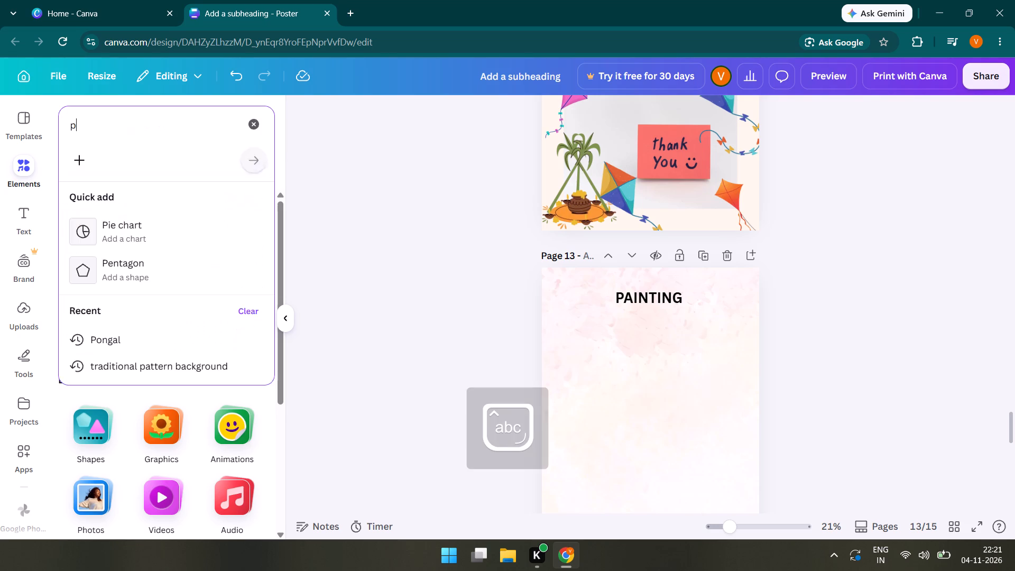
pyautogui.press('s')
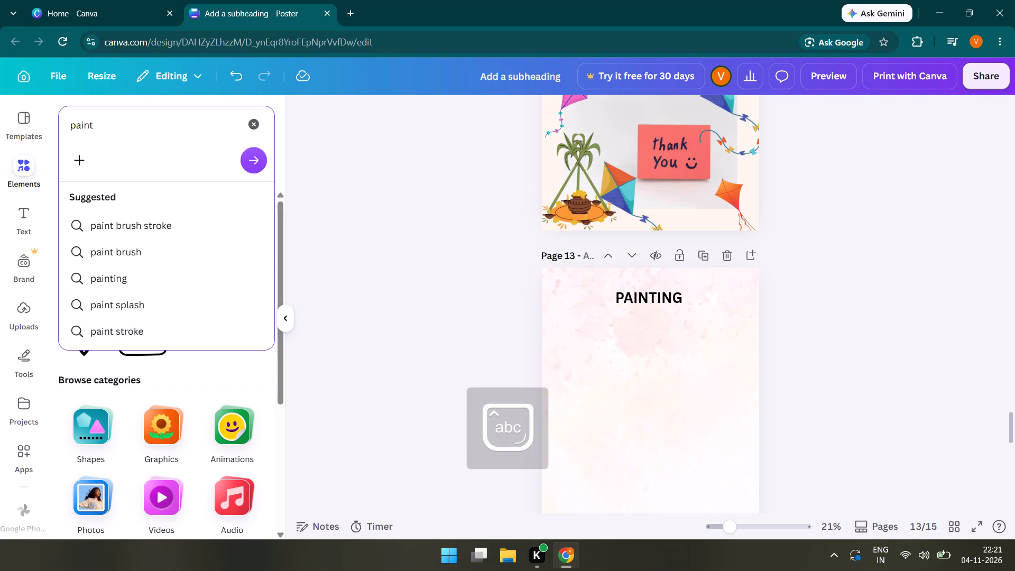
pyautogui.press('Return')
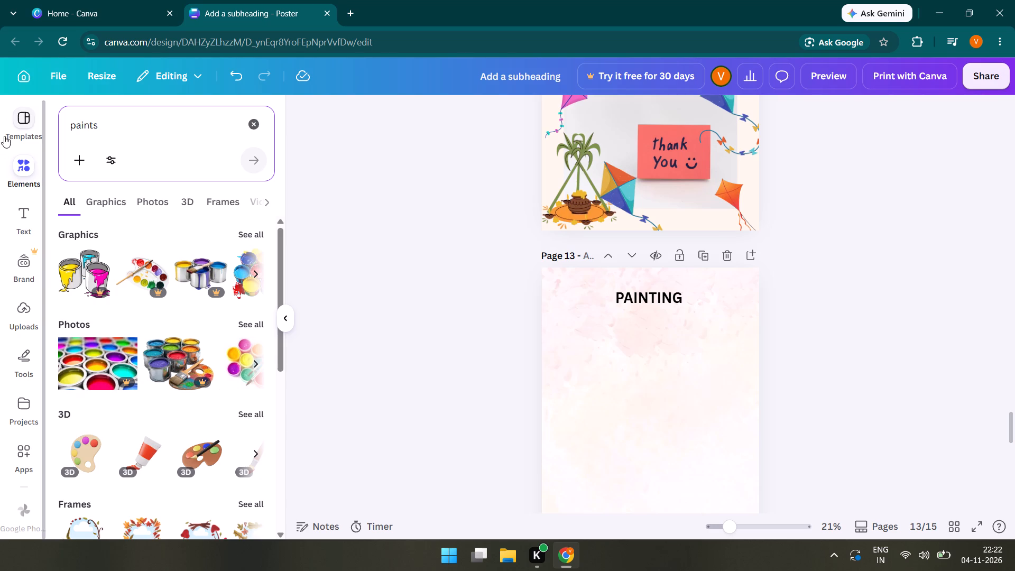
pyautogui.scroll(-4, 63, 398)
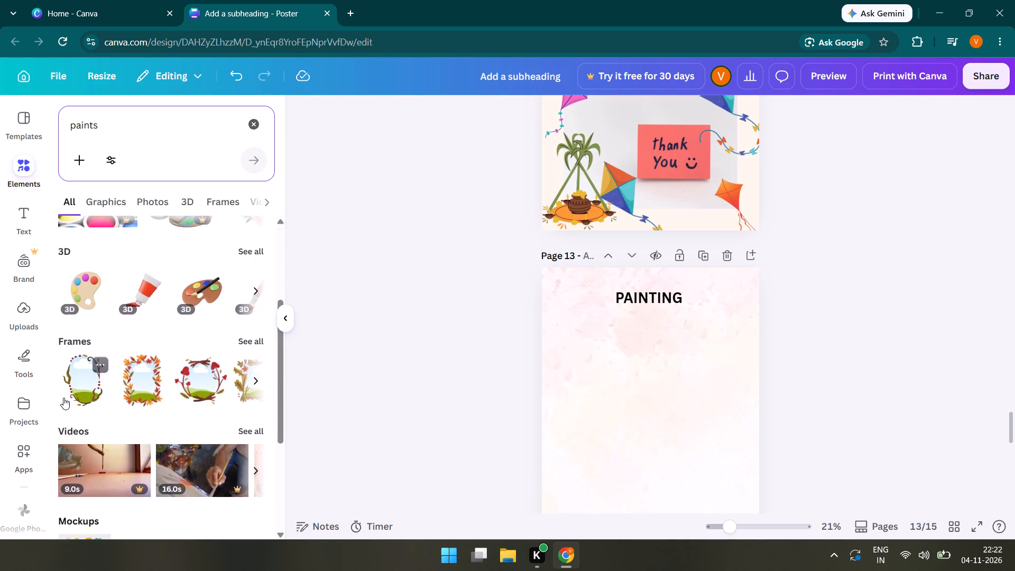
pyautogui.click(86, 279)
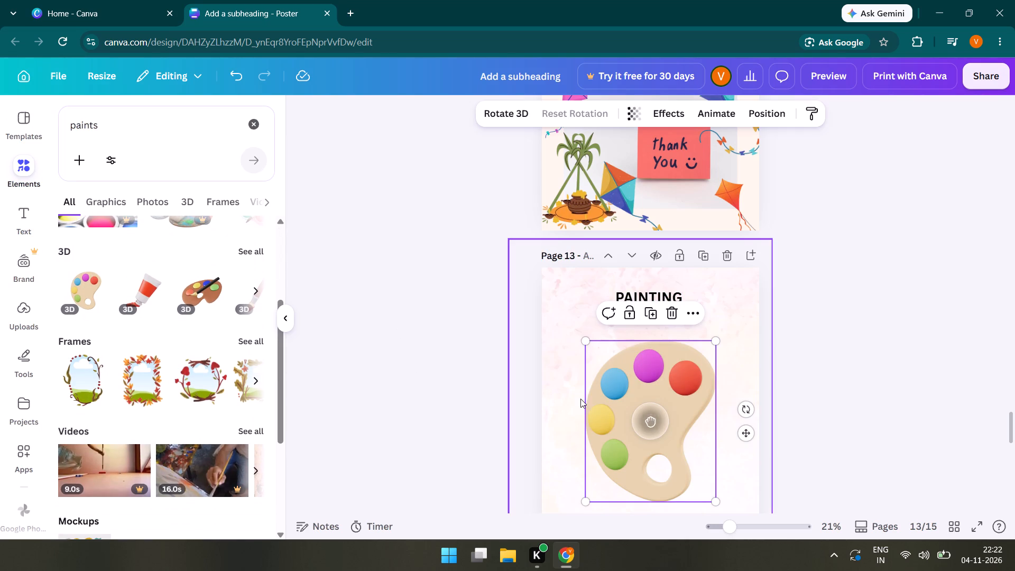
# Turn the 3D palette on page 13 to a slightly tilted, nearly front-facing angle.
pyautogui.click(666, 438)
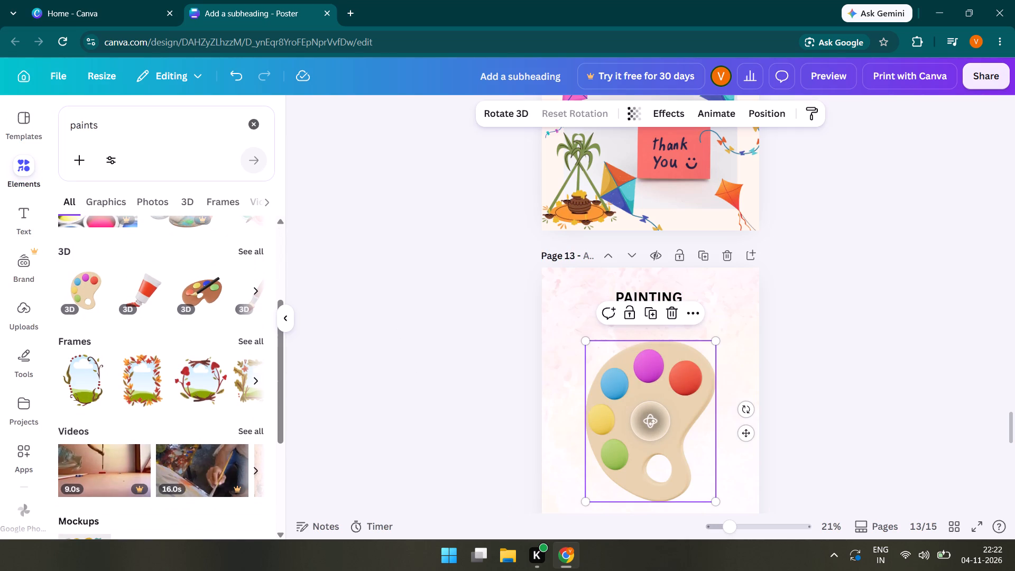
pyautogui.moveTo(643, 427); pyautogui.dragTo(691, 385)
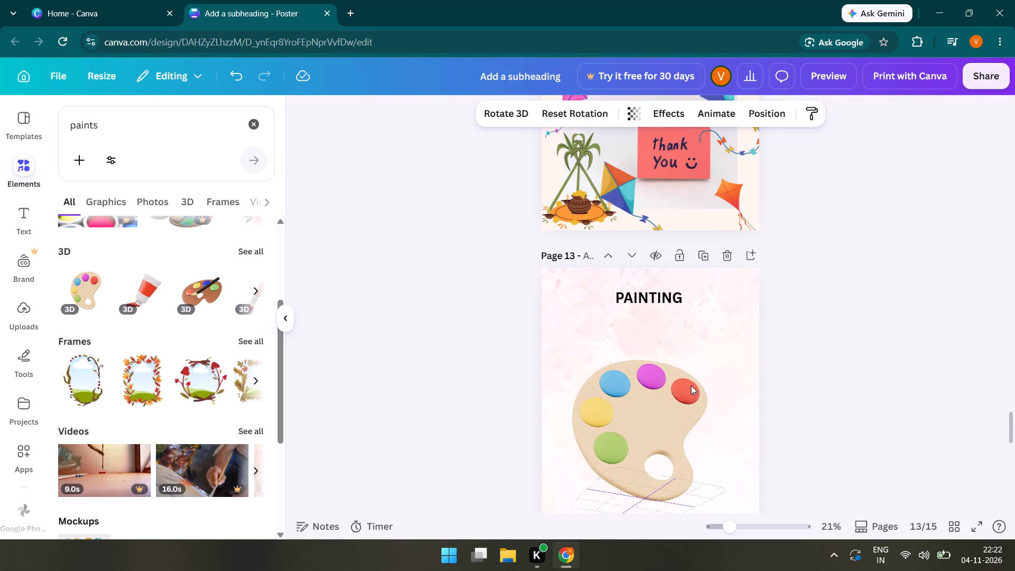
pyautogui.moveTo(691, 385); pyautogui.dragTo(629, 394)
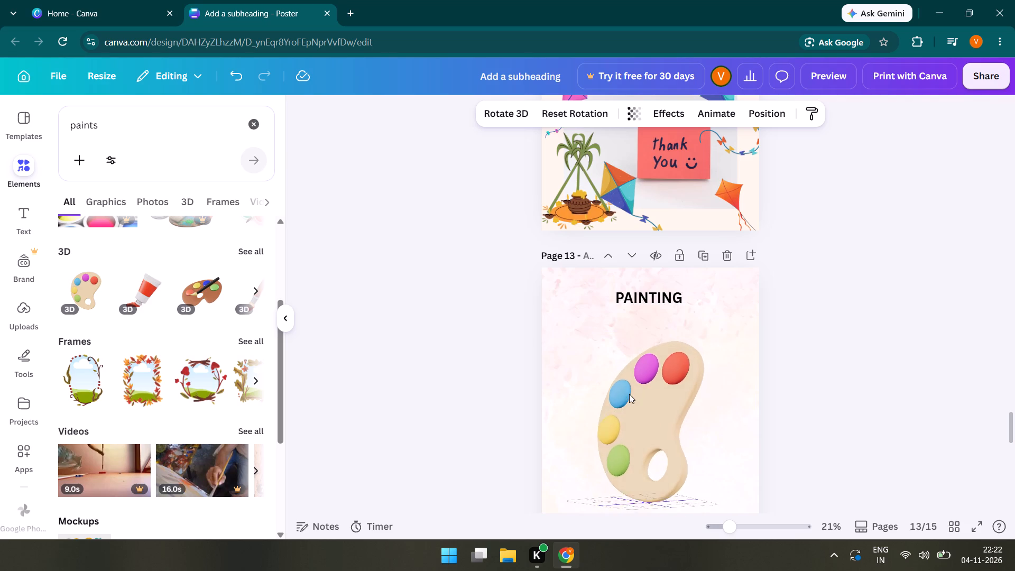
pyautogui.moveTo(629, 394); pyautogui.dragTo(648, 402)
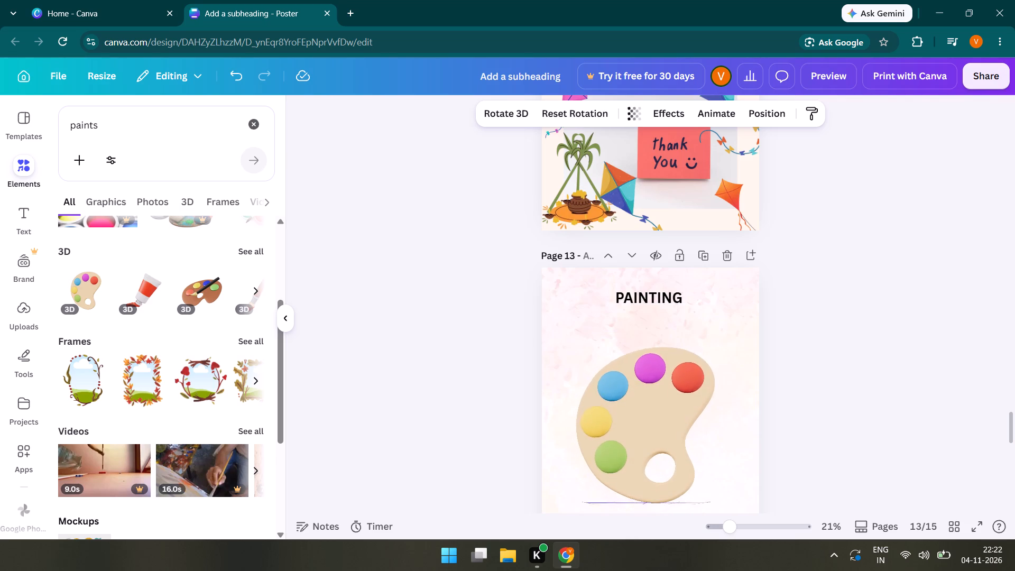
pyautogui.moveTo(648, 402); pyautogui.dragTo(699, 422)
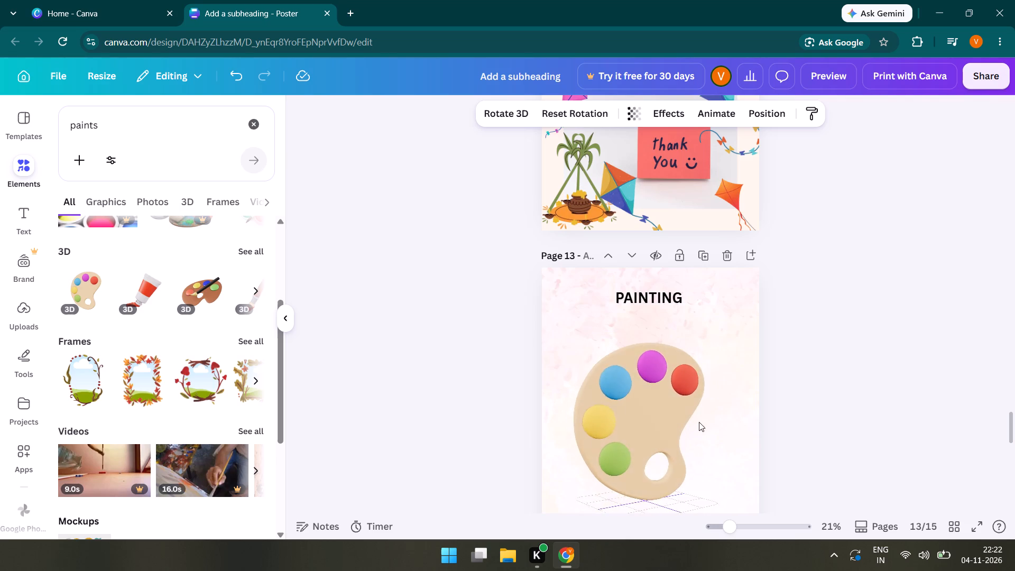
pyautogui.moveTo(699, 422); pyautogui.dragTo(684, 394)
pyautogui.click(684, 394)
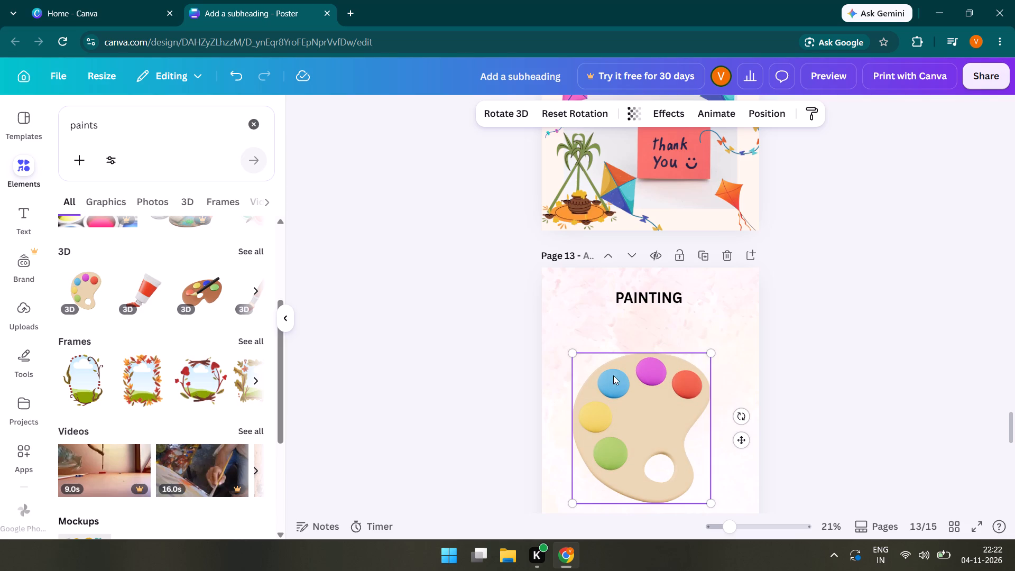
# Shrink the palette to less than half its size and rotate it nearly upside down, with its thumb hole uppermost.
pyautogui.moveTo(571, 352); pyautogui.dragTo(652, 445)
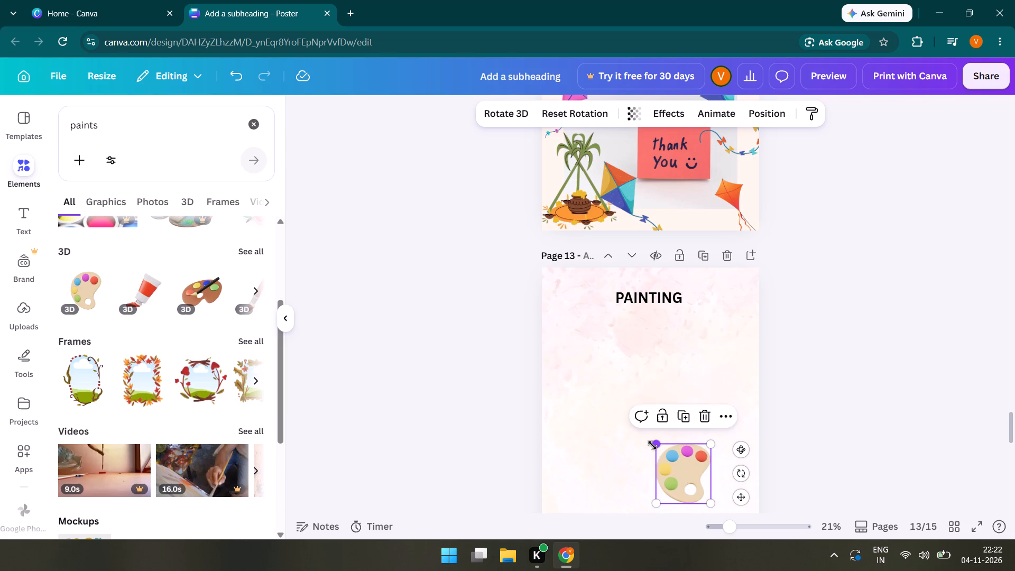
pyautogui.moveTo(676, 474); pyautogui.dragTo(670, 379)
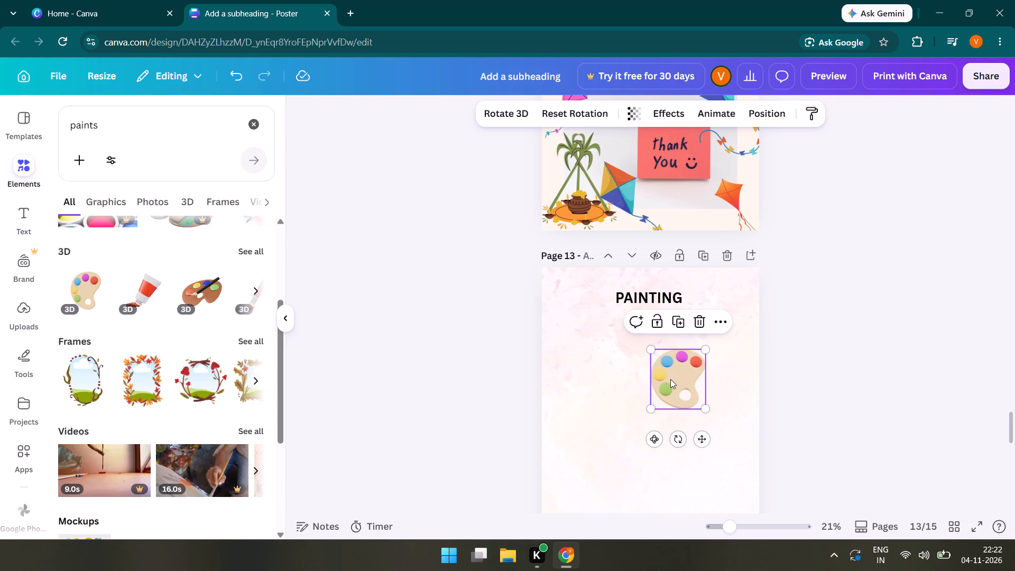
pyautogui.click(675, 439)
pyautogui.moveTo(675, 439); pyautogui.dragTo(669, 439)
pyautogui.moveTo(669, 439); pyautogui.dragTo(583, 357)
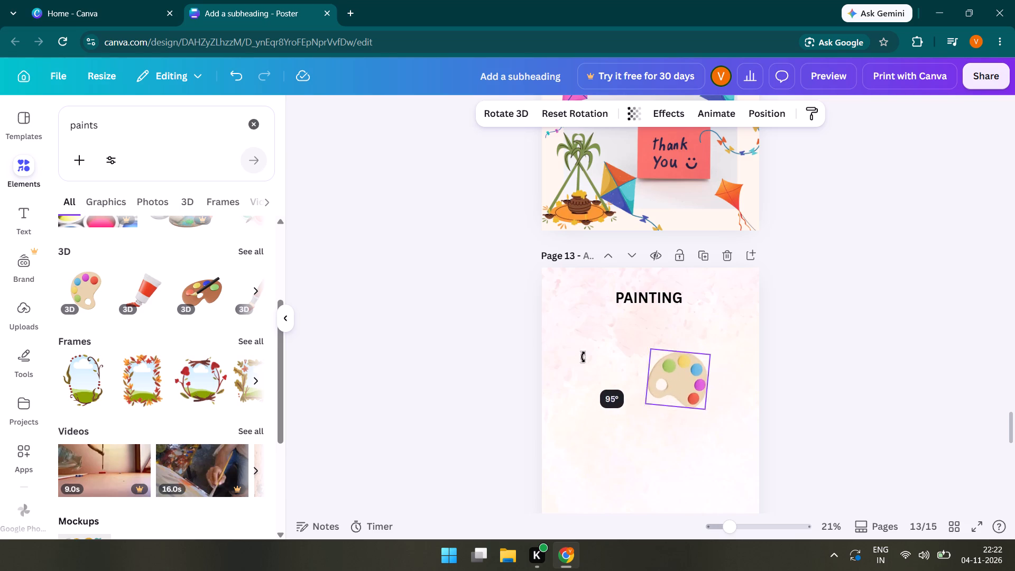
pyautogui.moveTo(583, 357); pyautogui.dragTo(706, 351)
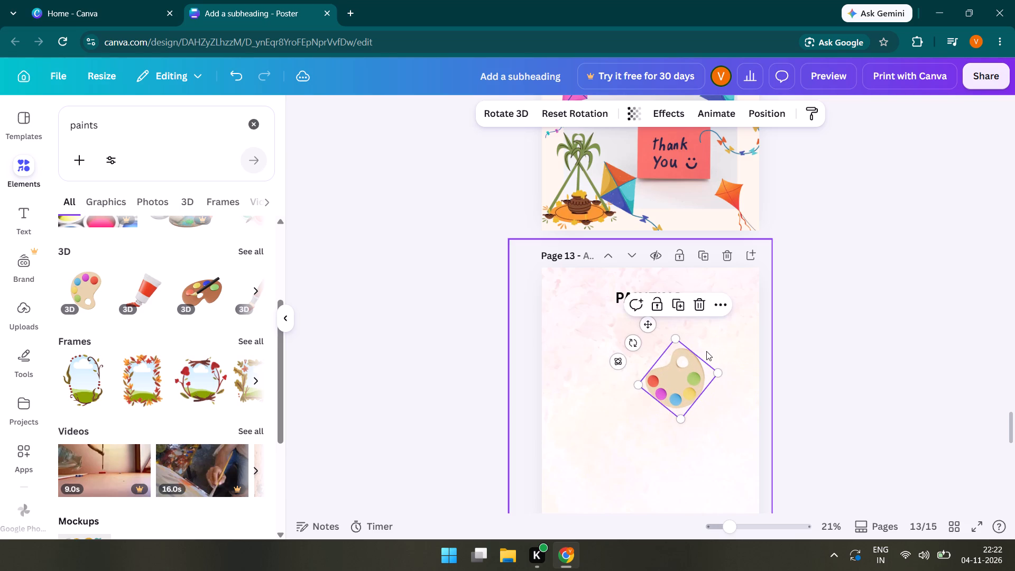
# Move the palette into the top-right corner of page 13, beside the PAINTING title.
pyautogui.click(635, 435)
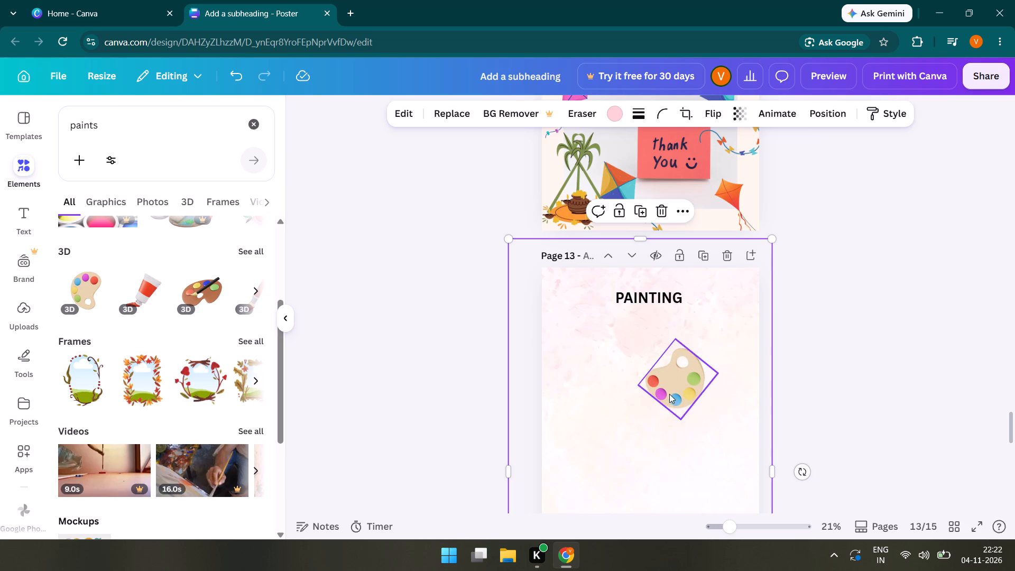
pyautogui.moveTo(670, 393); pyautogui.dragTo(709, 323)
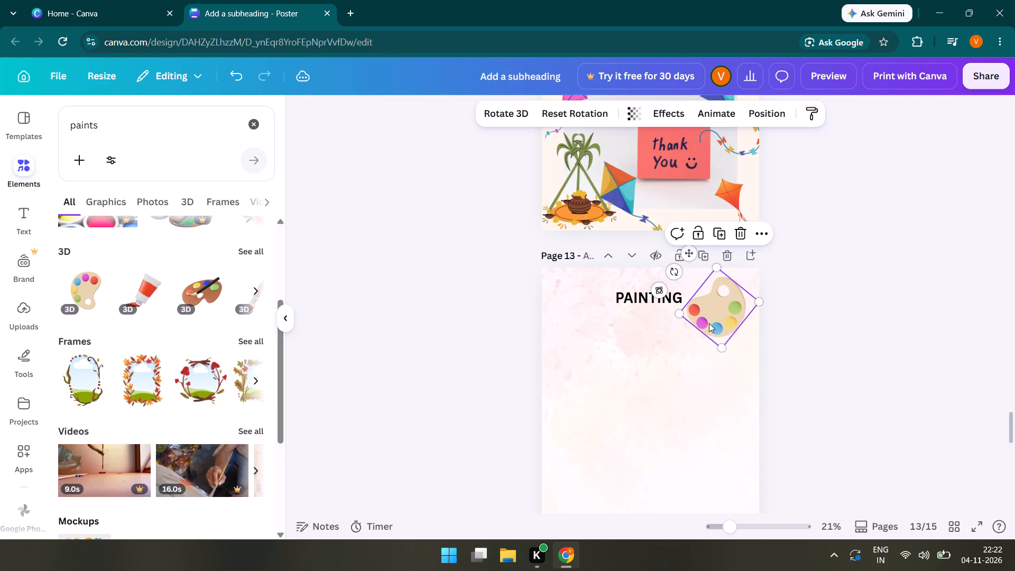
pyautogui.click(642, 392)
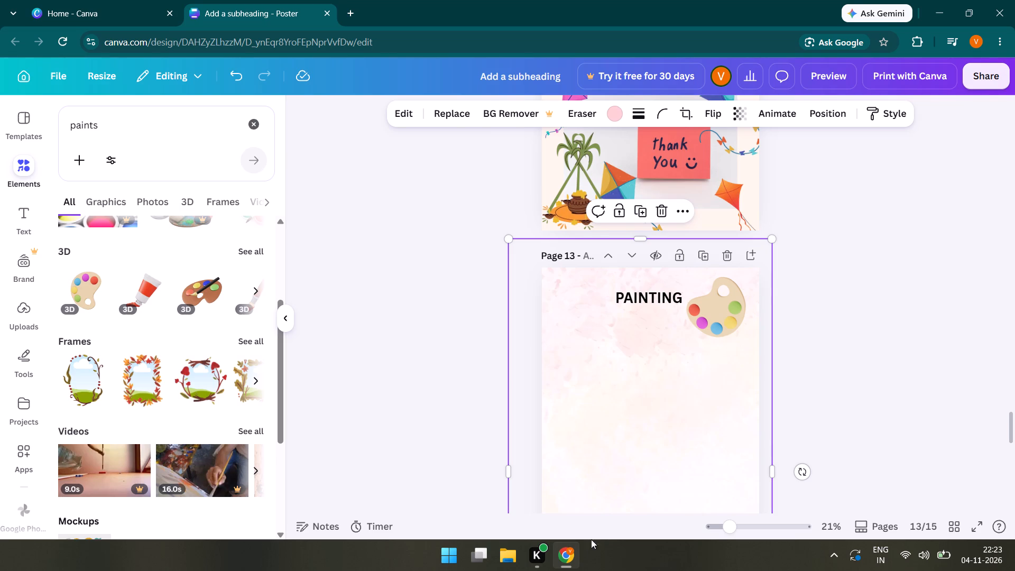
pyautogui.click(409, 382)
# Add the pink 3D paint splash from the "paints" results to page 13.
pyautogui.click(258, 287)
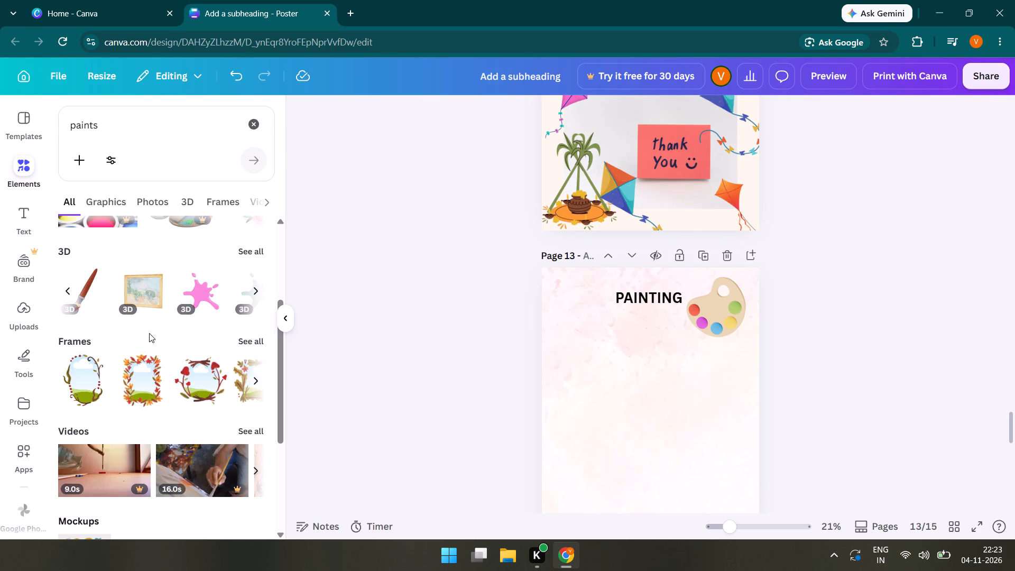
pyautogui.scroll(-5, 190, 409)
pyautogui.scroll(1, 190, 409)
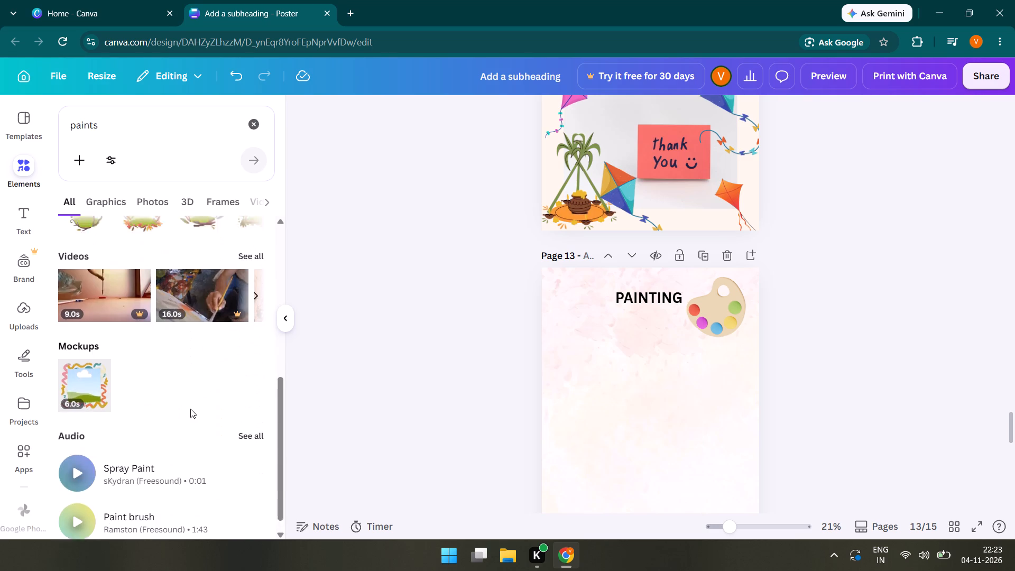
pyautogui.scroll(2, 190, 409)
pyautogui.click(198, 370)
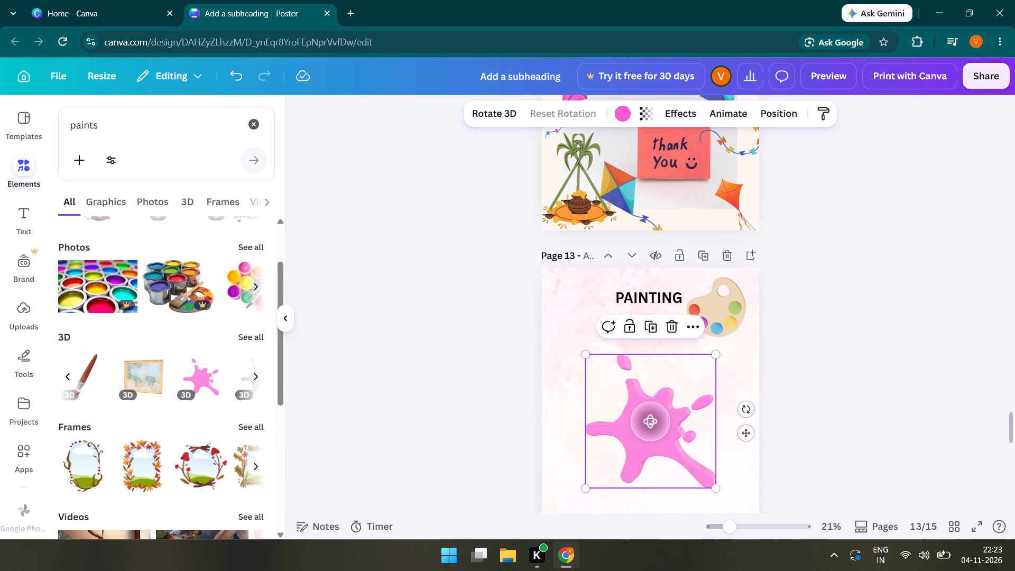
# Turn the pink paint splash in 3D to a slightly tilted angle that shows the thickness of its edges.
pyautogui.click(643, 428)
pyautogui.moveTo(643, 428); pyautogui.dragTo(631, 355)
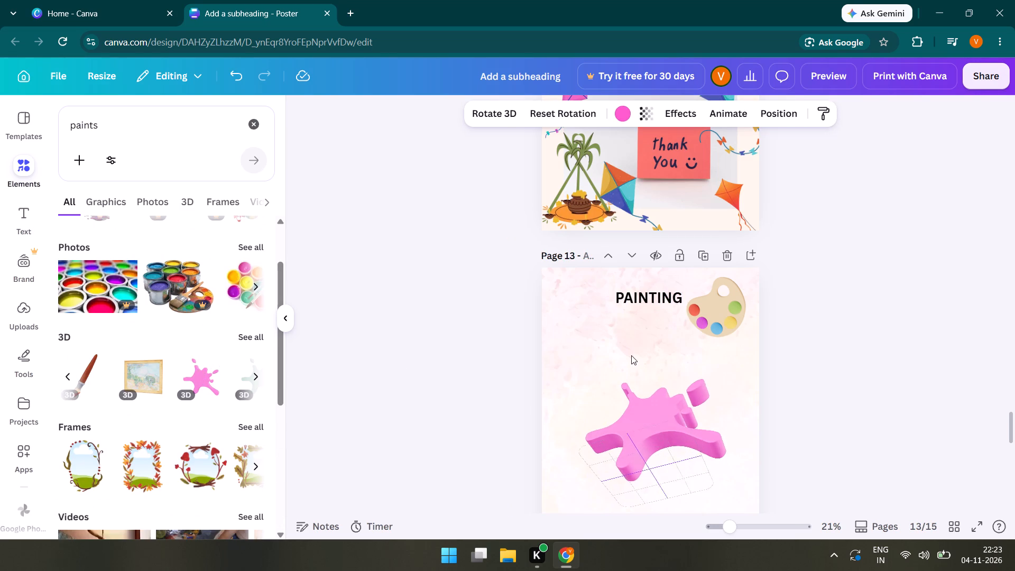
pyautogui.moveTo(631, 355); pyautogui.dragTo(631, 354)
pyautogui.moveTo(631, 354); pyautogui.dragTo(663, 393)
pyautogui.moveTo(663, 393); pyautogui.dragTo(636, 380)
pyautogui.moveTo(633, 409); pyautogui.dragTo(646, 423)
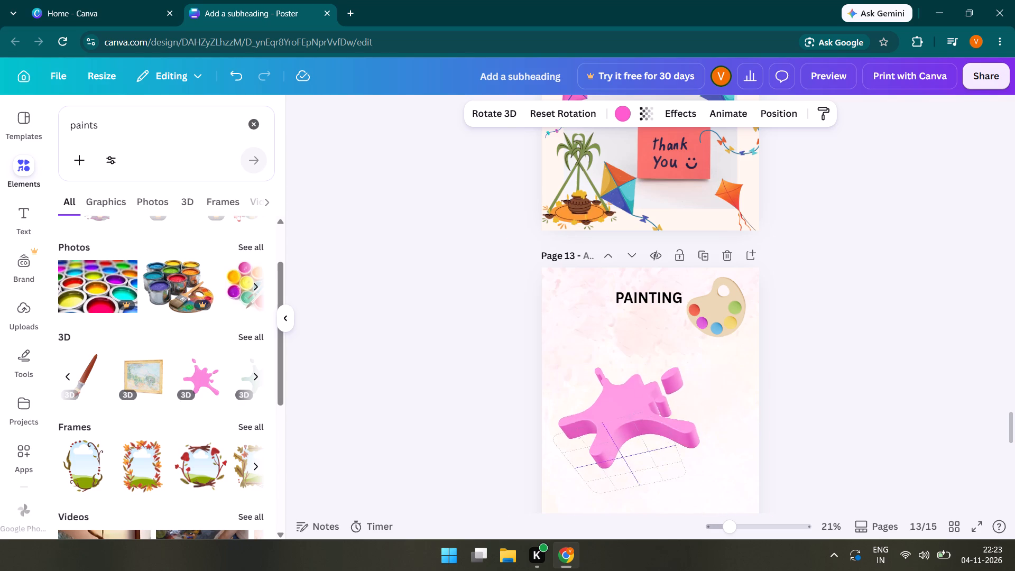
pyautogui.moveTo(646, 423); pyautogui.dragTo(644, 457)
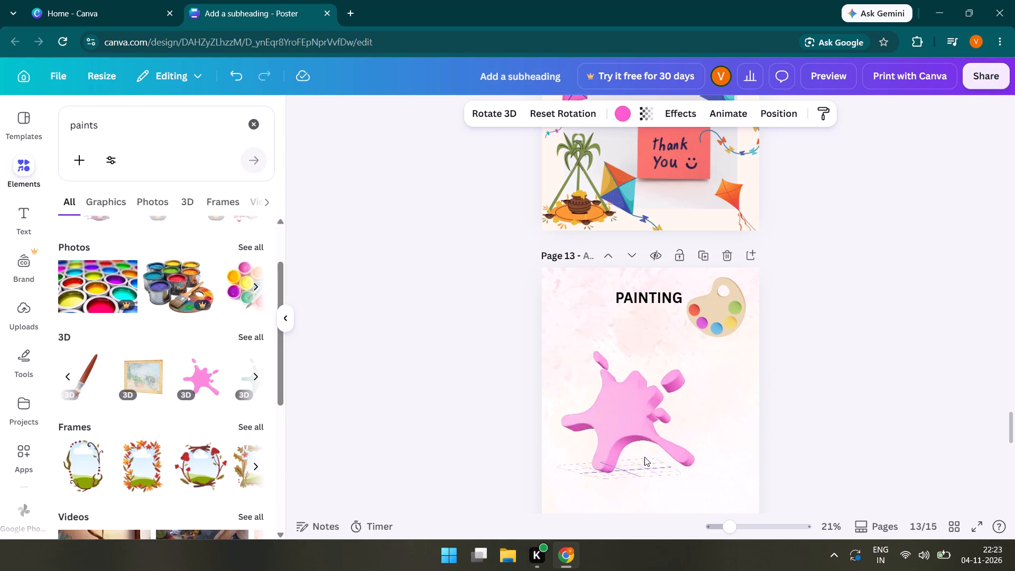
pyautogui.moveTo(644, 457); pyautogui.dragTo(662, 458)
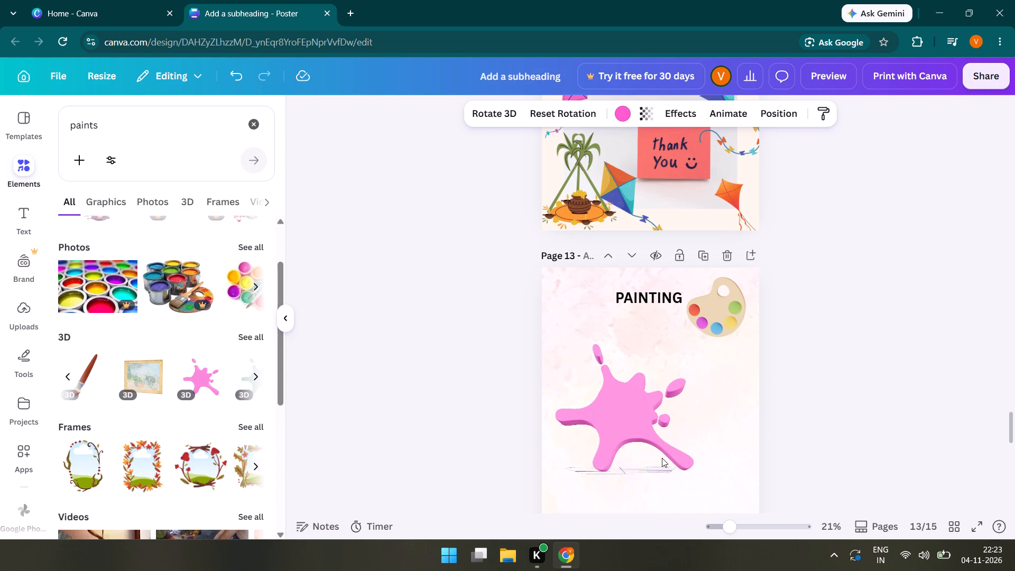
pyautogui.moveTo(662, 458); pyautogui.dragTo(663, 459)
pyautogui.click(639, 428)
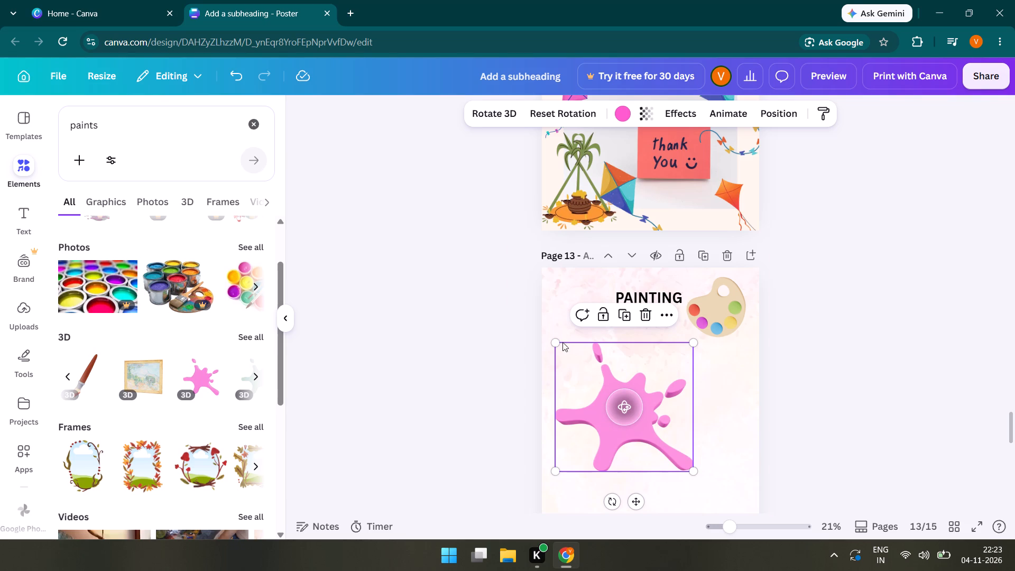
# Shrink the pink splash to about half its size and place it in page 13's top-left corner, beside the PAINTING title.
pyautogui.moveTo(557, 339); pyautogui.dragTo(613, 421)
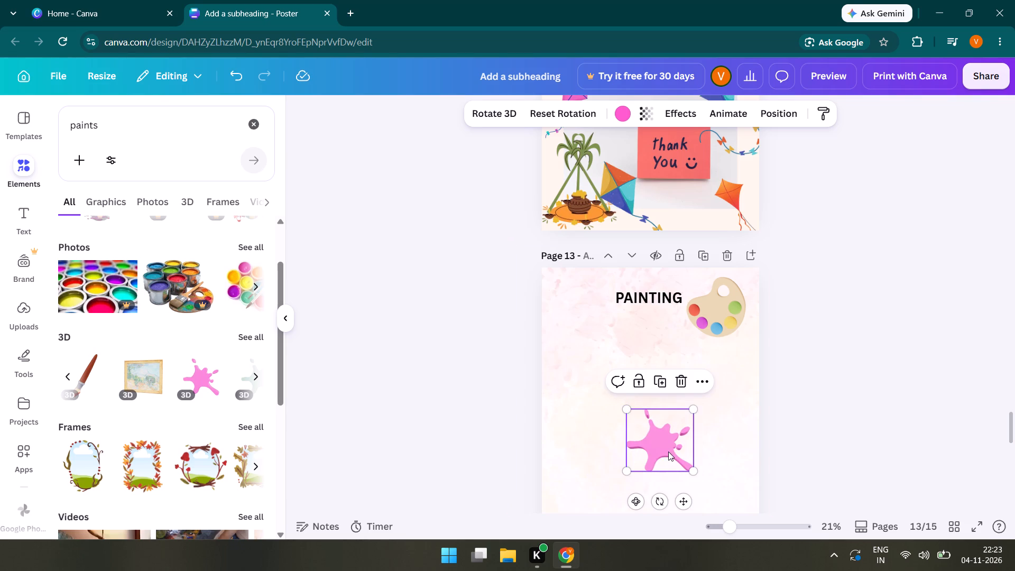
pyautogui.moveTo(668, 452); pyautogui.dragTo(582, 307)
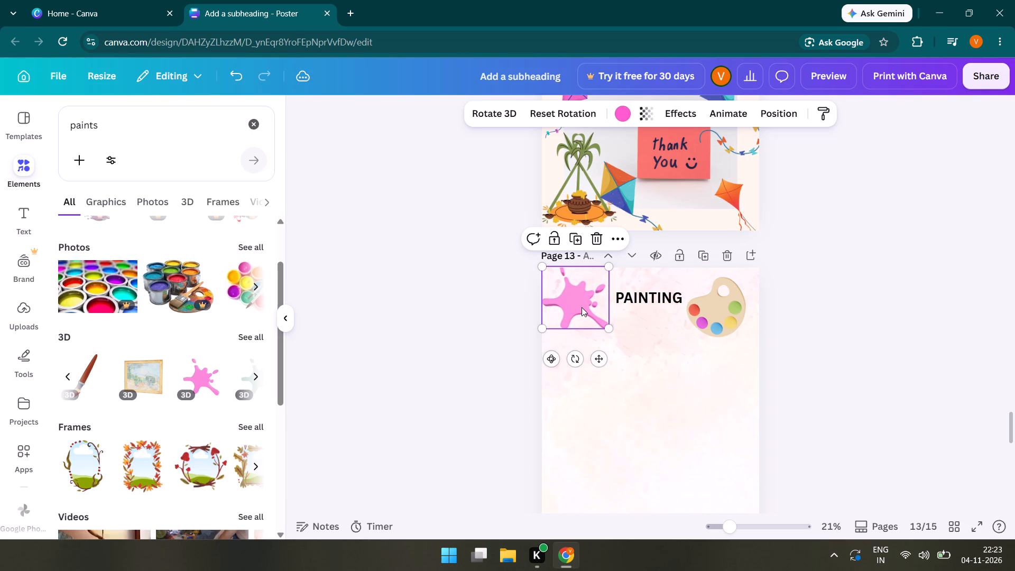
# Add the rainbow dripping-paint photo from the "paints" photo results to page 13 and shrink it to about 60% of its inserted size.
pyautogui.click(605, 416)
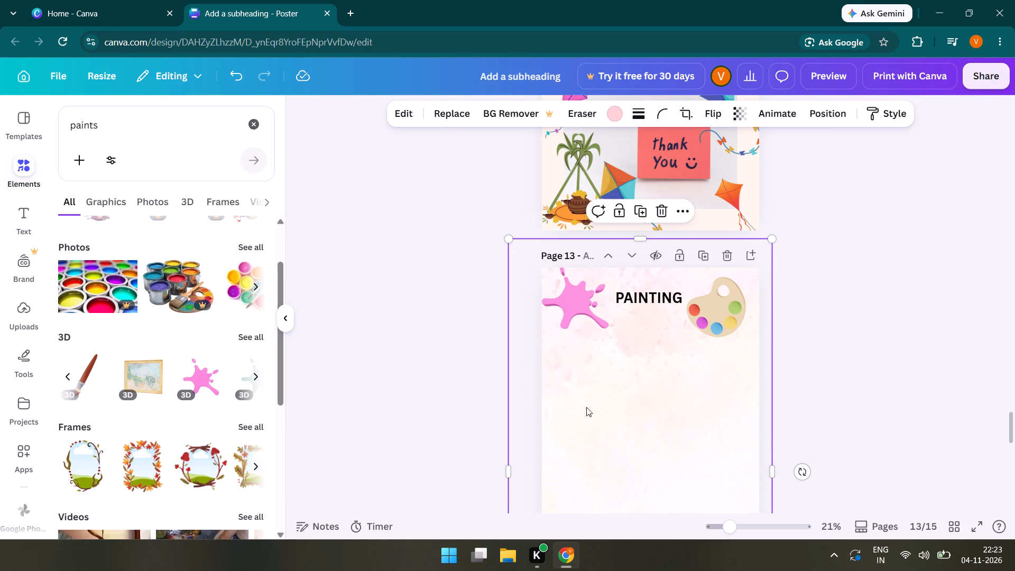
pyautogui.scroll(-1, 451, 428)
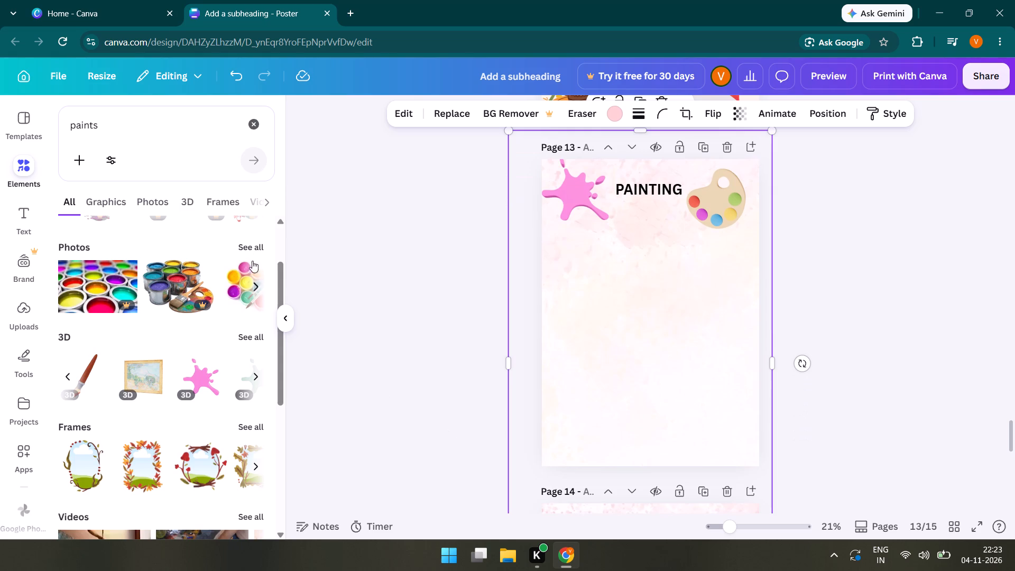
pyautogui.click(252, 244)
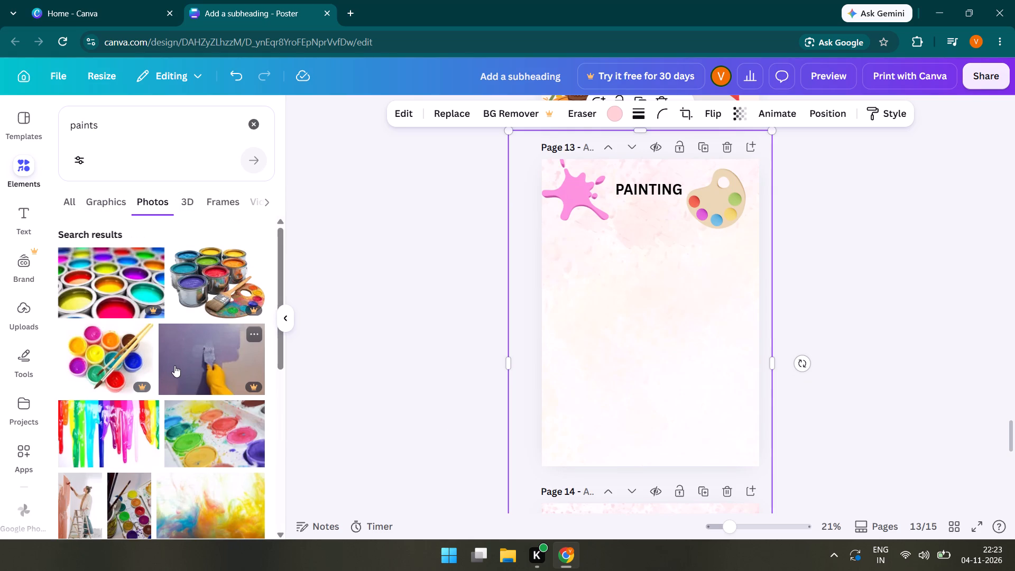
pyautogui.scroll(-3, 174, 365)
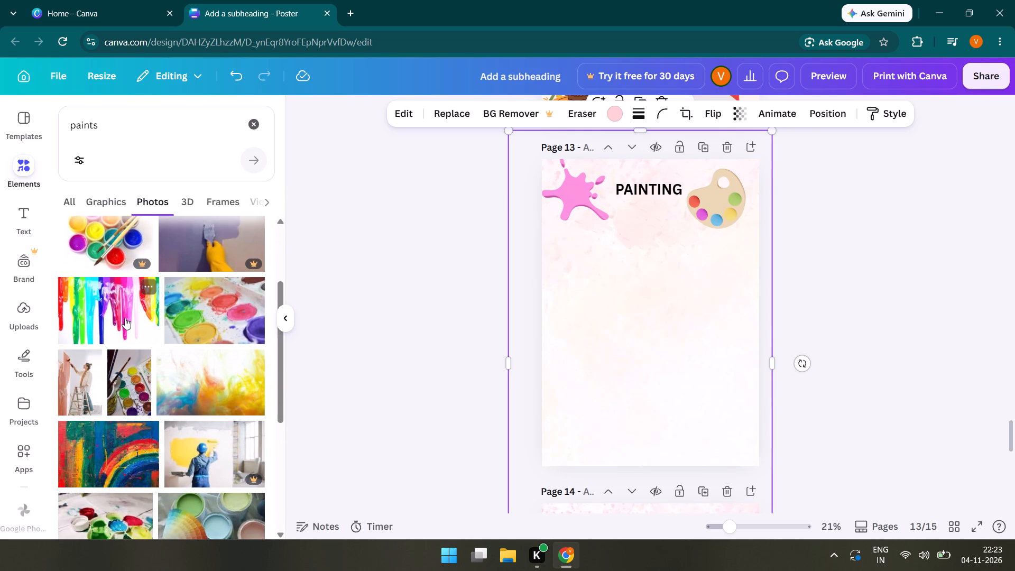
pyautogui.click(125, 317)
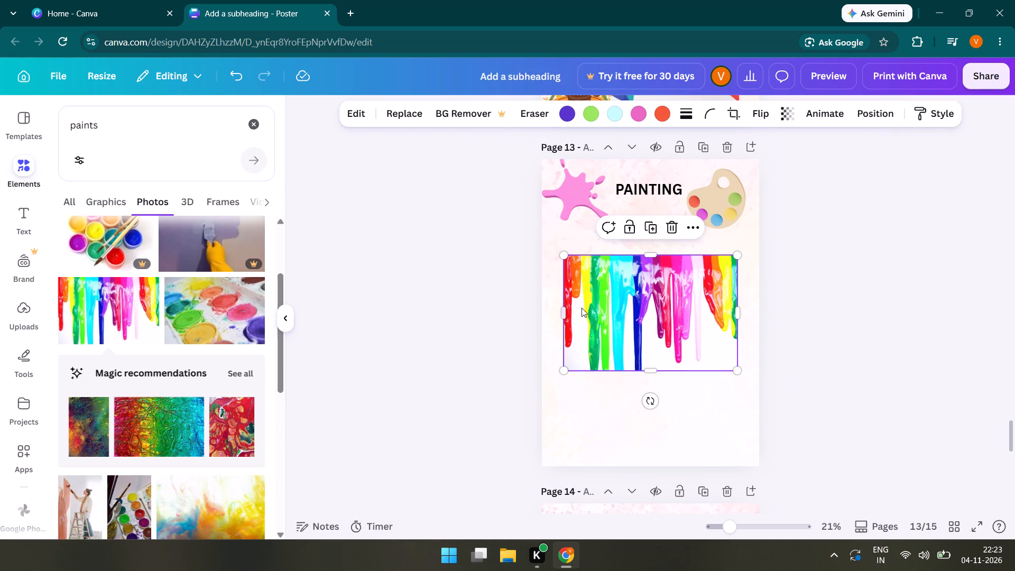
pyautogui.moveTo(564, 260); pyautogui.dragTo(612, 314)
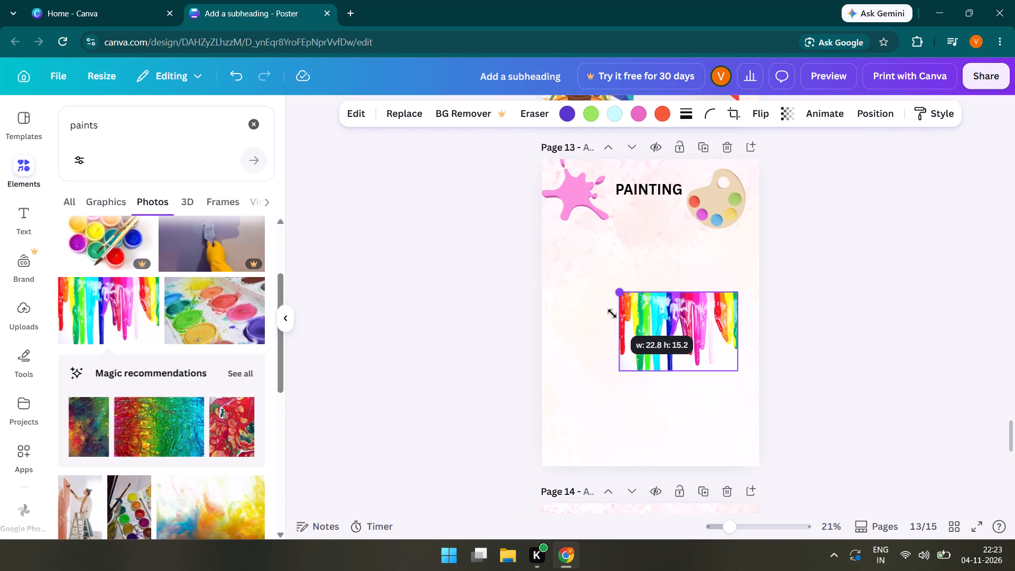
pyautogui.moveTo(612, 314); pyautogui.dragTo(626, 316)
# Move the pink paint splash to the top centre of page 13, behind the PAINTING title.
pyautogui.moveTo(586, 206); pyautogui.dragTo(658, 202)
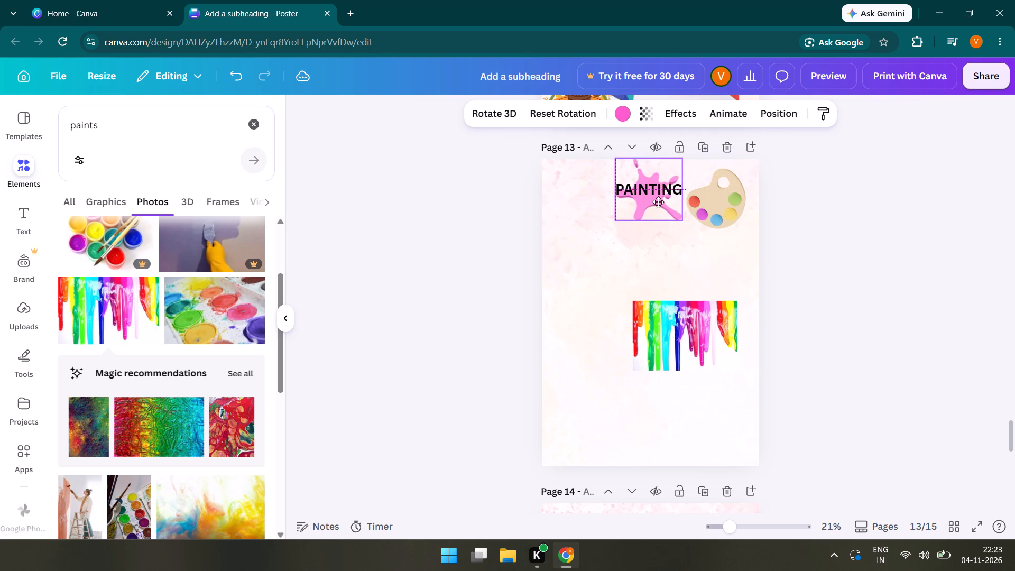
pyautogui.moveTo(658, 202); pyautogui.dragTo(658, 202)
# Place the dripping-paint photo in page 13's top-left corner, running past the page's left edge and ending beside the pink splash.
pyautogui.moveTo(685, 331); pyautogui.dragTo(580, 180)
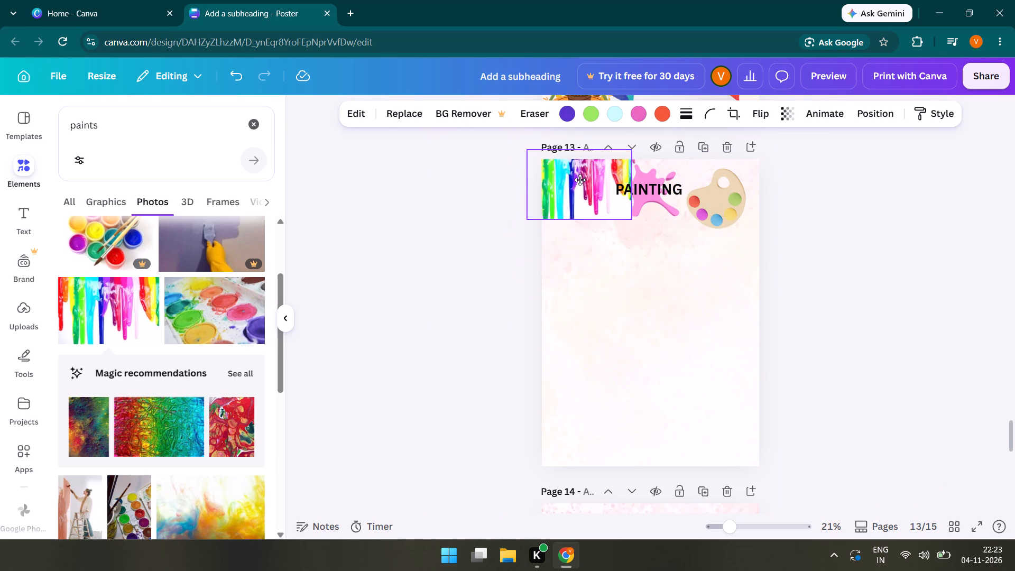
pyautogui.moveTo(580, 180); pyautogui.dragTo(596, 186)
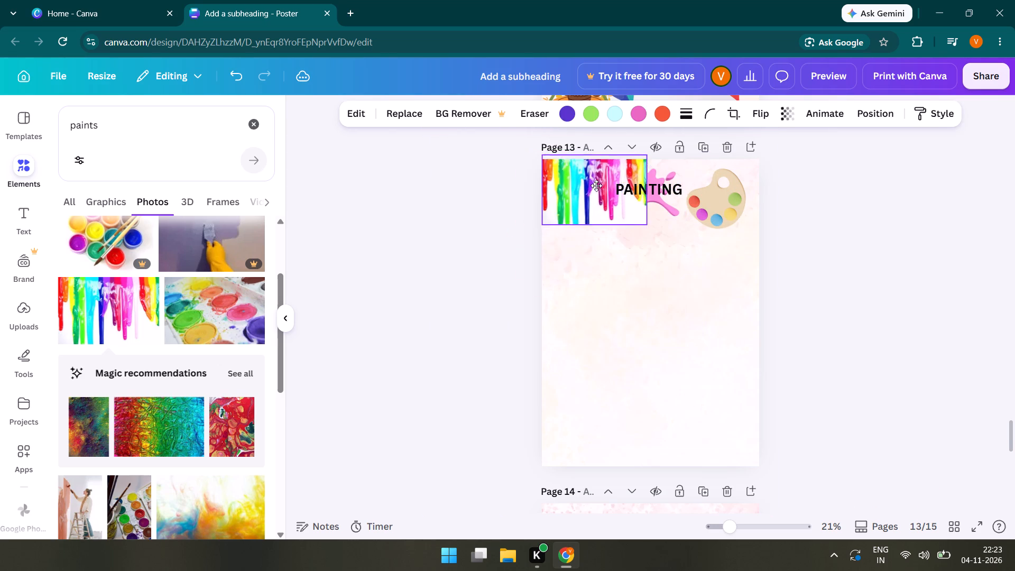
pyautogui.moveTo(596, 186); pyautogui.dragTo(567, 188)
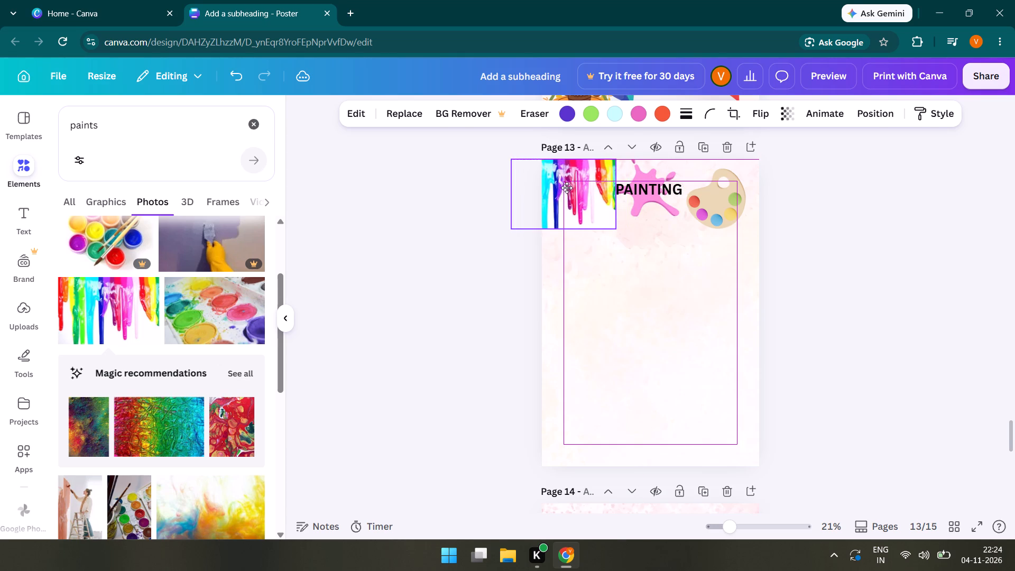
pyautogui.moveTo(567, 188); pyautogui.dragTo(554, 188)
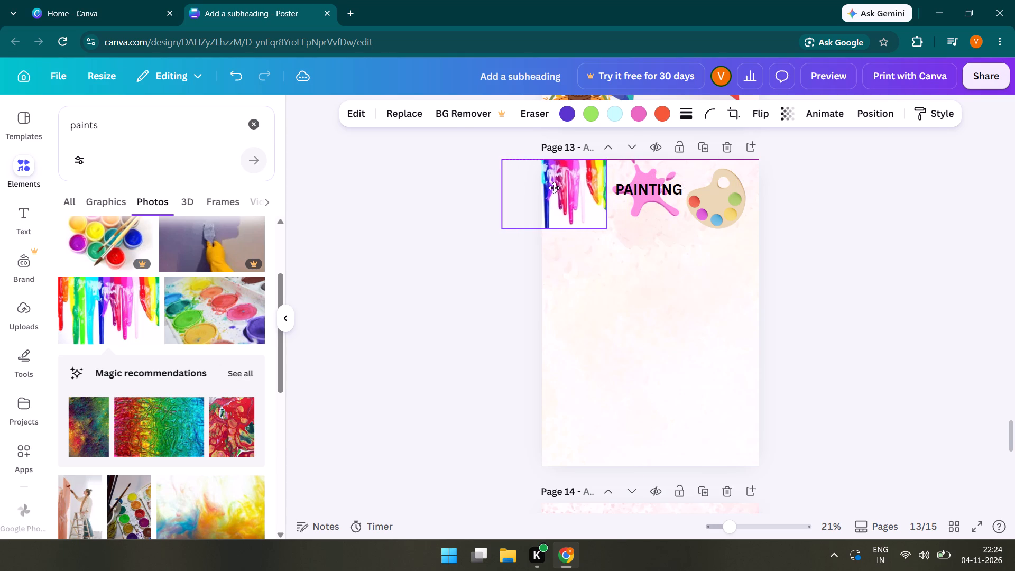
pyautogui.moveTo(554, 188); pyautogui.dragTo(557, 188)
pyautogui.click(642, 311)
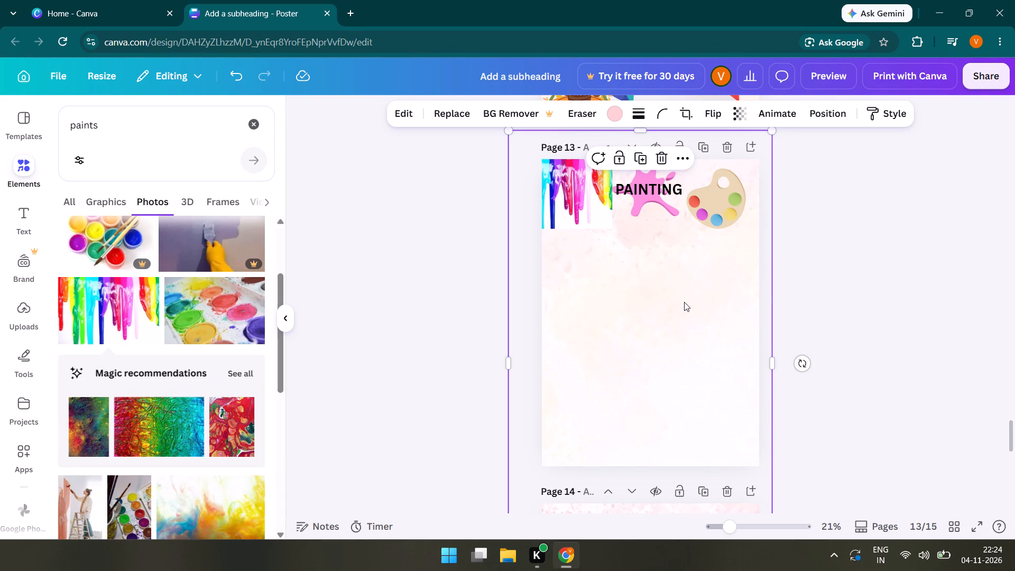
pyautogui.click(451, 350)
# Move the PAINTING title down so it sits just below the pink splash and the palette.
pyautogui.moveTo(646, 187); pyautogui.dragTo(640, 223)
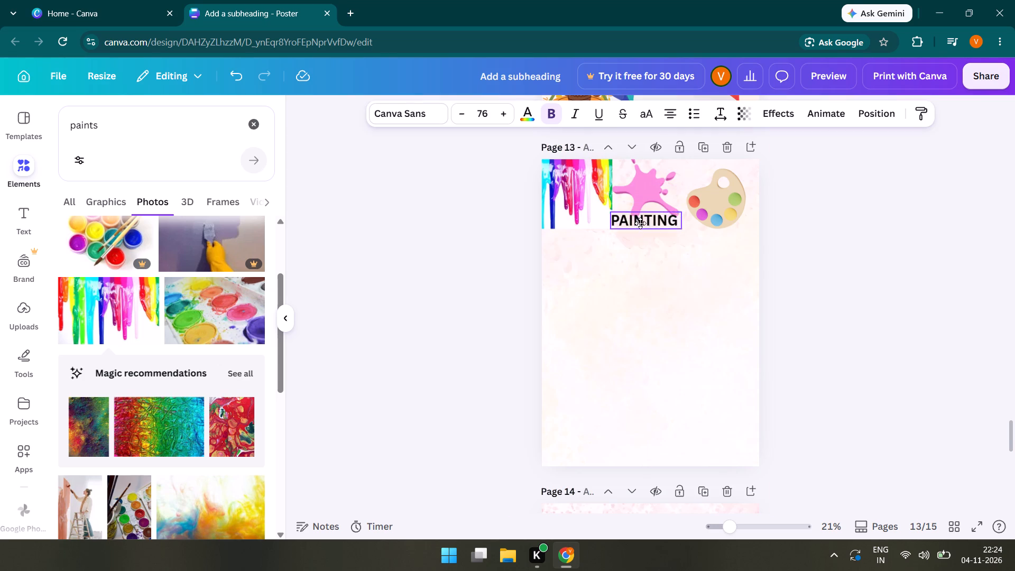
pyautogui.moveTo(640, 223); pyautogui.dragTo(663, 231)
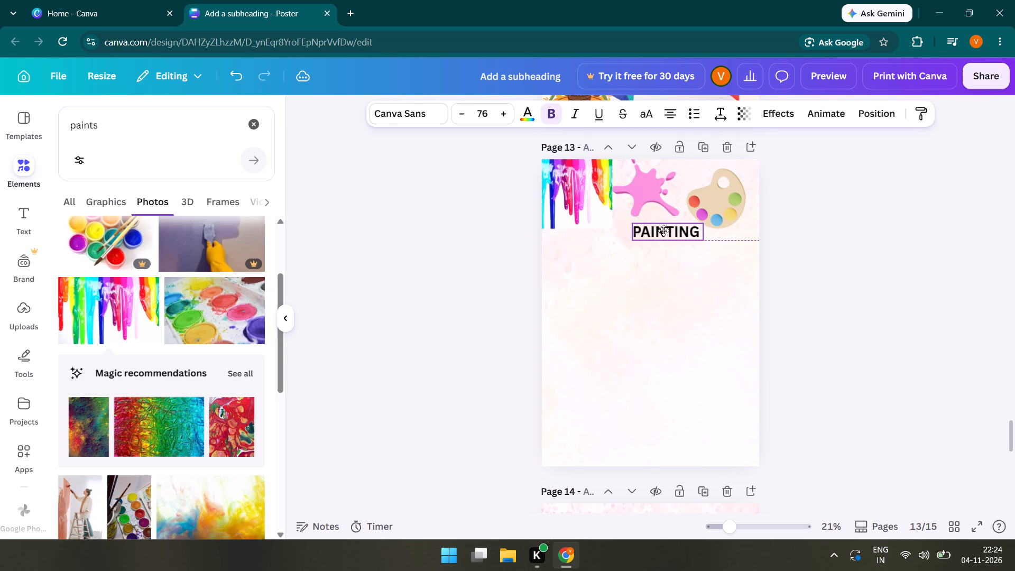
pyautogui.moveTo(663, 231); pyautogui.dragTo(663, 227)
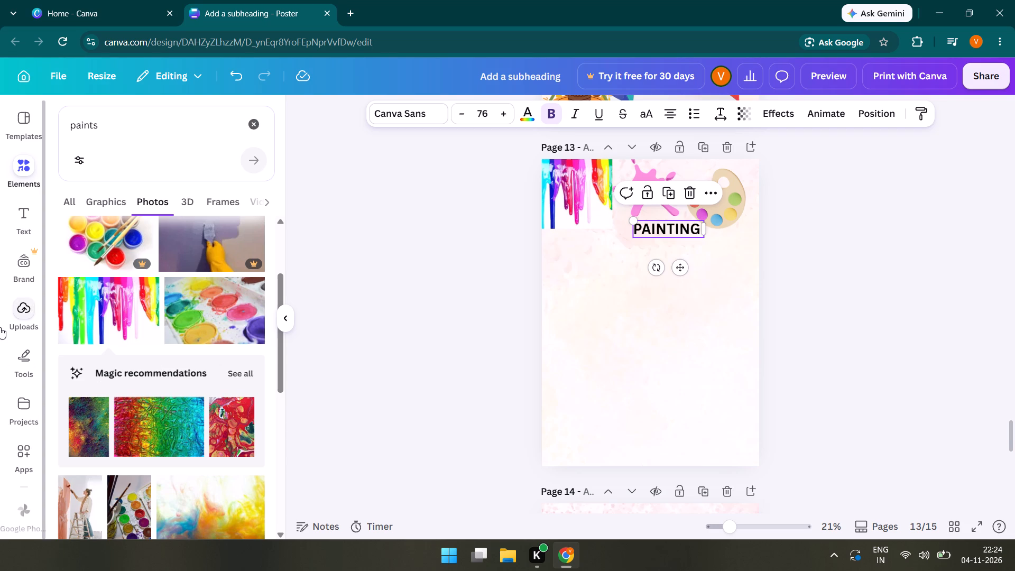
# Look through the "paints" photo results for another picture that suits the PAINTING page.
pyautogui.scroll(2, 121, 282)
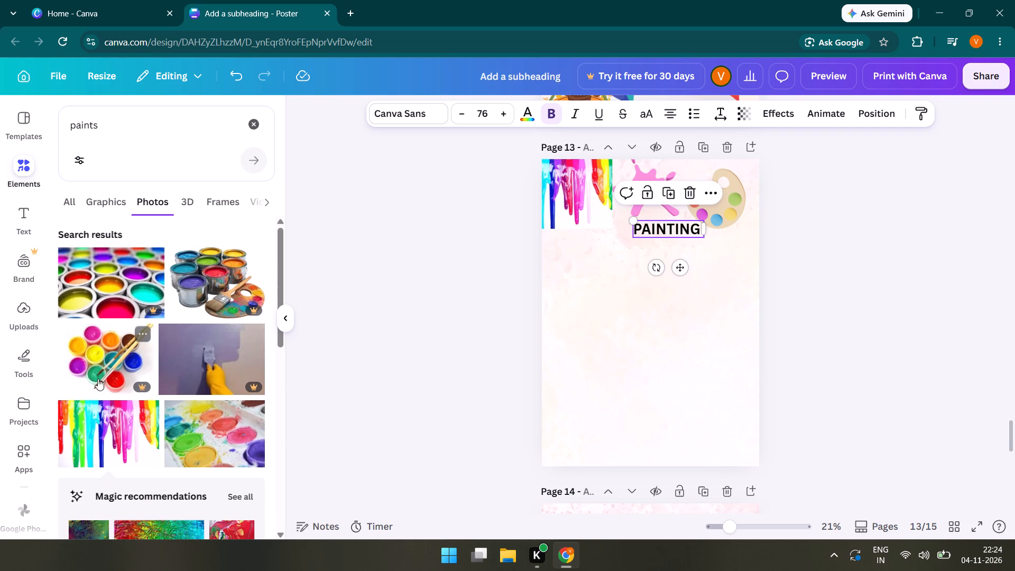
pyautogui.scroll(-3, 150, 400)
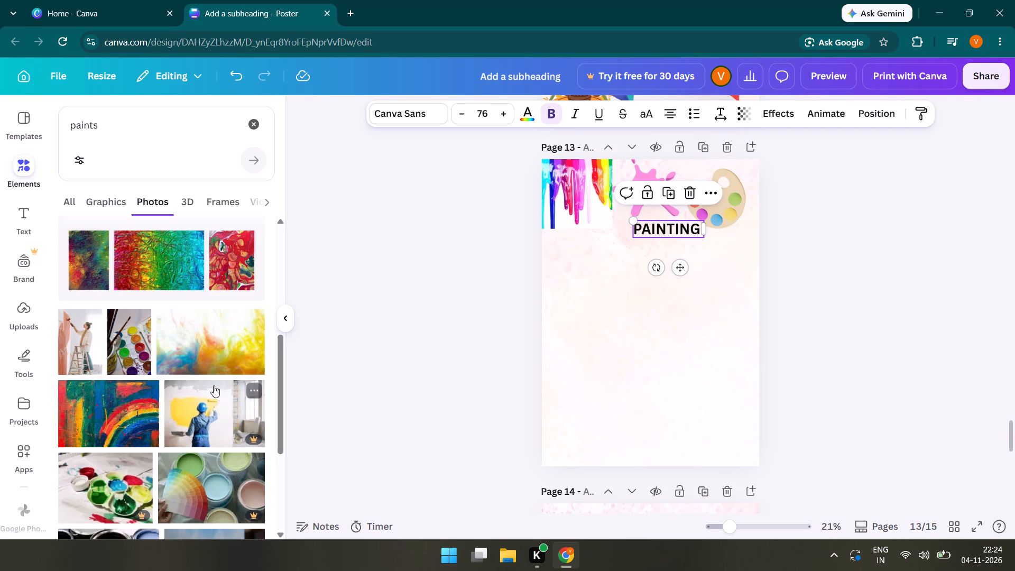
pyautogui.scroll(-2, 161, 443)
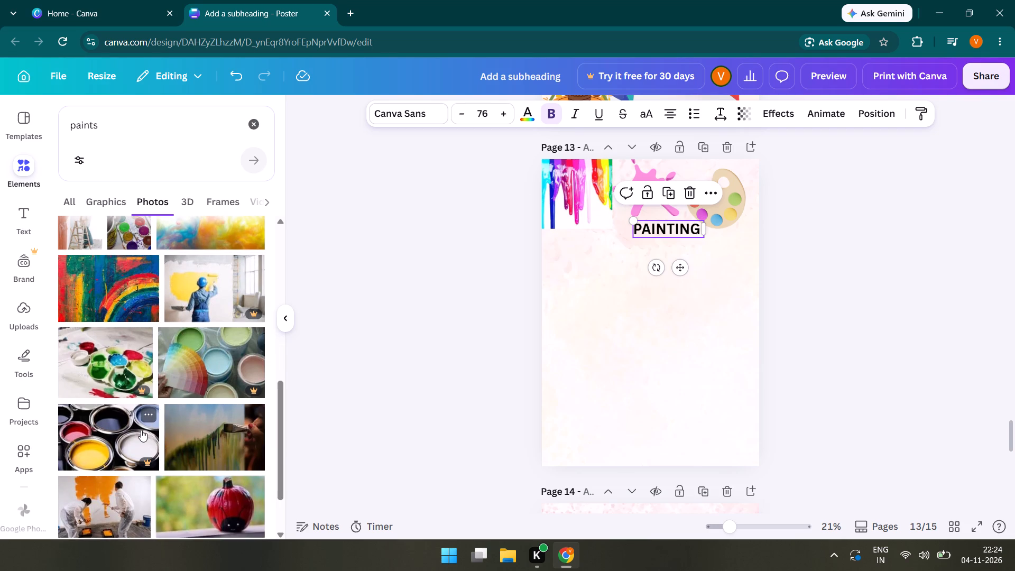
pyautogui.scroll(-4, 141, 430)
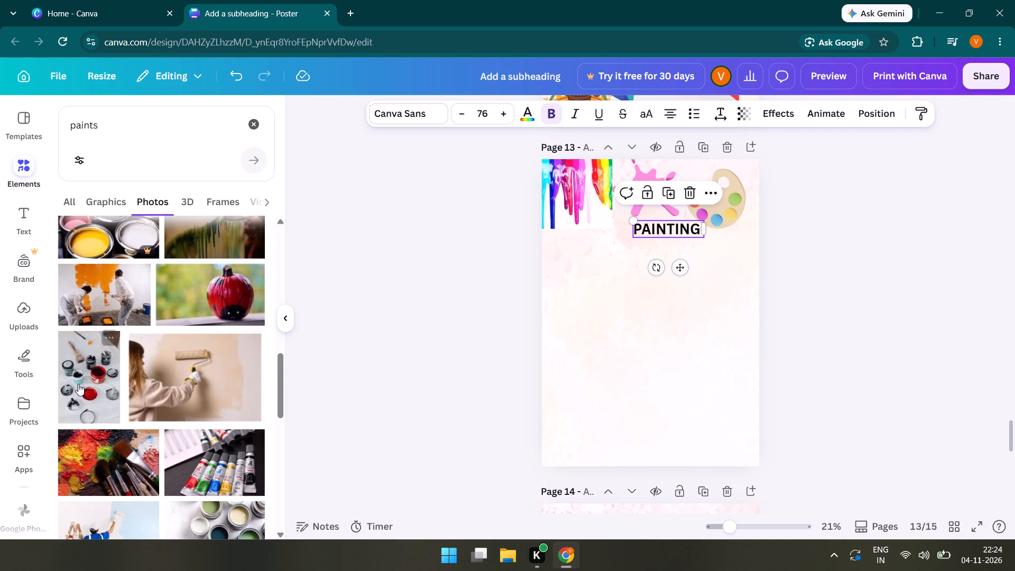
pyautogui.scroll(-3, 164, 404)
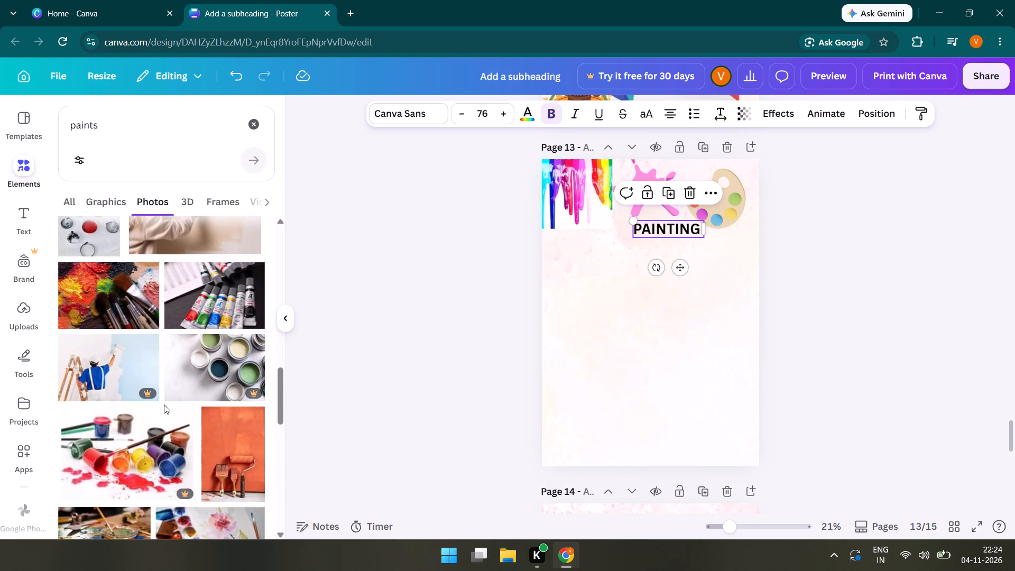
pyautogui.scroll(-1, 186, 376)
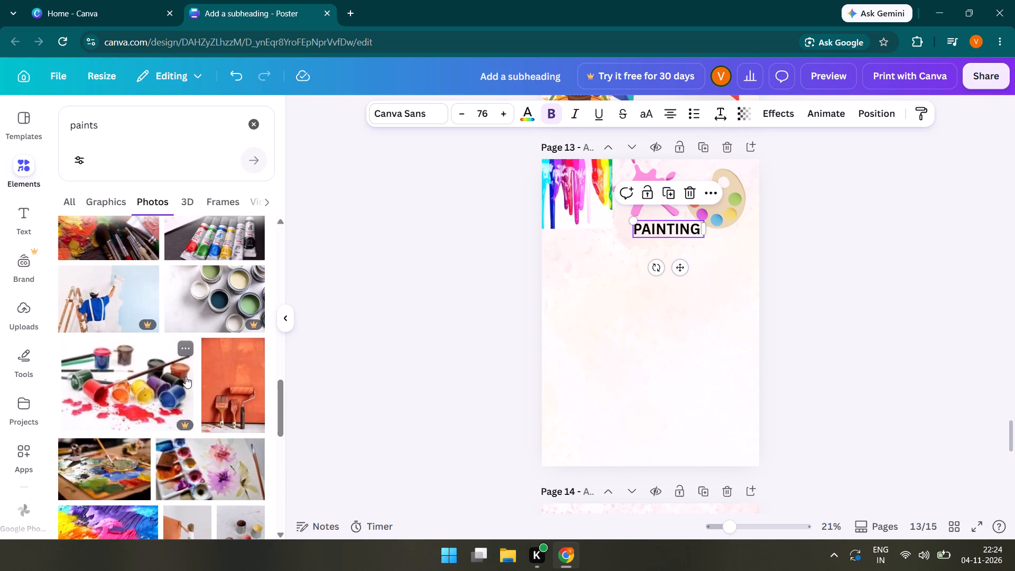
pyautogui.scroll(-5, 186, 376)
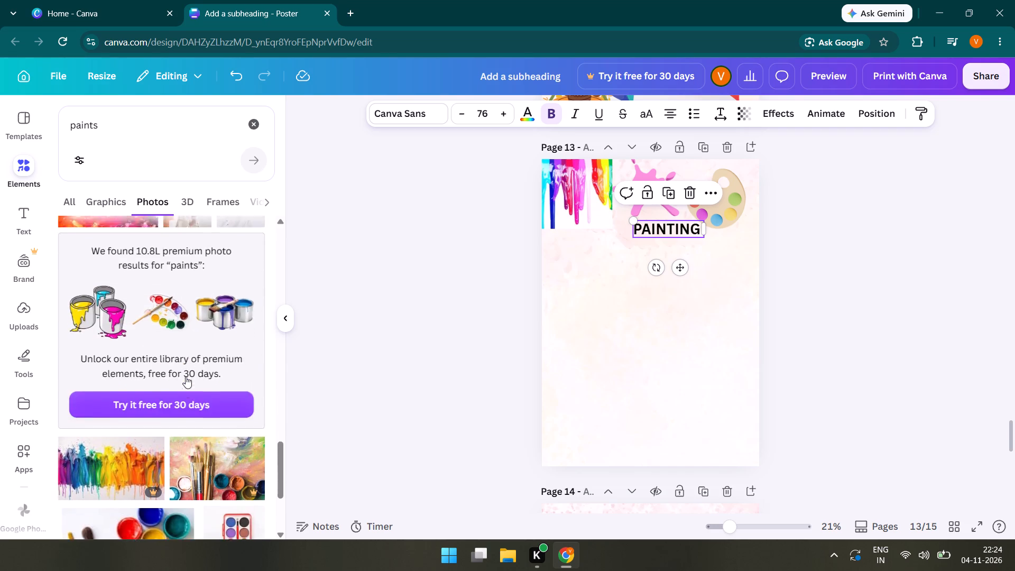
pyautogui.scroll(-5, 186, 376)
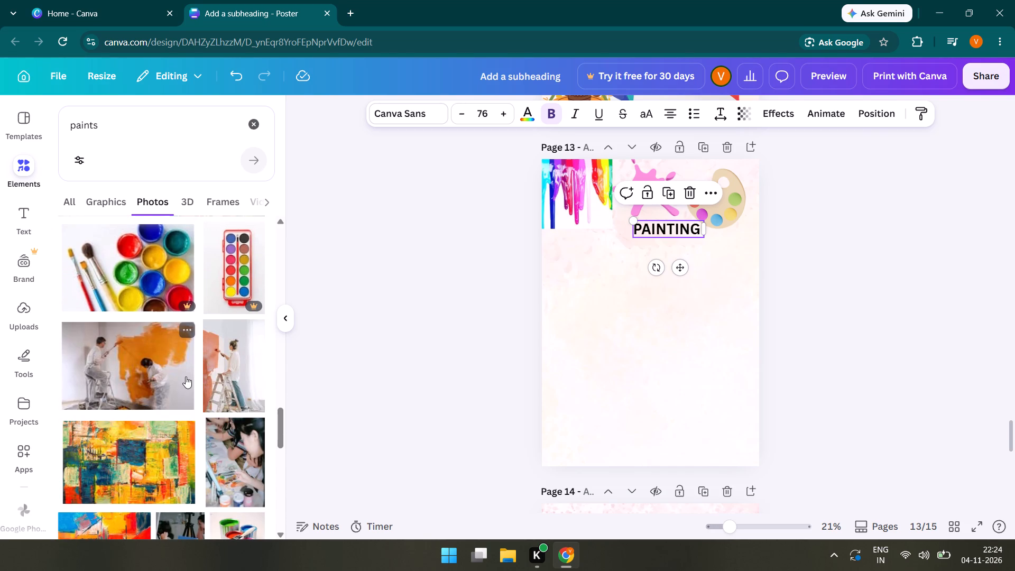
pyautogui.scroll(-5, 186, 376)
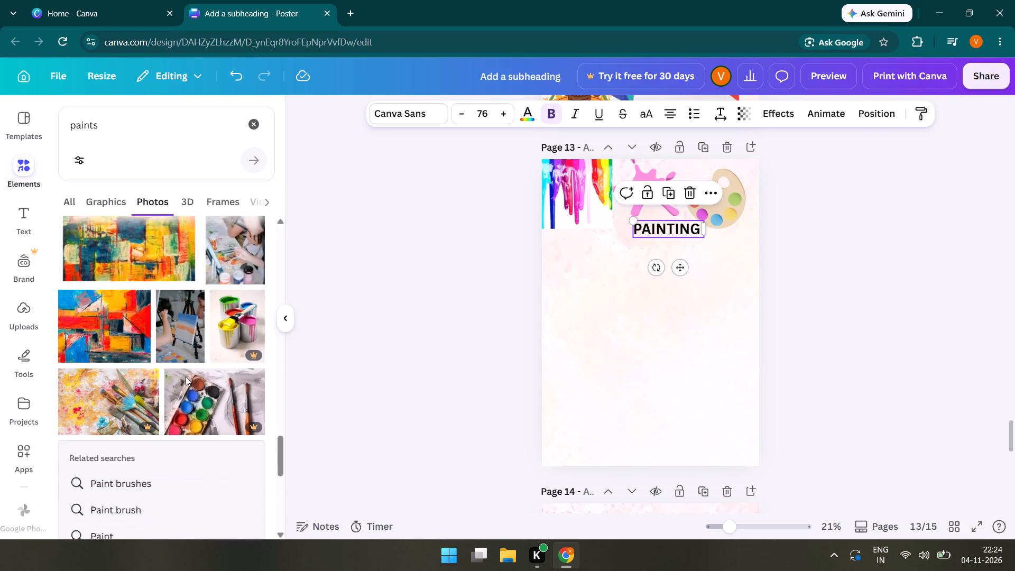
pyautogui.scroll(-2, 186, 376)
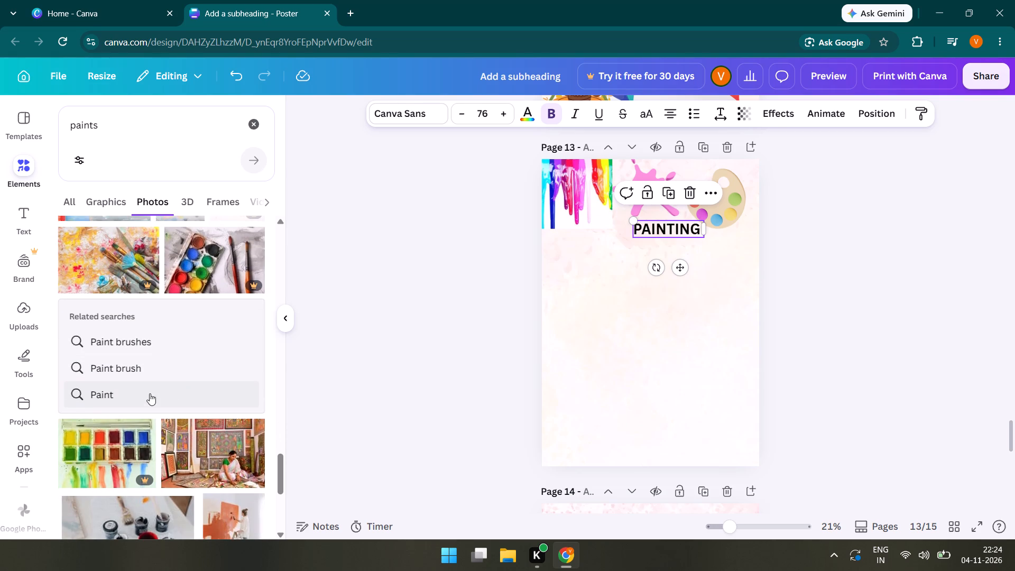
# Switch to the related search "Paint brushes" and add the photo of colourful-handled brushes to page 13 at about half its inserted size.
pyautogui.click(170, 347)
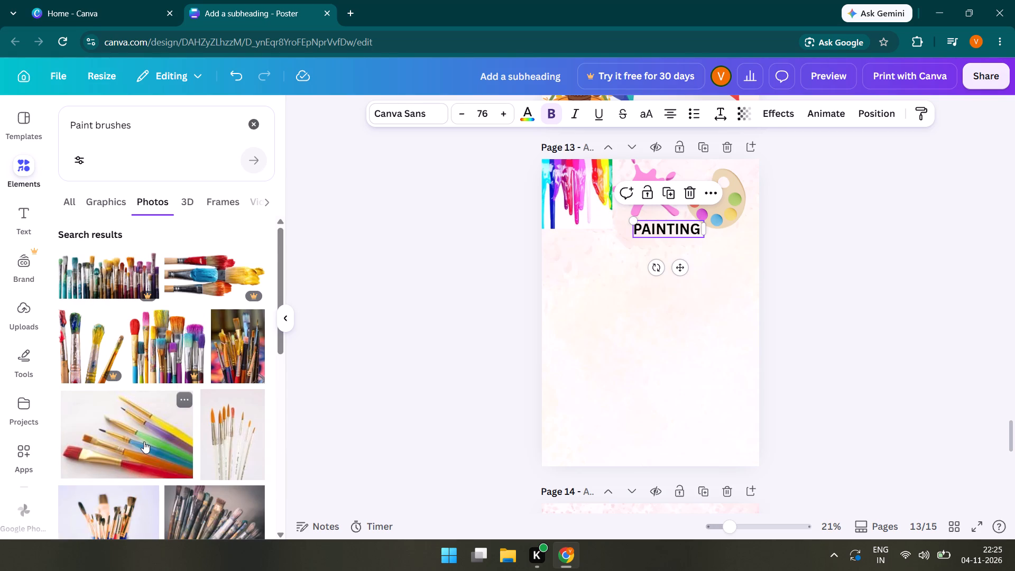
pyautogui.scroll(-2, 144, 441)
pyautogui.click(156, 326)
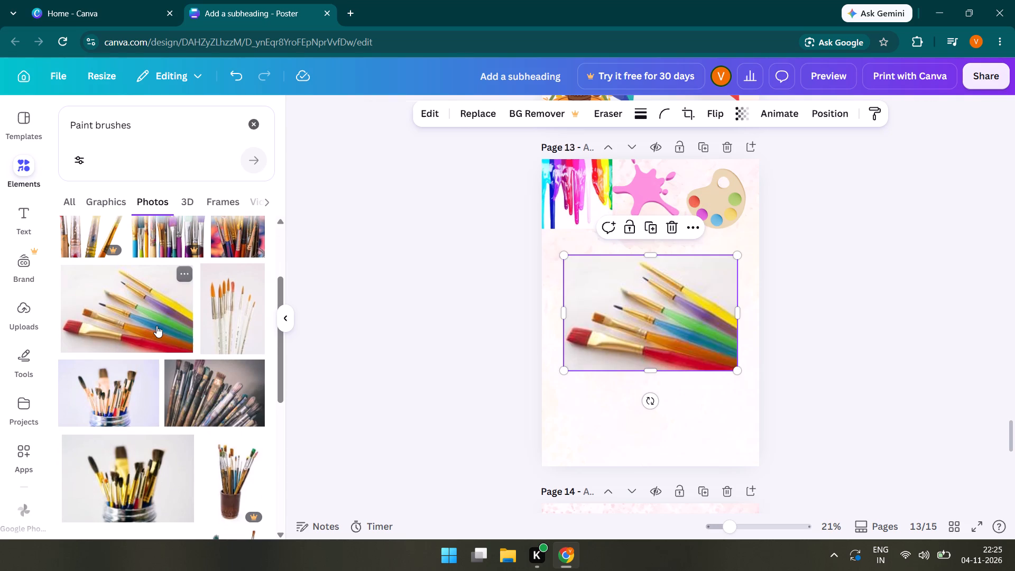
pyautogui.moveTo(564, 253); pyautogui.dragTo(643, 316)
# Tilt the colourful brushes photo slightly clockwise and place it in page 13's bottom-right corner, with its edges running off the page.
pyautogui.click(689, 404)
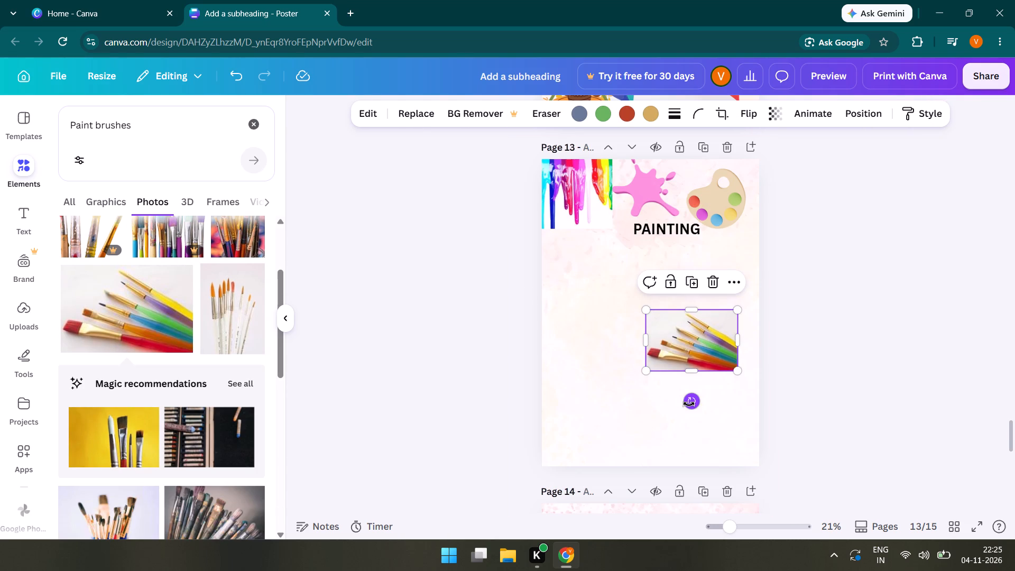
pyautogui.moveTo(689, 404); pyautogui.dragTo(668, 406)
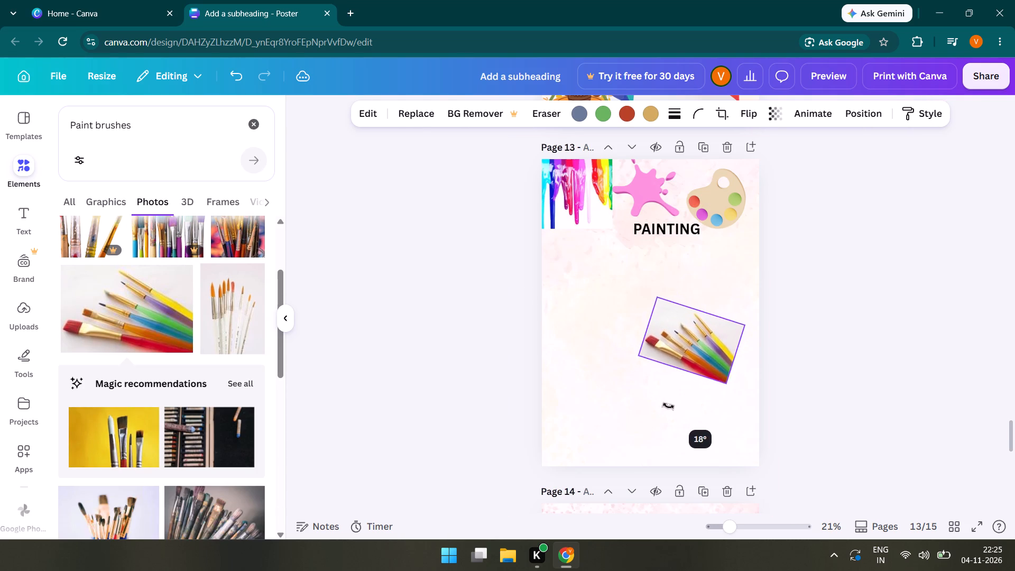
pyautogui.moveTo(668, 406); pyautogui.dragTo(671, 406)
pyautogui.moveTo(695, 338); pyautogui.dragTo(726, 440)
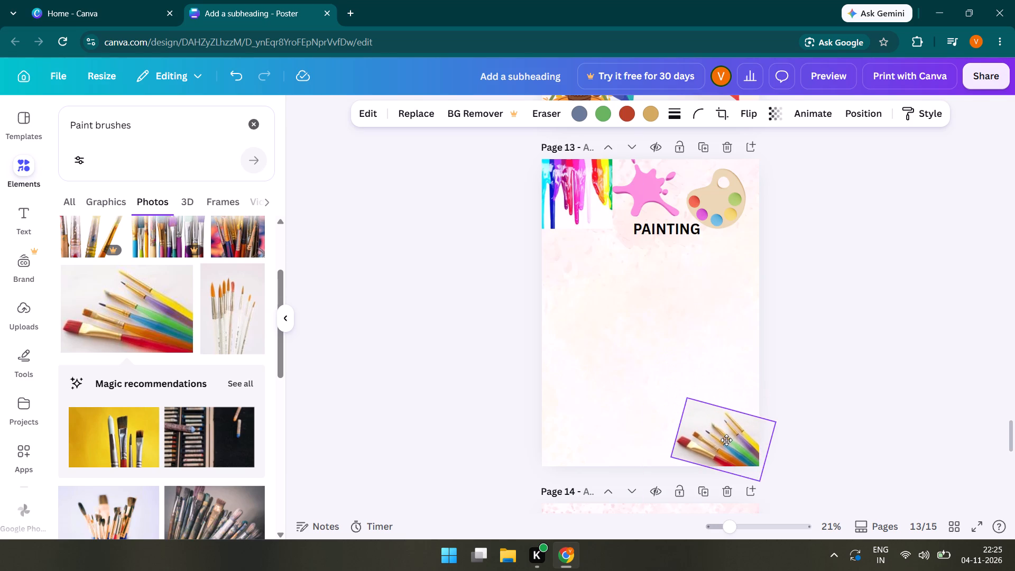
pyautogui.moveTo(726, 440); pyautogui.dragTo(723, 440)
pyautogui.click(799, 386)
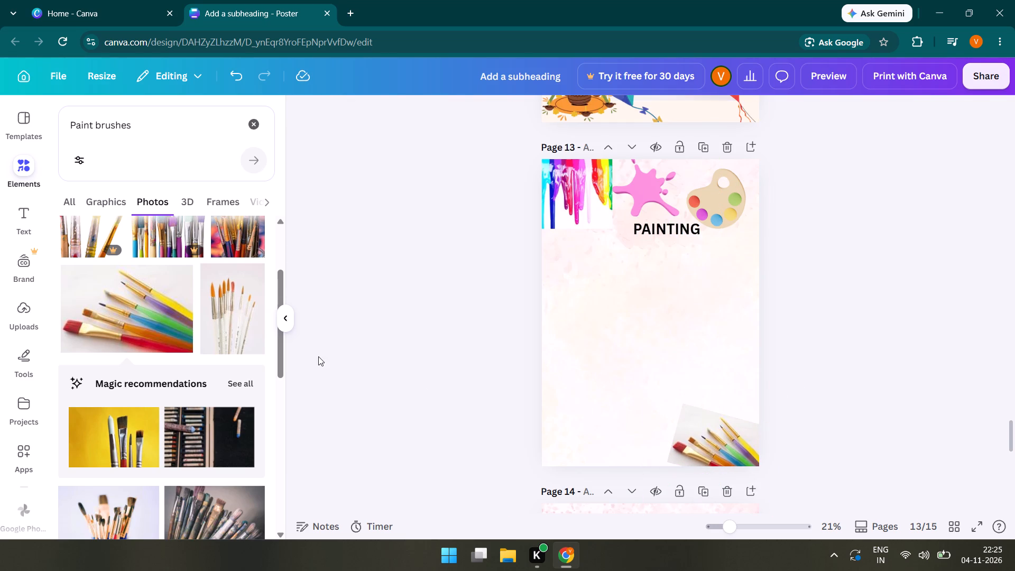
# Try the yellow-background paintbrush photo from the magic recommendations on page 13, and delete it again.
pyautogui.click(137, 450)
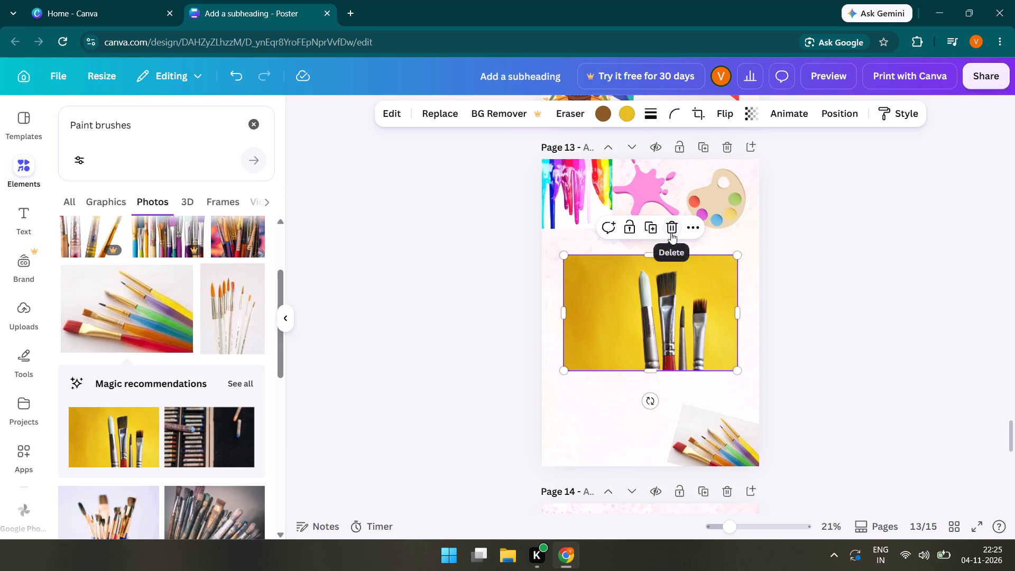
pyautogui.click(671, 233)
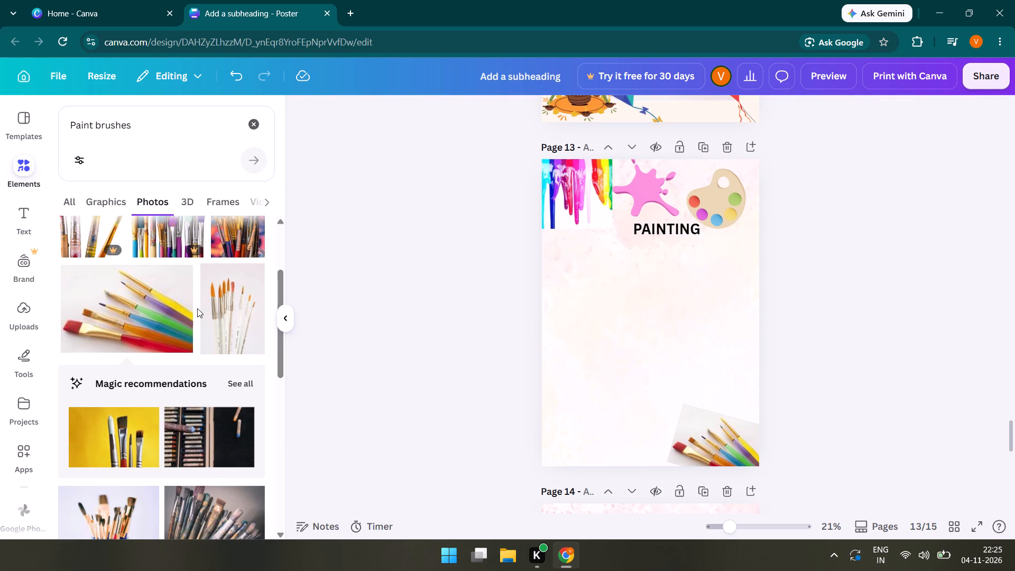
# Add body text in the default style to the middle of page 13, below the PAINTING heading.
pyautogui.scroll(-1, 197, 308)
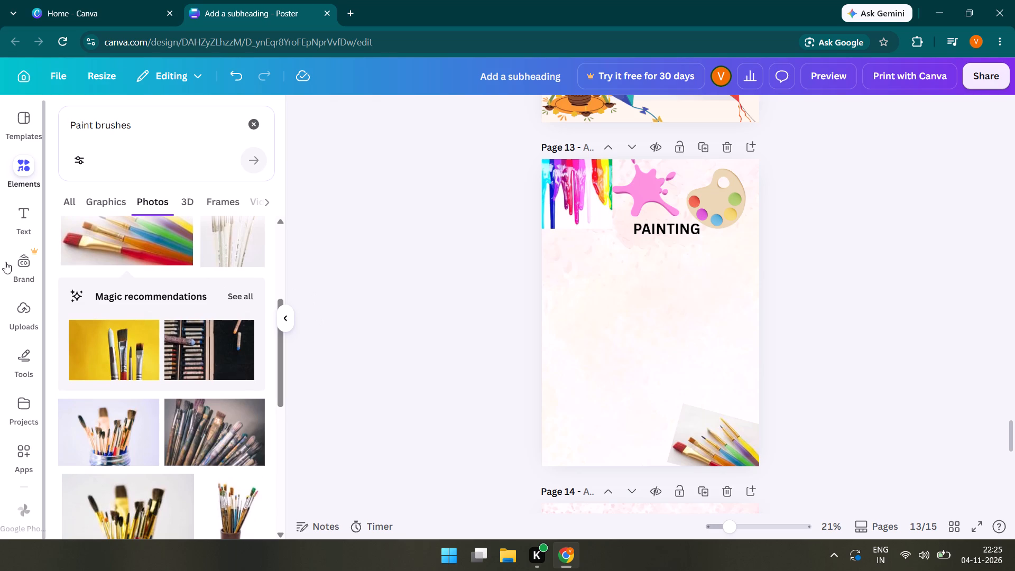
pyautogui.click(23, 222)
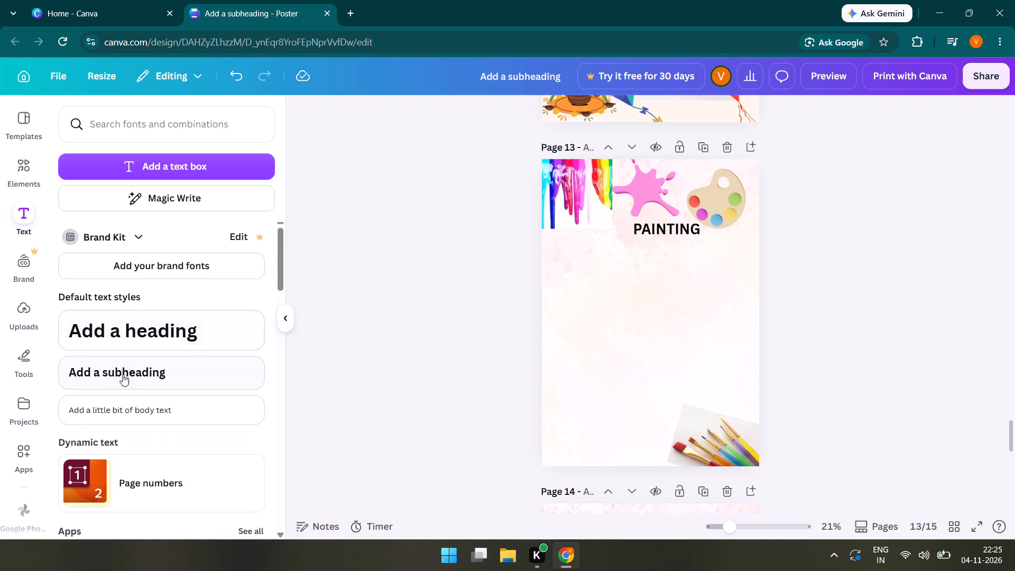
pyautogui.doubleClick(118, 407)
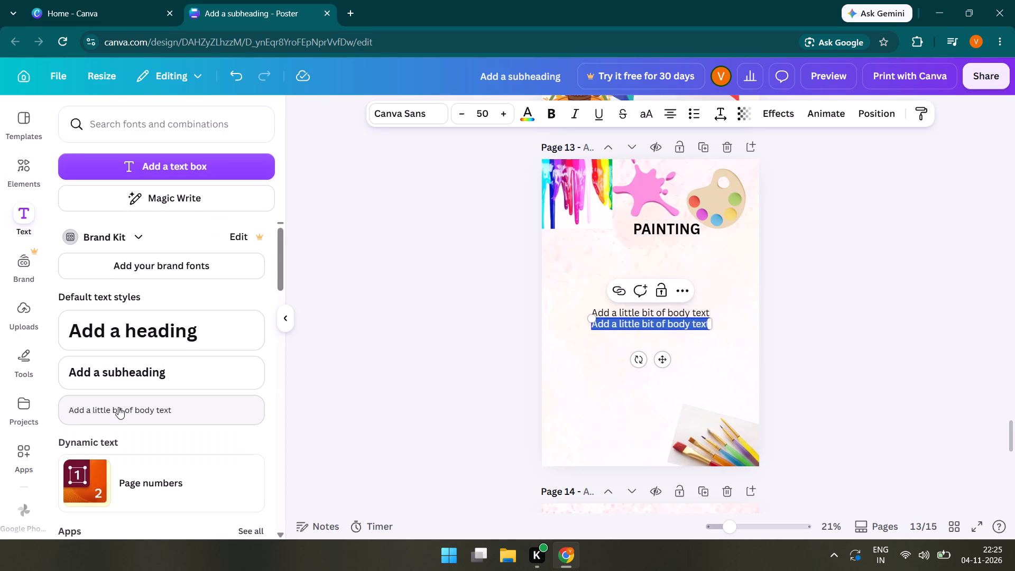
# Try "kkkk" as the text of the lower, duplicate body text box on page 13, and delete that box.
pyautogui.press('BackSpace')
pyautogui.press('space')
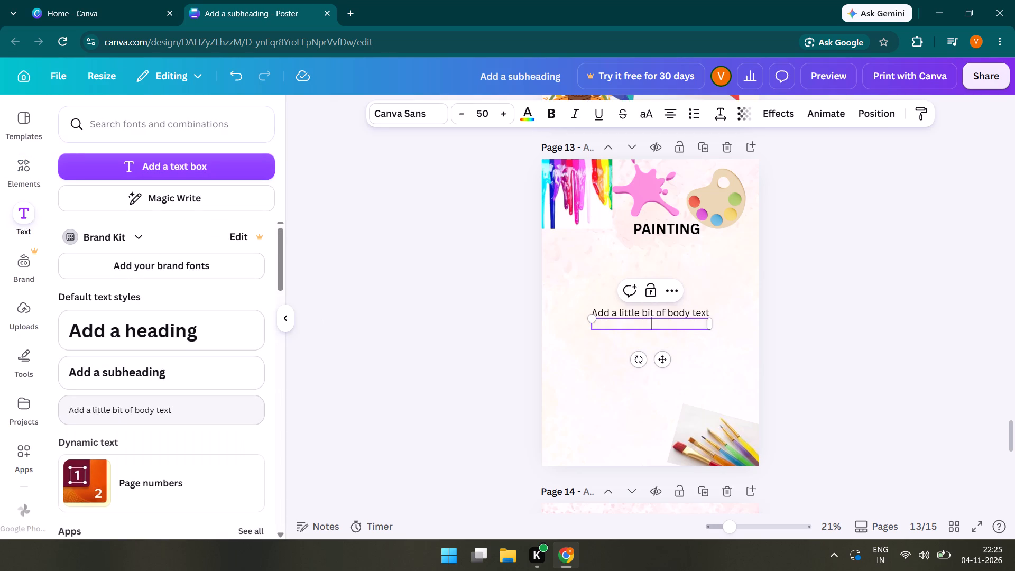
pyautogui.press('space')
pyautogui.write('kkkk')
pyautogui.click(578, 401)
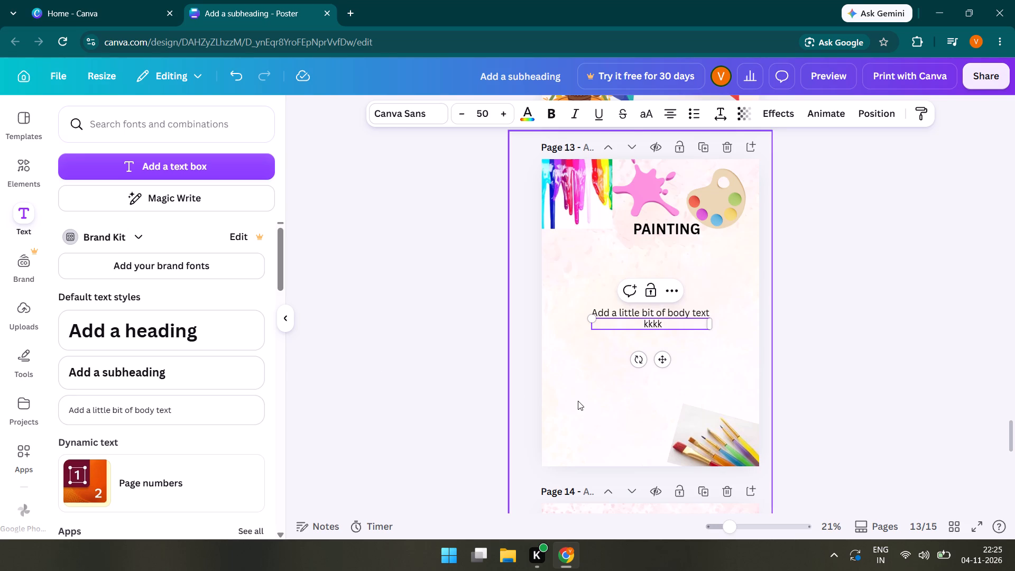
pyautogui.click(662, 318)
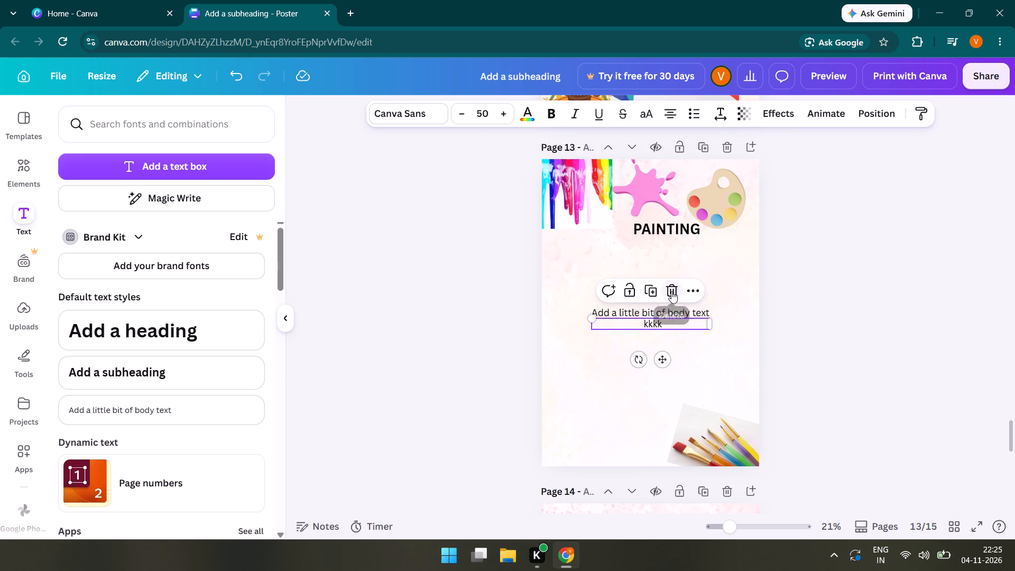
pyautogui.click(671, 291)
# Replace the remaining body placeholder on page 13 with "TO PTOMOTE YOUR ART AND".
pyautogui.doubleClick(671, 311)
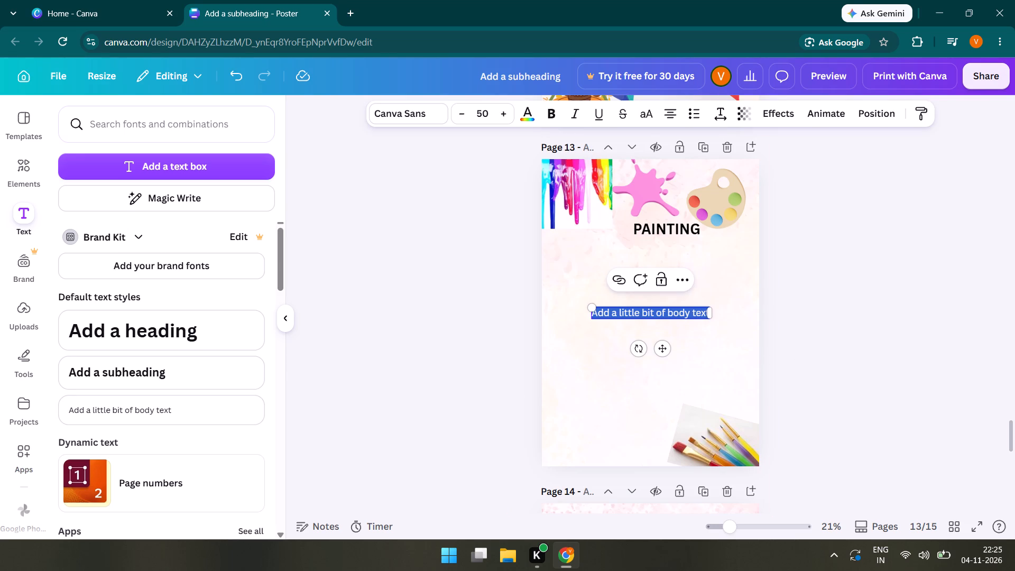
pyautogui.press('BackSpace')
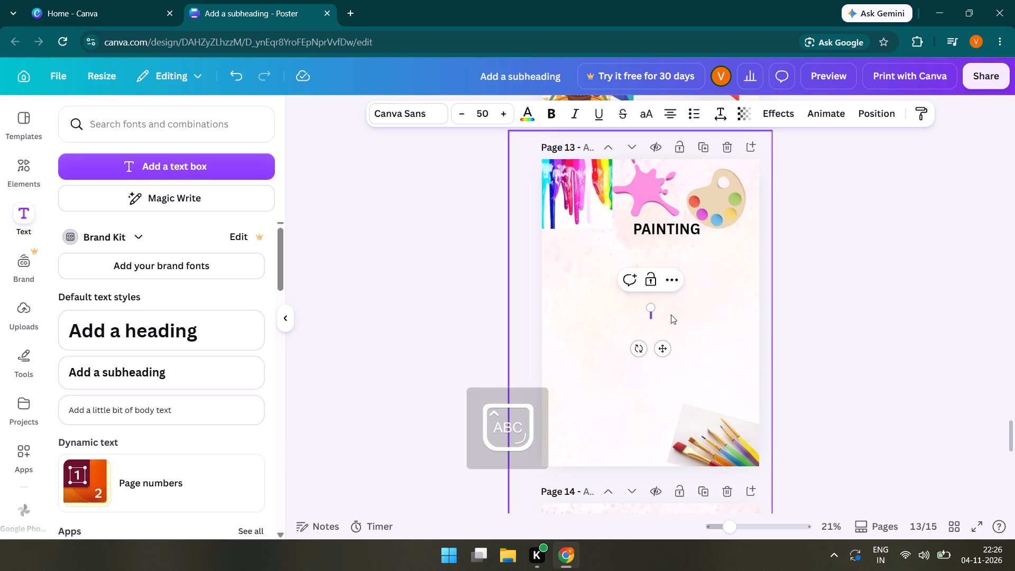
pyautogui.write('TO')
pyautogui.press('space')
pyautogui.write('PTOMOT')
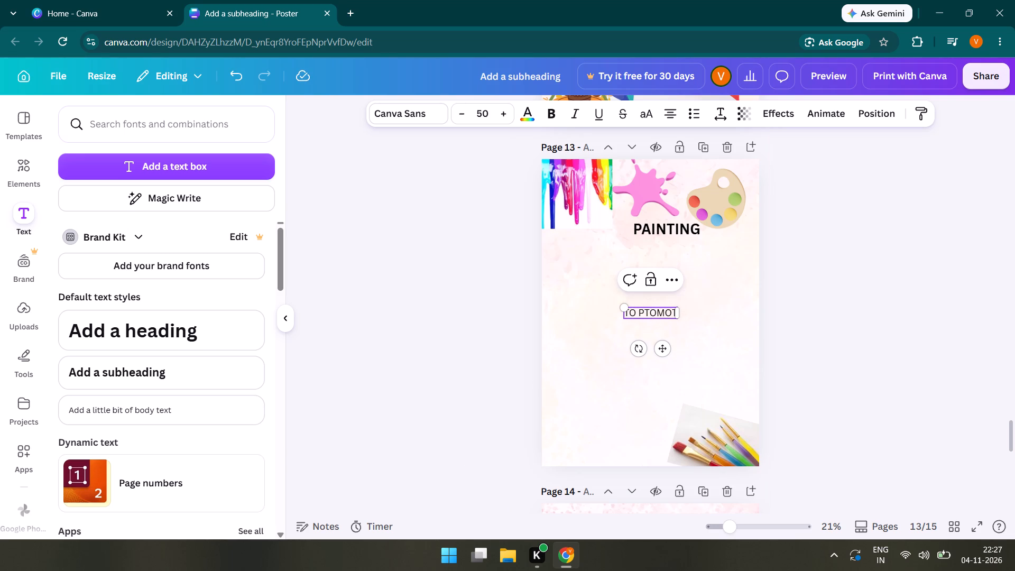
pyautogui.write('E')
pyautogui.press('space')
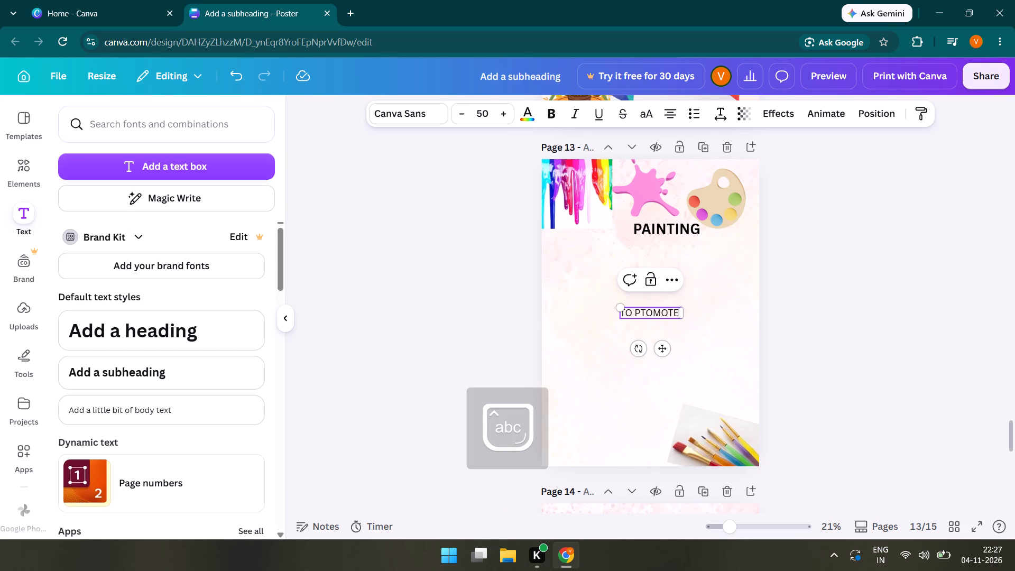
pyautogui.press('space')
pyautogui.write('YOUR ART AND')
pyautogui.press('space')
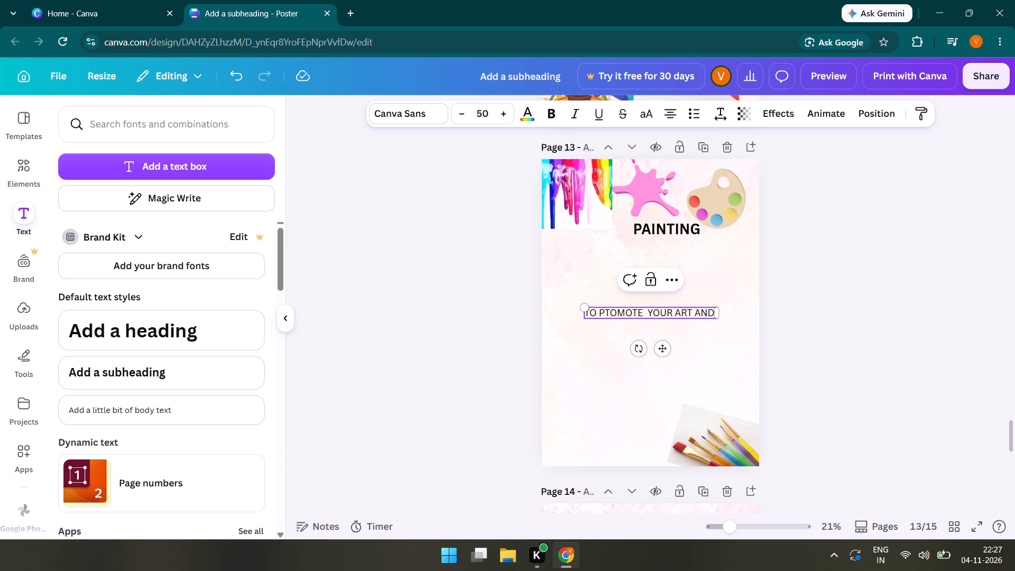
# Continue the body text on page 13 with "EXHIBITION OR DISPLAY INSIDE A CAFE".
pyautogui.write('EX')
pyautogui.write('HIBITION')
pyautogui.press('space')
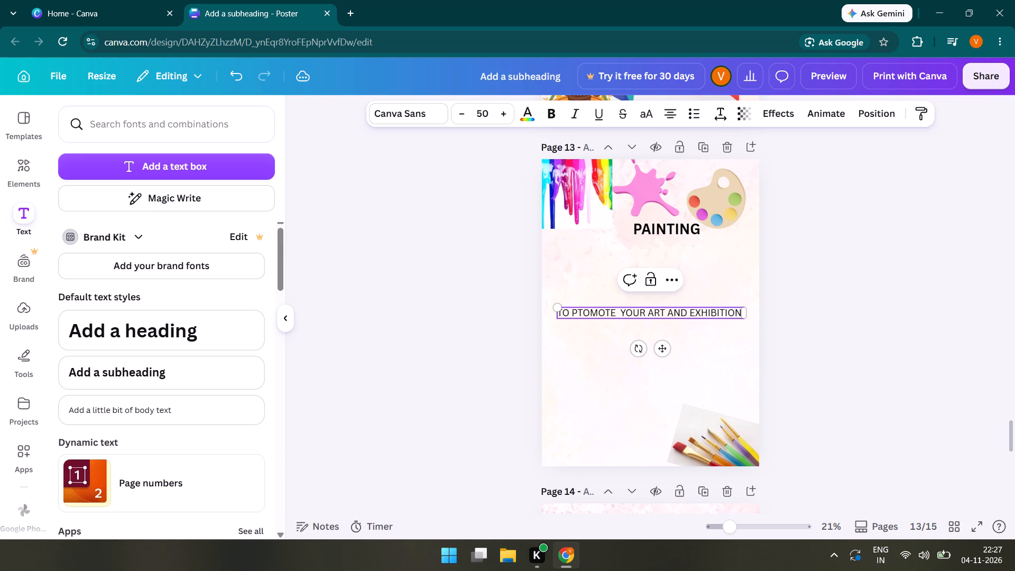
pyautogui.write('OR DIPLA')
pyautogui.write('Y')
pyautogui.press('space')
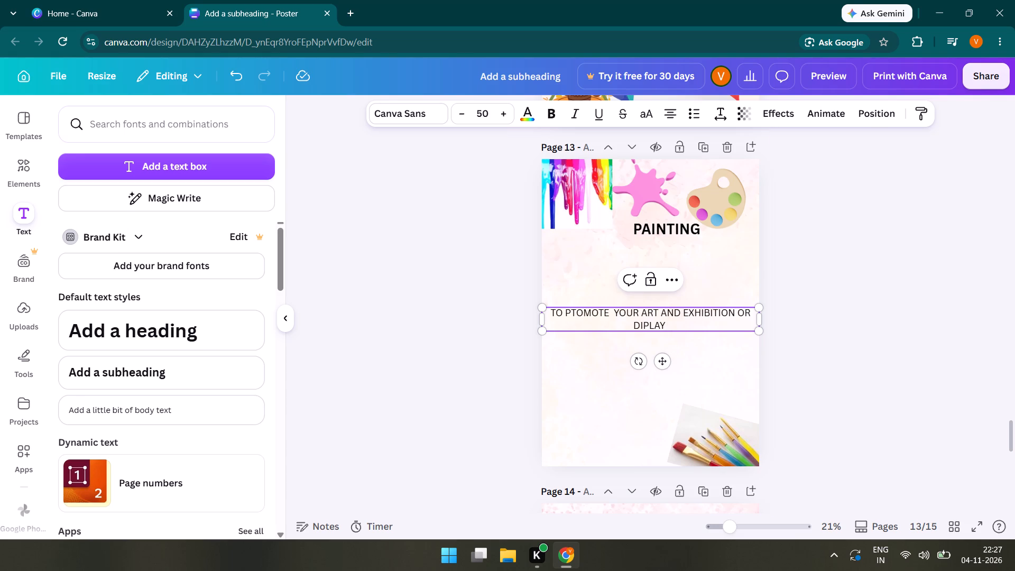
pyautogui.press('BackSpace')
pyautogui.press('BackSpace')
pyautogui.press('BackSpace')
pyautogui.press('BackSpace')
pyautogui.press('BackSpace')
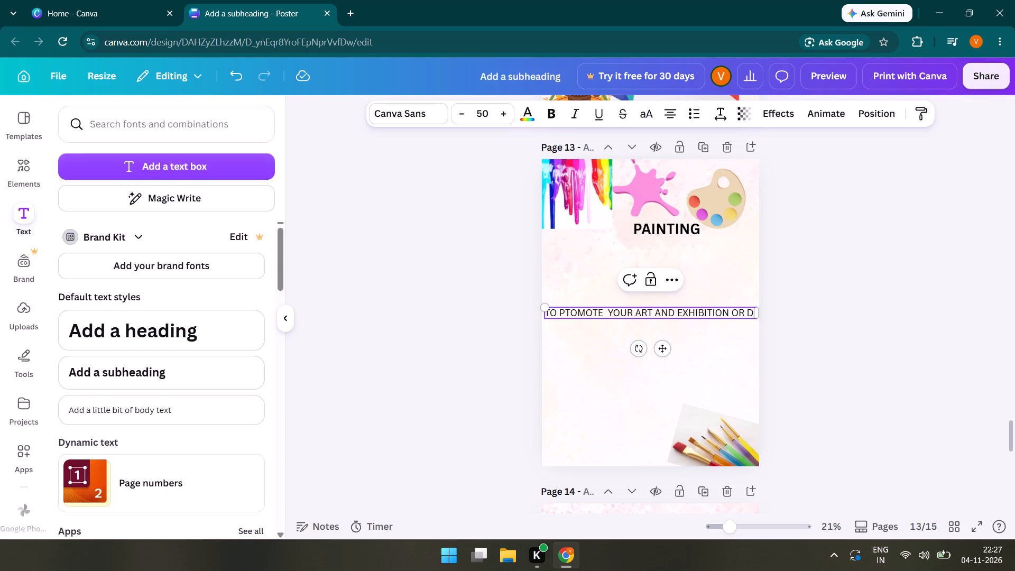
pyautogui.write('SPLAY INSIDE A')
pyautogui.press('space')
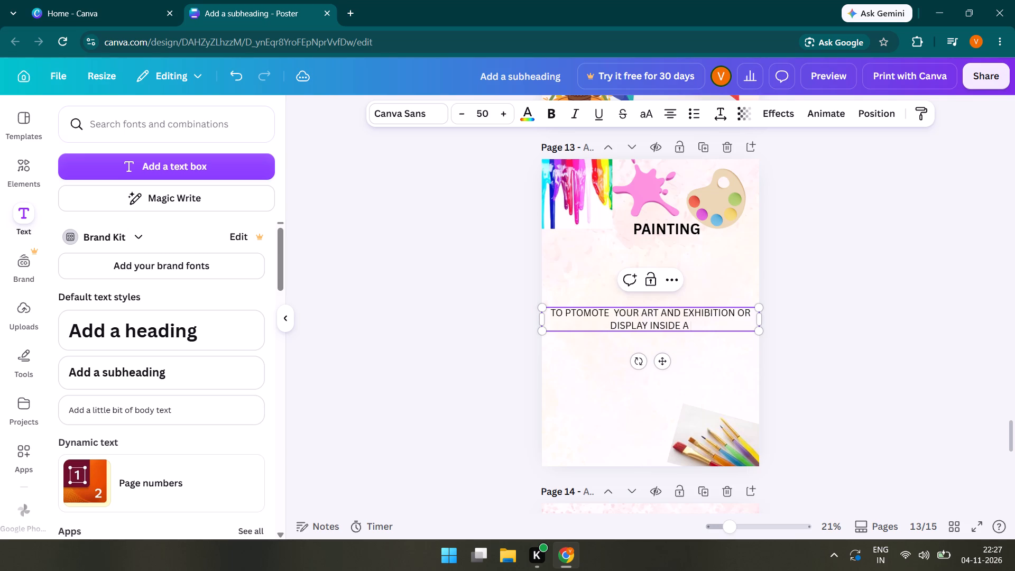
pyautogui.write('CAFE')
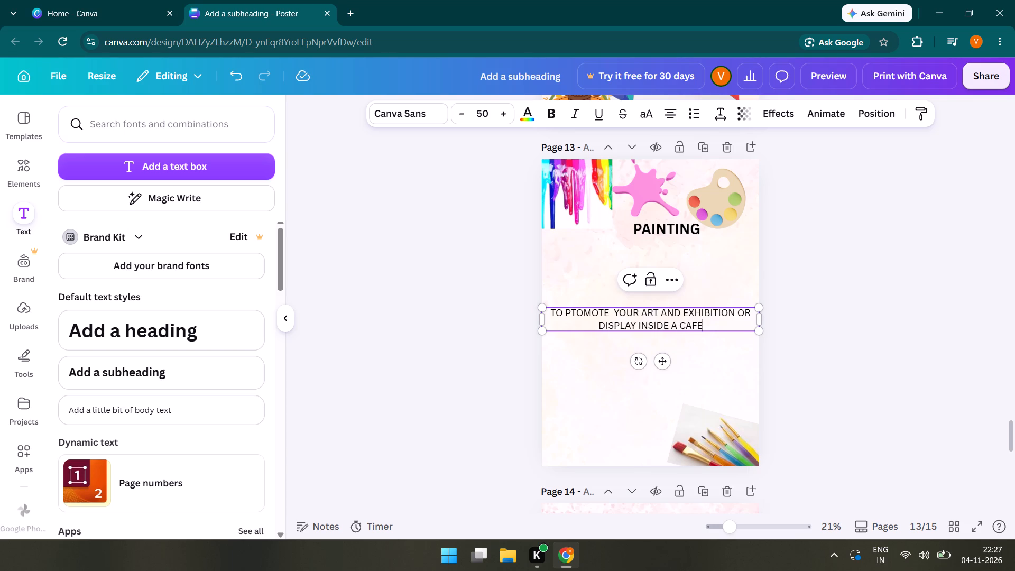
# Add the event time to the body text: "TOMORROW AFTERNOON AT 12:00 PM THURSDAY".
pyautogui.press('space')
pyautogui.write('TP')
pyautogui.press('BackSpace')
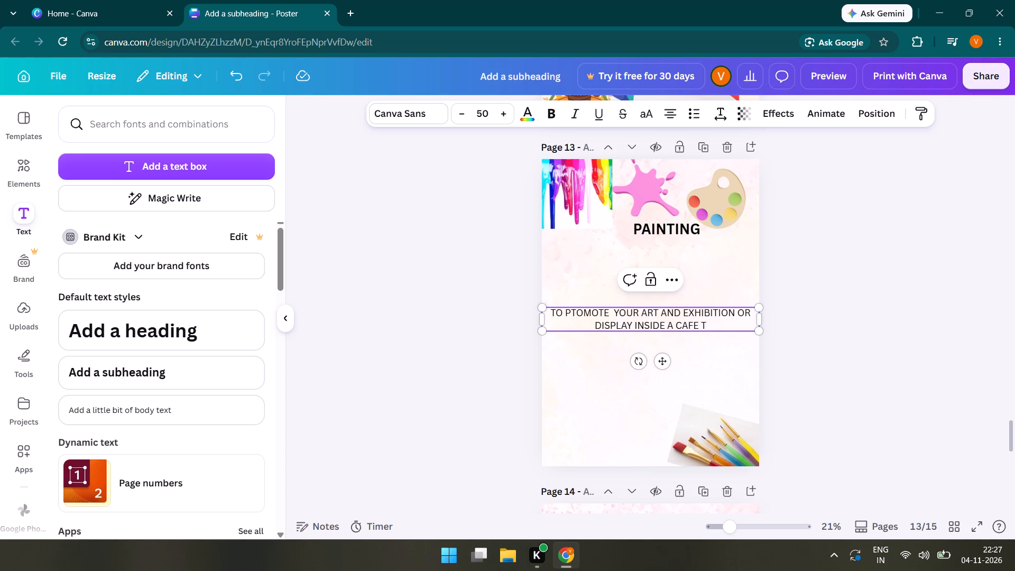
pyautogui.write('OMORROW')
pyautogui.press('space')
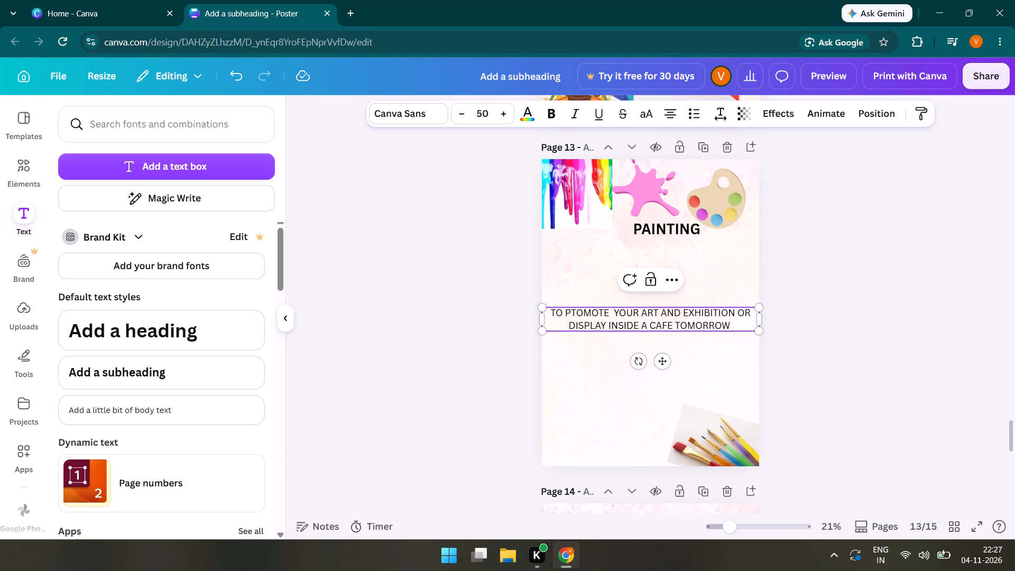
pyautogui.write('AFTERNOON')
pyautogui.press('space')
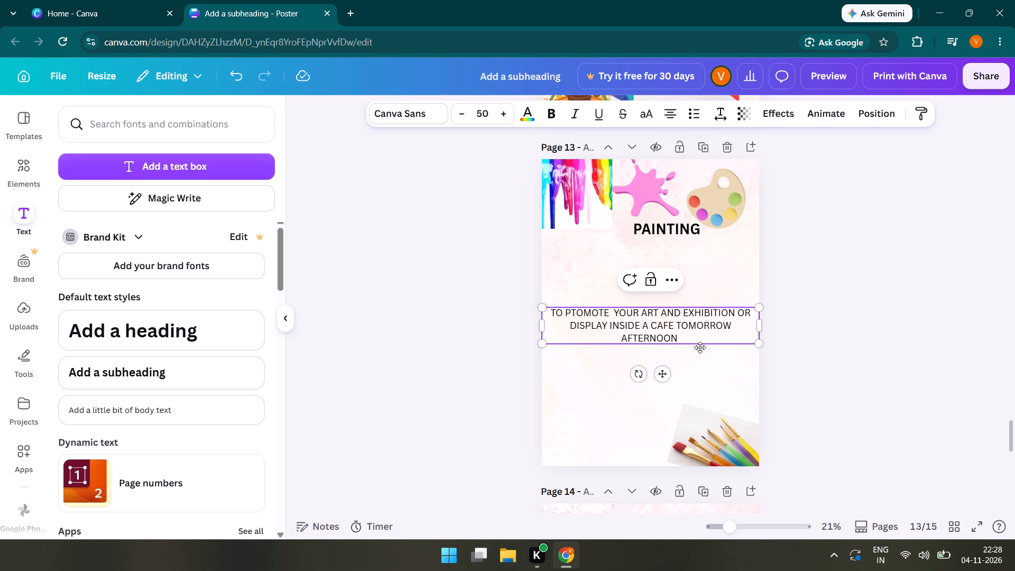
pyautogui.write('AT')
pyautogui.press('space')
pyautogui.write('12')
pyautogui.write(':00')
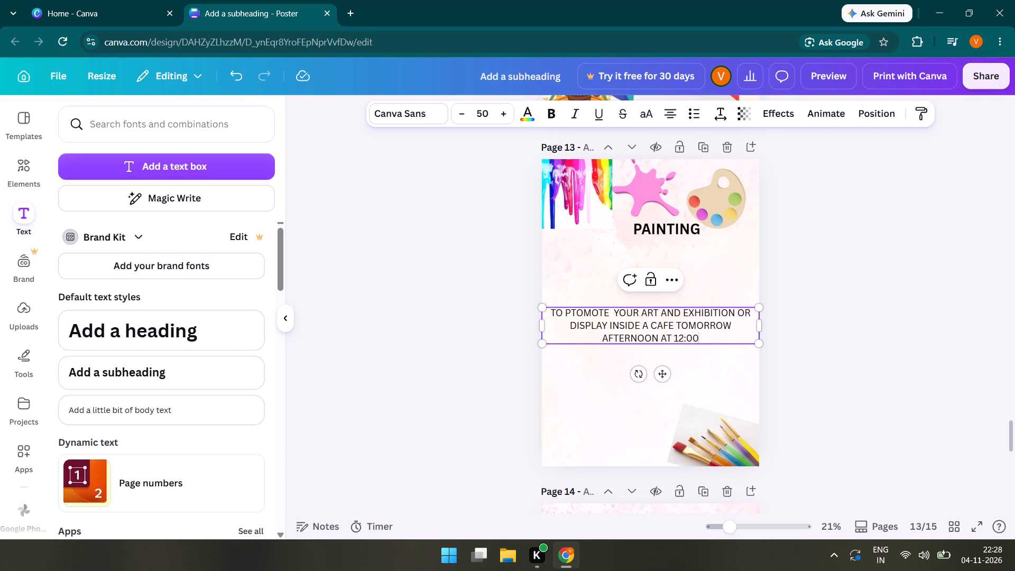
pyautogui.press('space')
pyautogui.write('PM')
pyautogui.press('space')
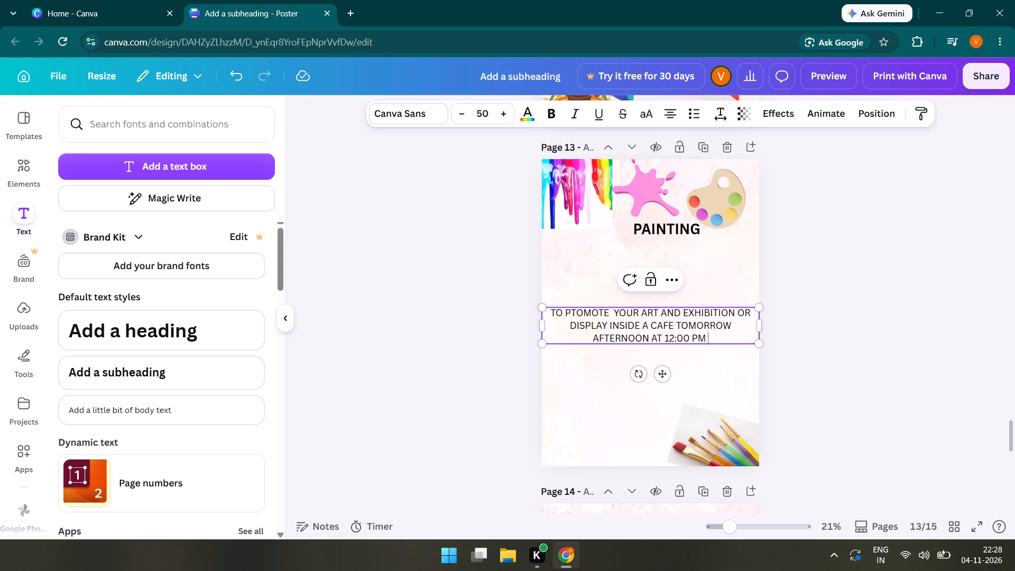
pyautogui.write('THURSDAY')
pyautogui.press('space')
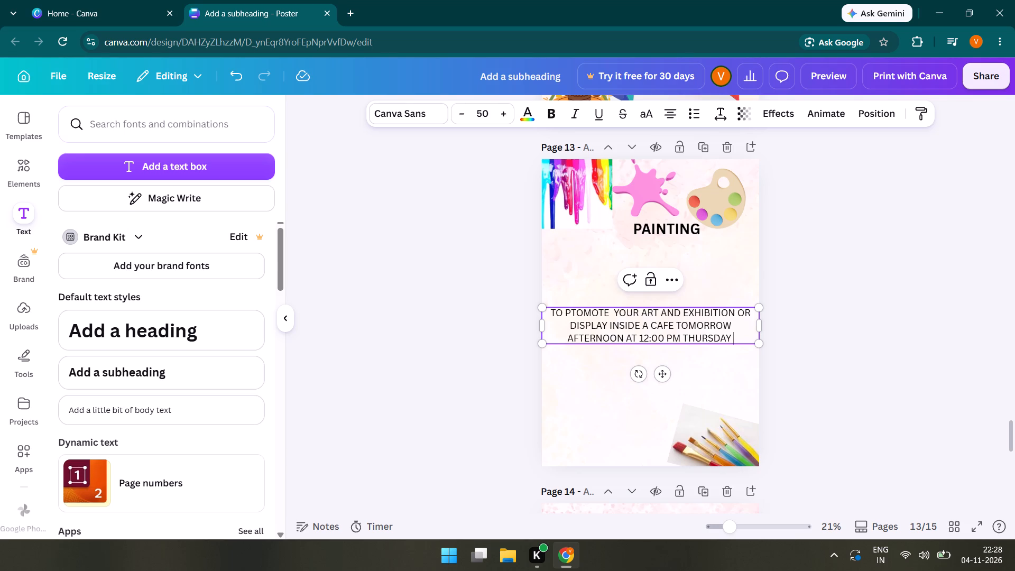
# Append the invitation "AND INTRESTED ARTISTS PLEASE COME TO THE CAFE AND" to page 13's body text.
pyautogui.write('AND INTRESTED')
pyautogui.press('space')
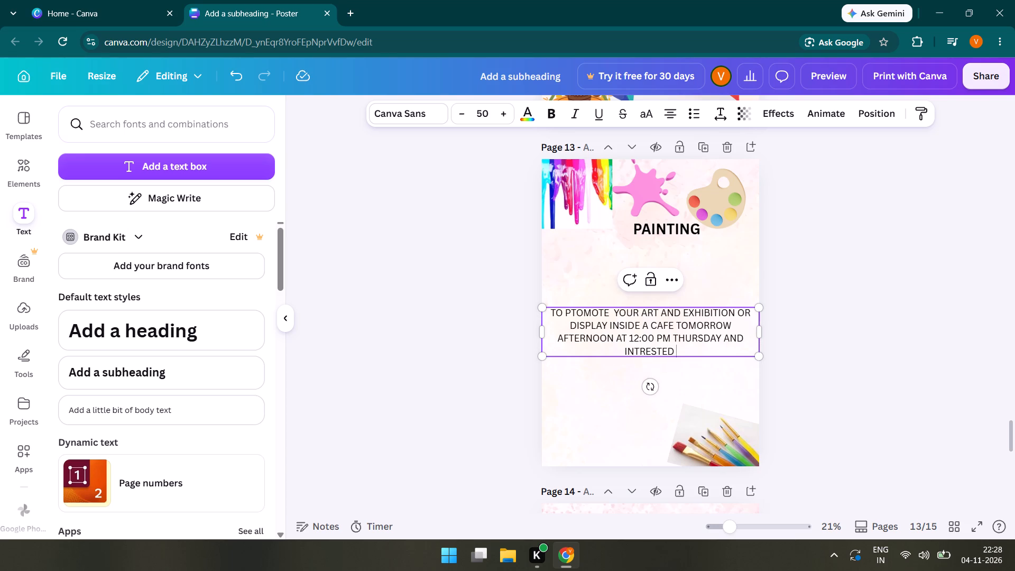
pyautogui.write('AR')
pyautogui.press('t')
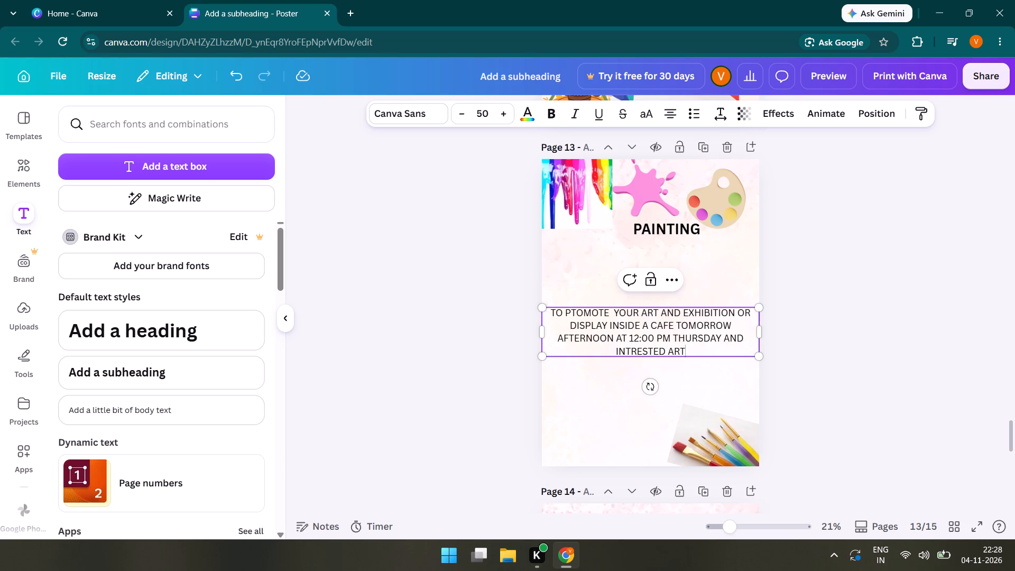
pyautogui.press('i')
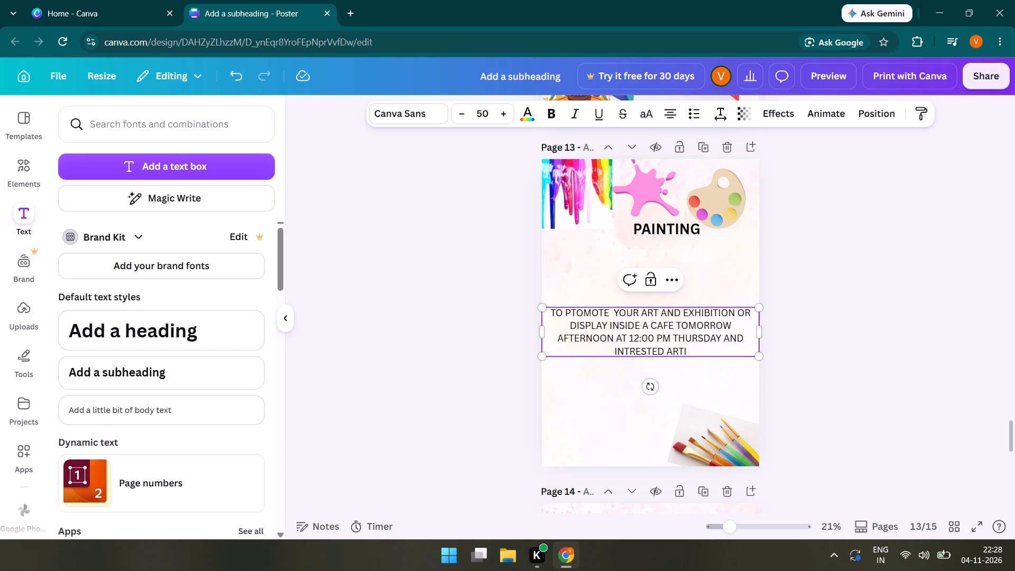
pyautogui.write('STS')
pyautogui.press('space')
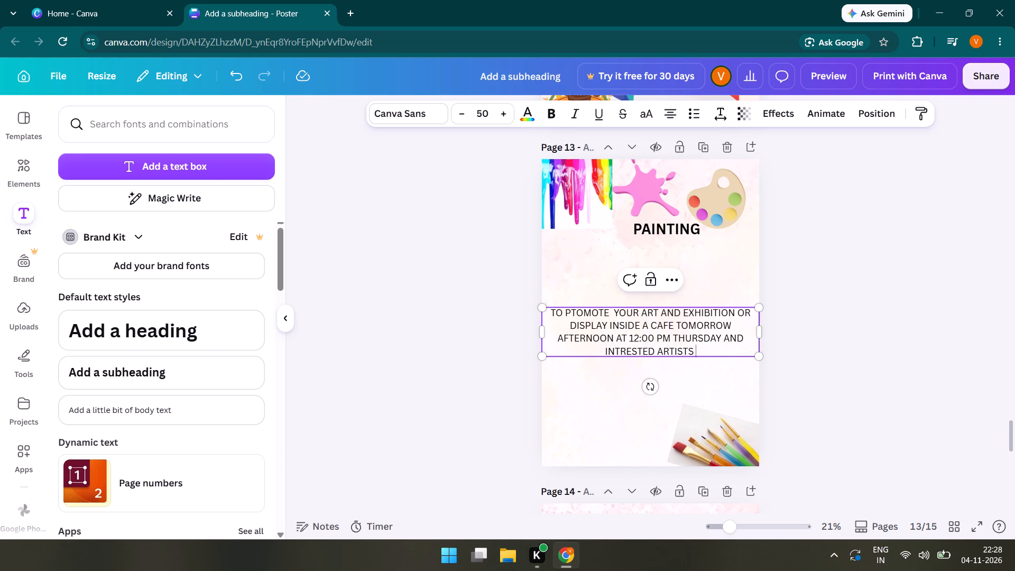
pyautogui.write('PLEASE')
pyautogui.press('space')
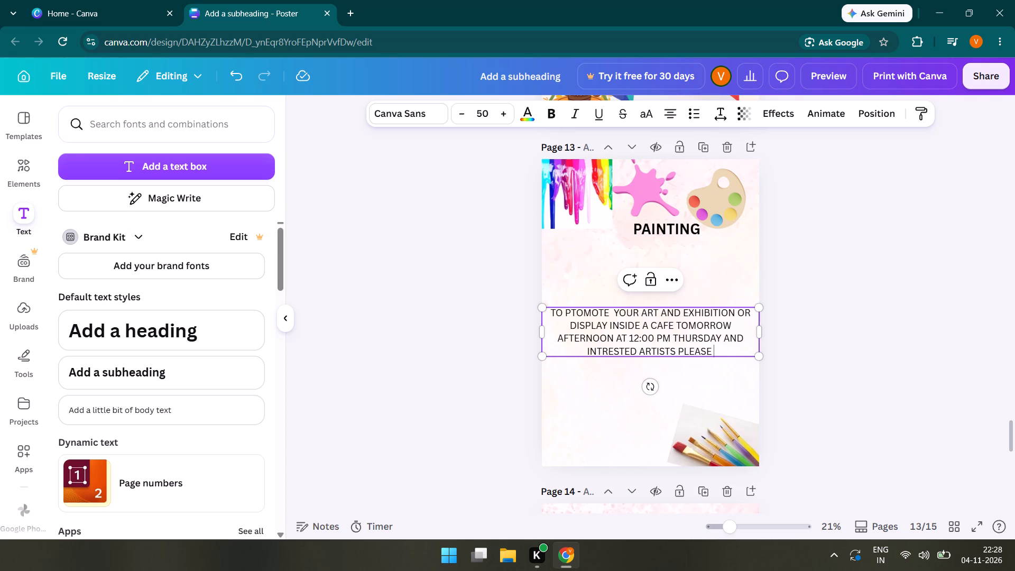
pyautogui.write('COME')
pyautogui.press('space')
pyautogui.write('TO THE CAFE AND')
pyautogui.press('space')
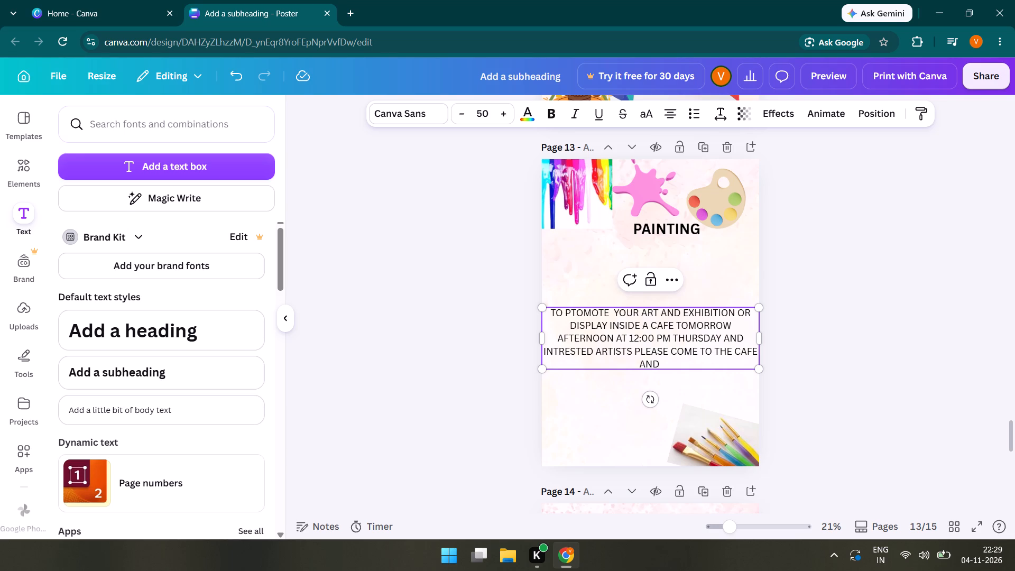
# Continue page 13's body text with "THAT FITS A CAFE CULTURE AND CLEAR OPERATIONAL DETAILS".
pyautogui.write('THAT')
pyautogui.press('space')
pyautogui.write('FITS A')
pyautogui.press('space')
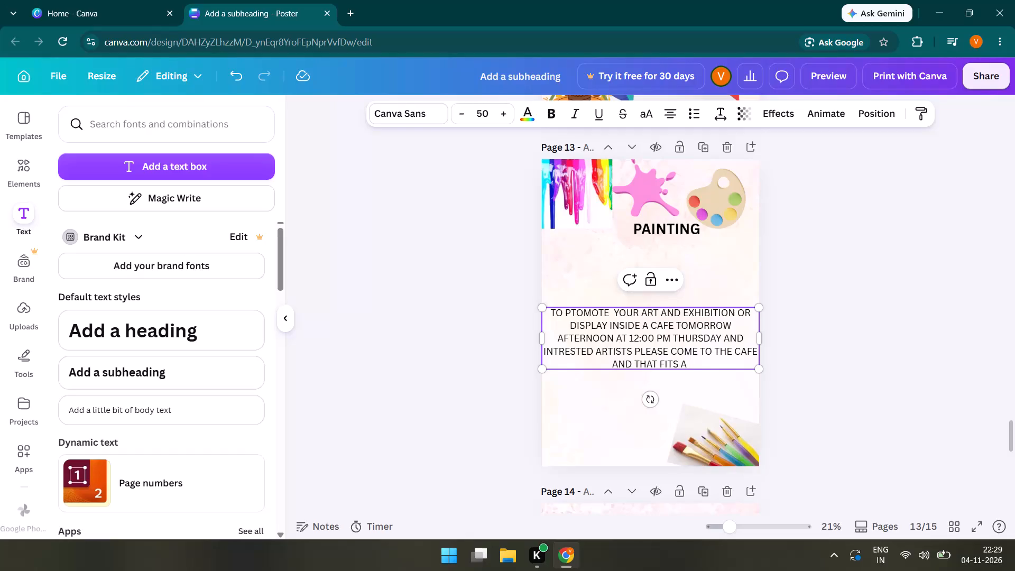
pyautogui.write('CAFE CULTURE AND CLEAR')
pyautogui.press('space')
pyautogui.write('OPEA')
pyautogui.press('BackSpace')
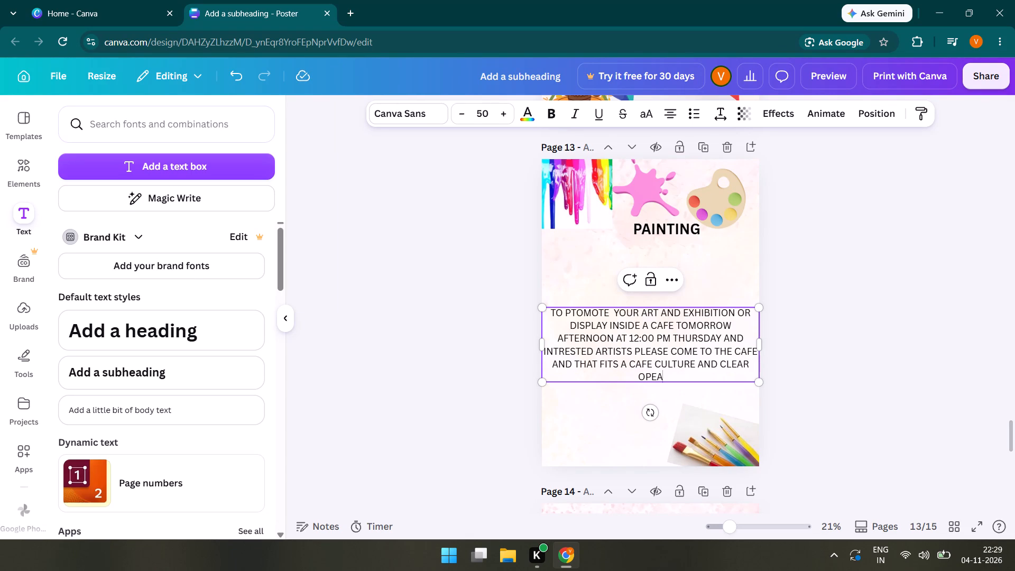
pyautogui.write('RATIONA')
pyautogui.write('L')
pyautogui.press('space')
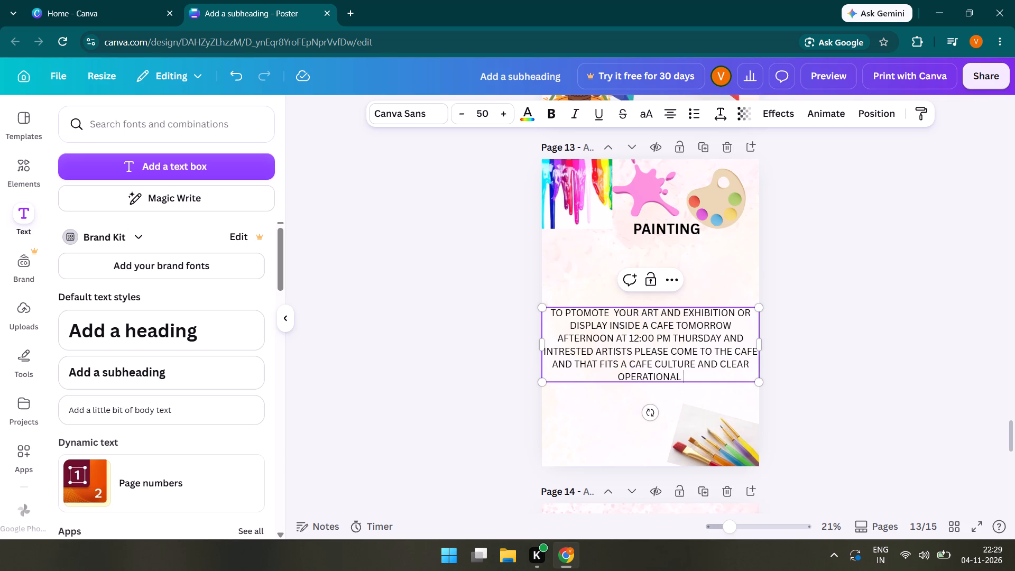
pyautogui.write('DETAILS')
pyautogui.press('space')
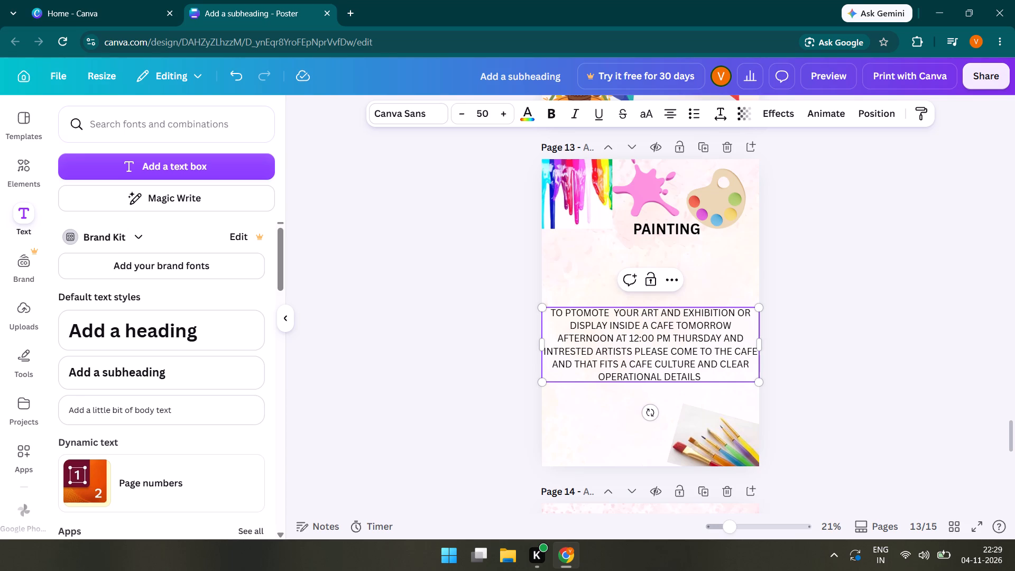
# Append "SO ALL THE INTRESTED PEOPLE" to the body text on page 13.
pyautogui.write('SO')
pyautogui.press('space')
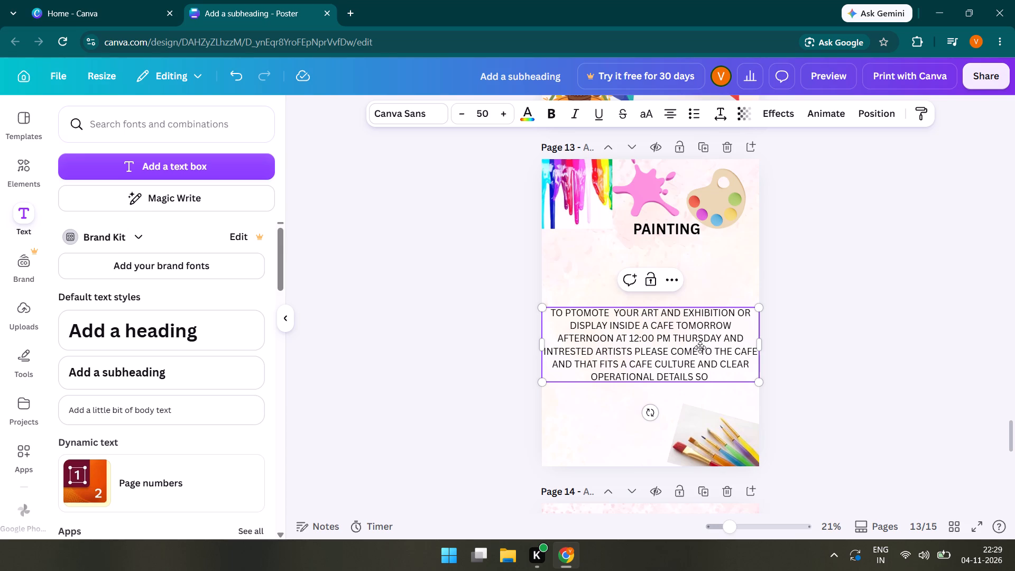
pyautogui.write('ALL THE INTRESTED')
pyautogui.press('space')
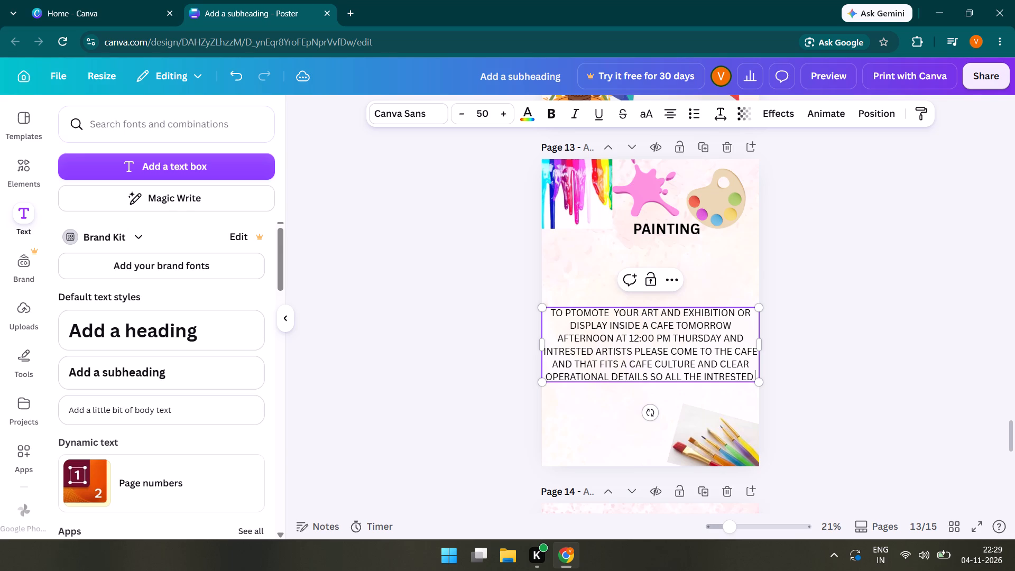
pyautogui.press('s')
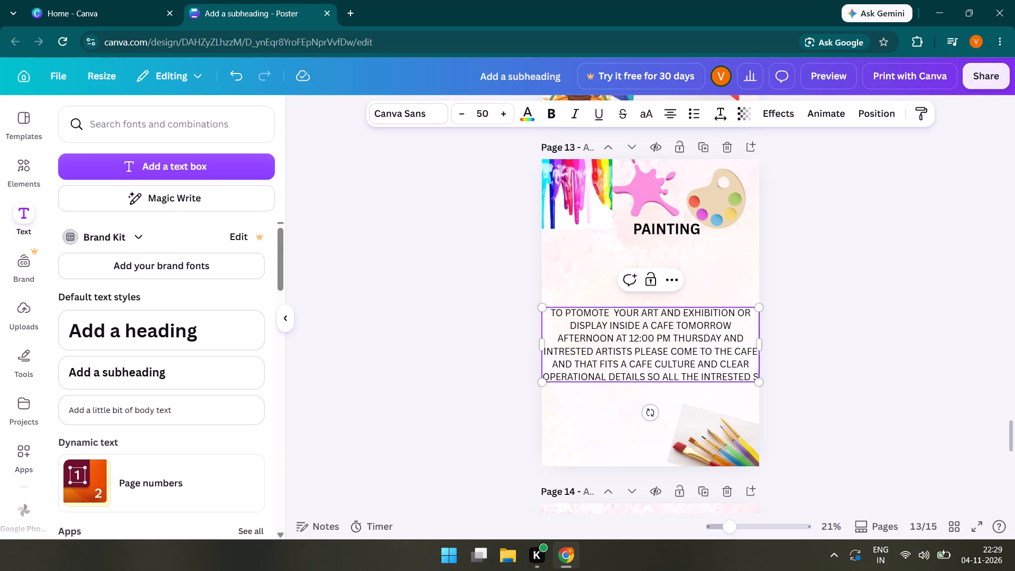
pyautogui.press('BackSpace')
pyautogui.write('PEOPE')
pyautogui.press('BackSpace')
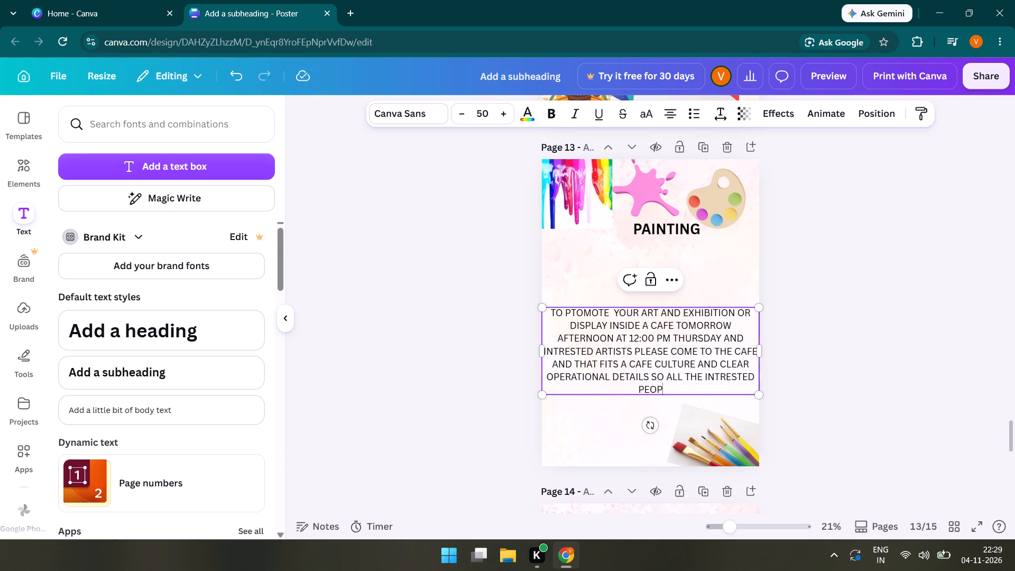
pyautogui.write('LE')
pyautogui.press('space')
# Finish the body text on page 13 with "CAN COME TO THE CAFE .".
pyautogui.write('CAN COME TO')
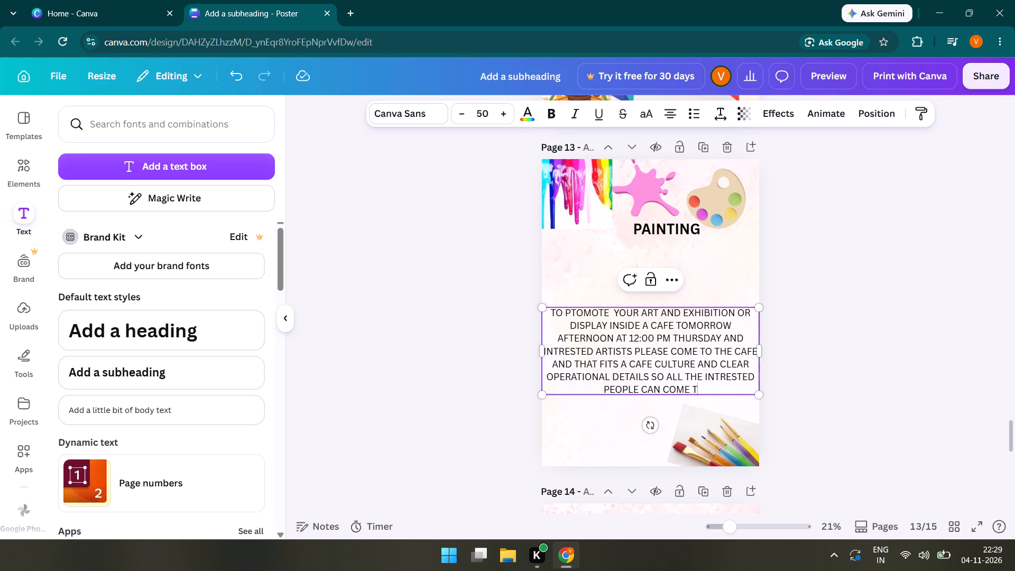
pyautogui.press('space')
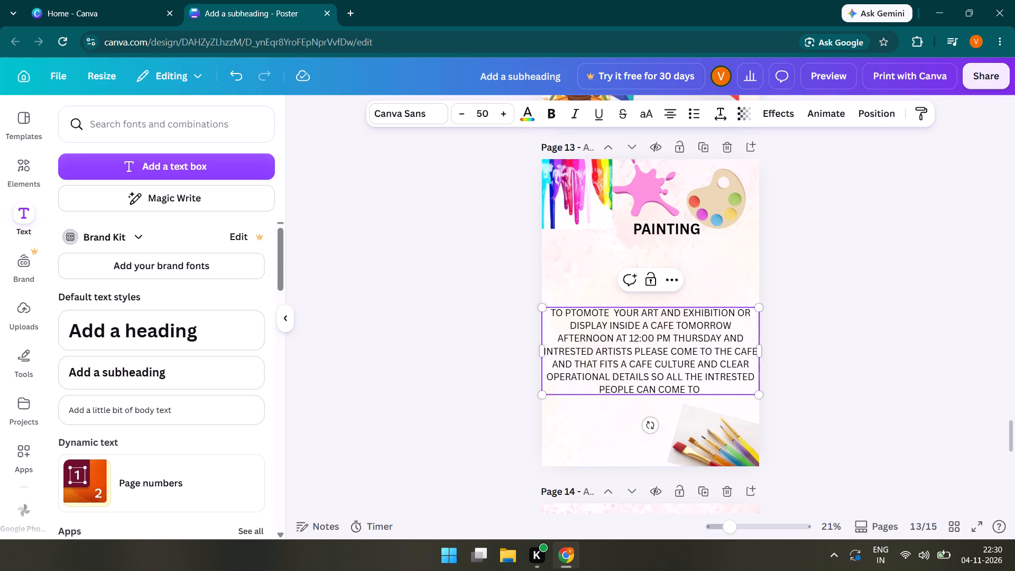
pyautogui.write('THE')
pyautogui.press('space')
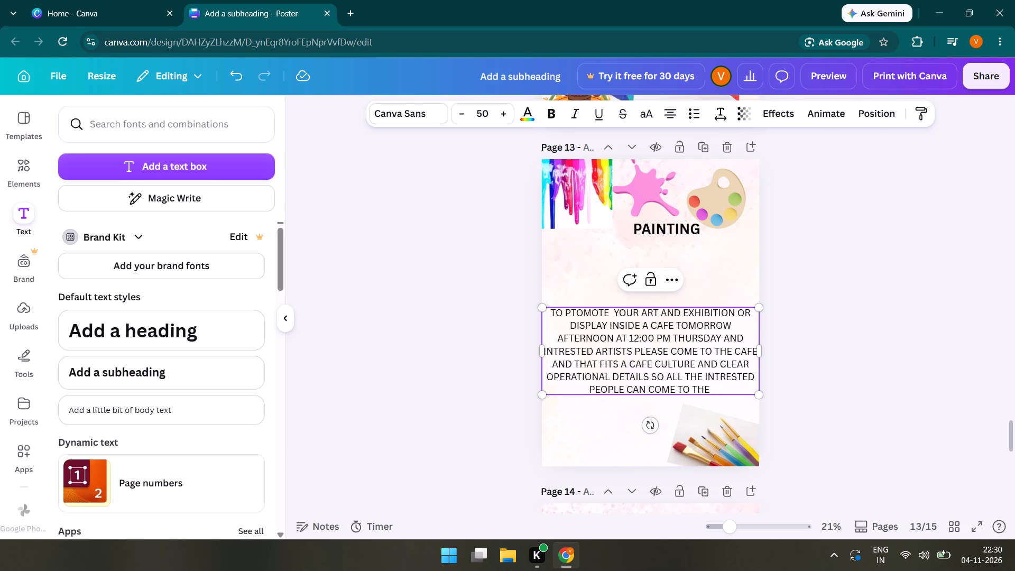
pyautogui.write('CAFE AND')
pyautogui.press('space')
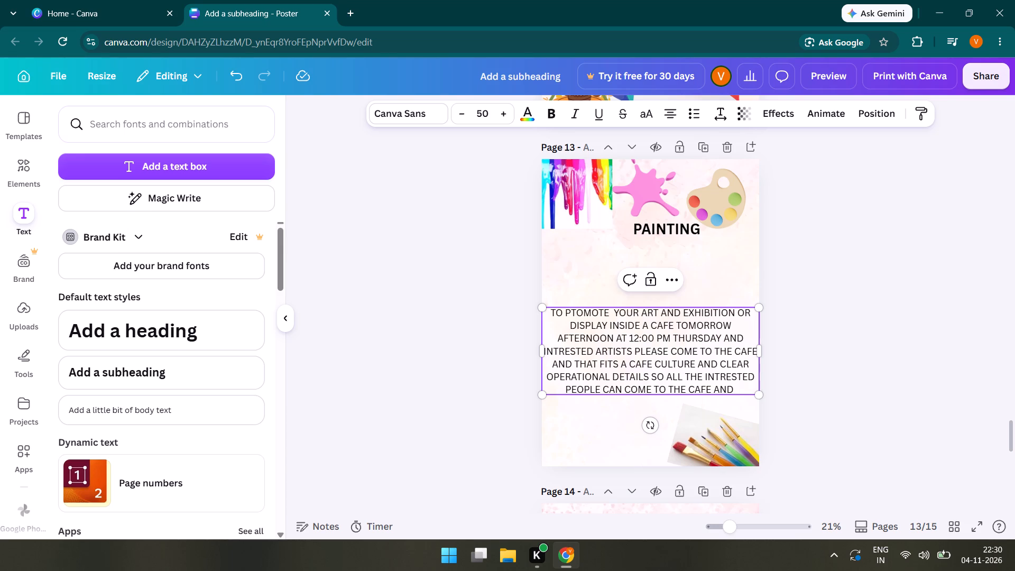
pyautogui.press('BackSpace')
pyautogui.press('BackSpace')
pyautogui.press('BackSpace')
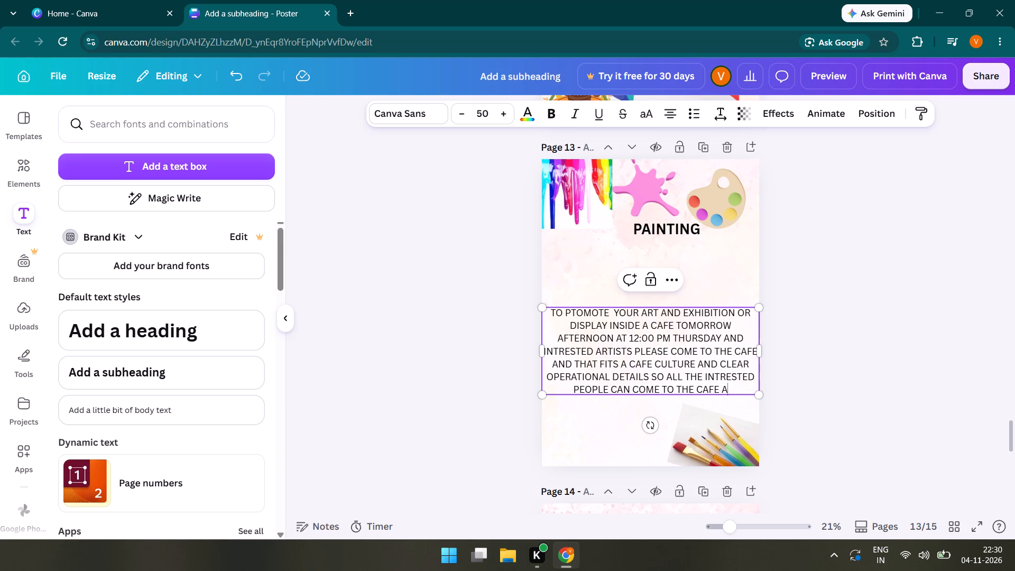
pyautogui.press('BackSpace')
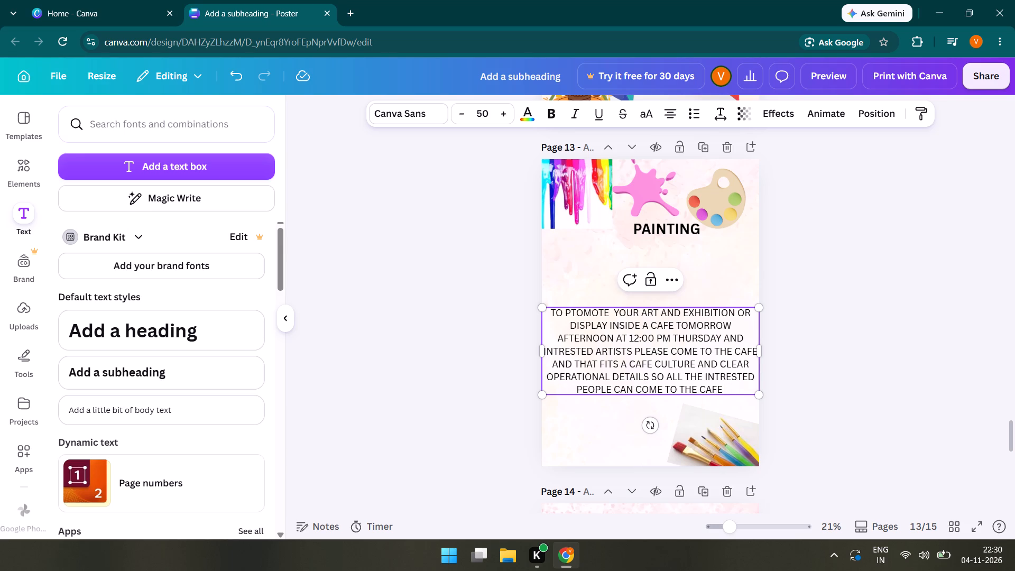
pyautogui.press('.')
pyautogui.click(723, 271)
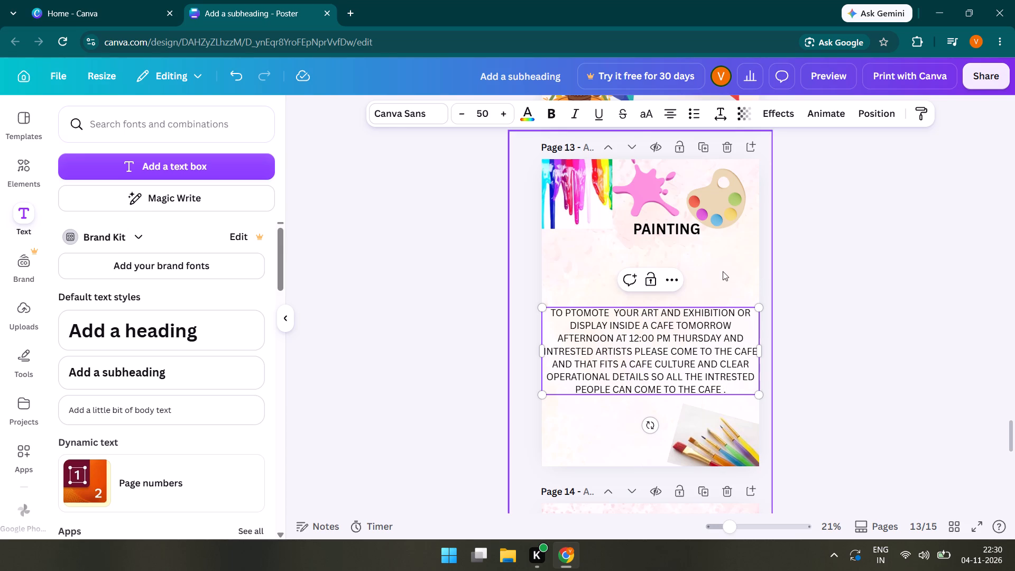
# Move page 13's body text up beneath the PAINTING title, narrow its box to nine lines and centre it roughly on the page.
pyautogui.moveTo(653, 334); pyautogui.dragTo(656, 285)
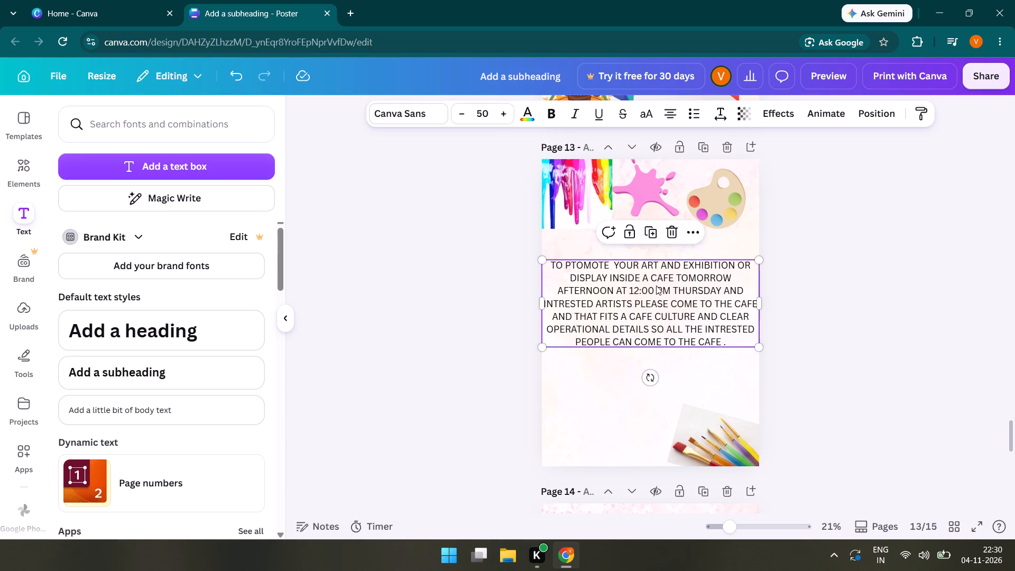
pyautogui.moveTo(540, 305); pyautogui.dragTo(593, 335)
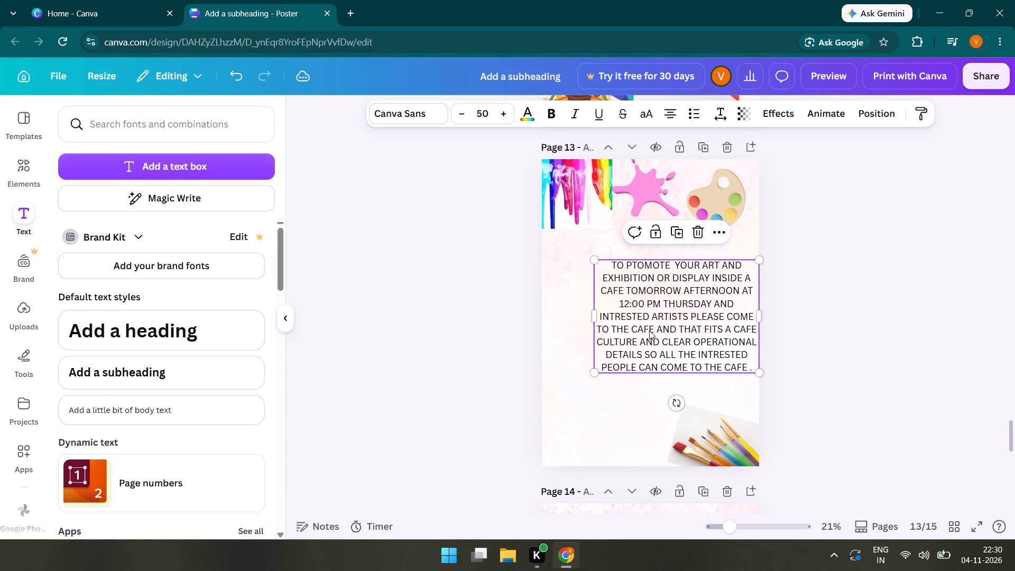
pyautogui.moveTo(649, 330); pyautogui.dragTo(620, 325)
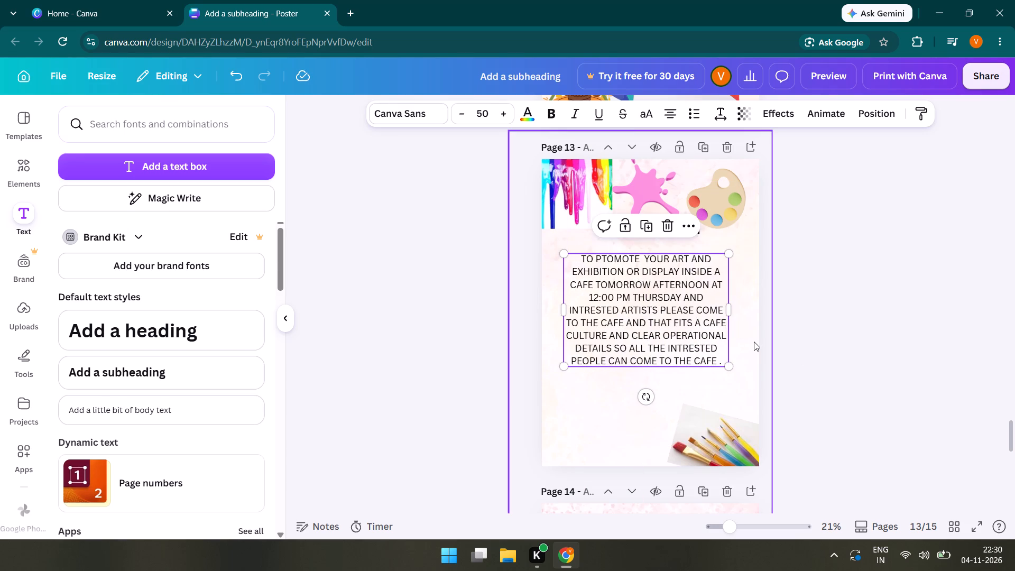
pyautogui.click(754, 342)
pyautogui.click(641, 398)
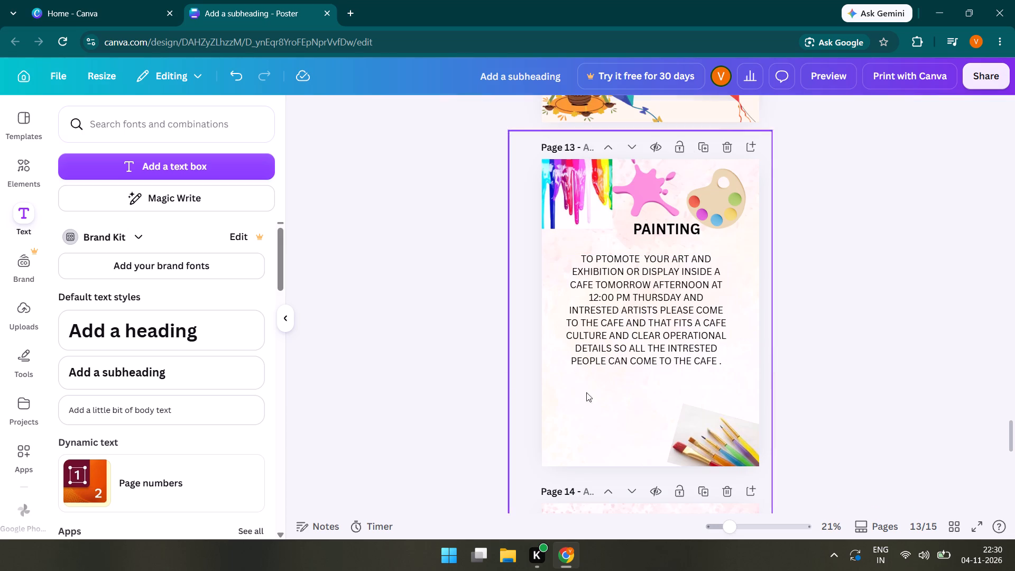
# Add a subheading to page 13 reading "THANKYOUU SO MUCHH" with "EVERYONEE!!!" on a second line.
pyautogui.click(120, 376)
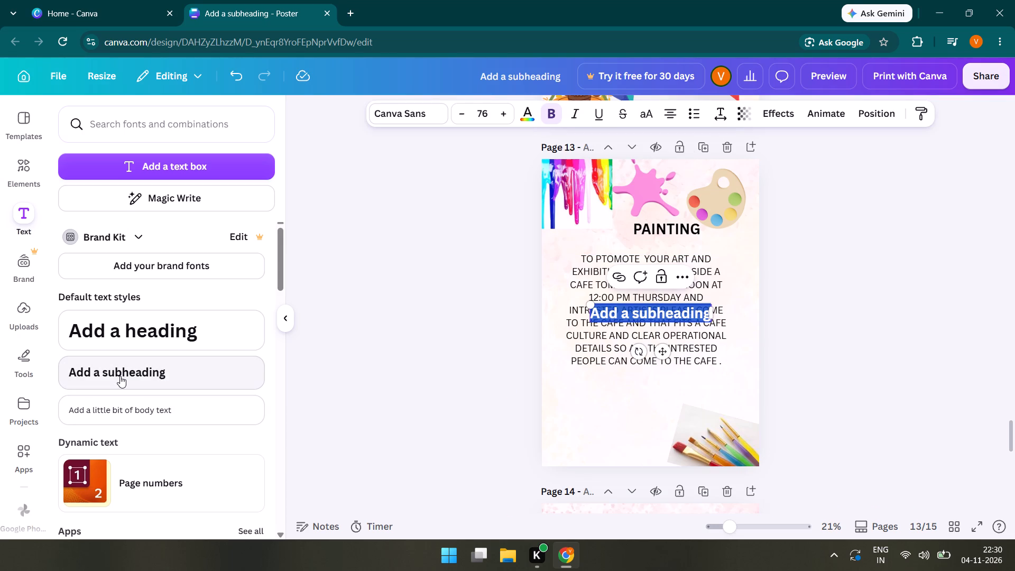
pyautogui.press('BackSpace')
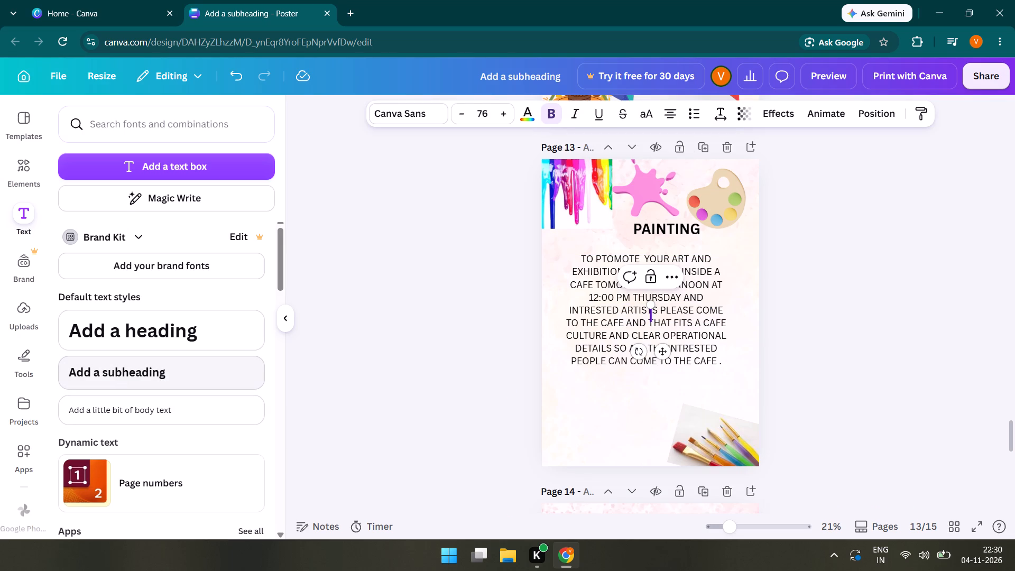
pyautogui.write('THANK')
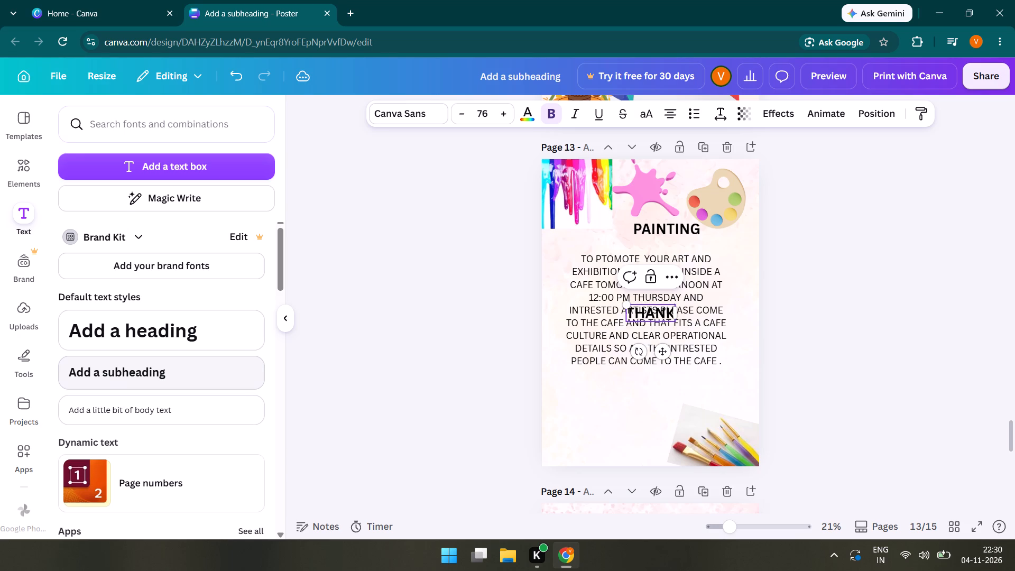
pyautogui.write('YOUU')
pyautogui.press('space')
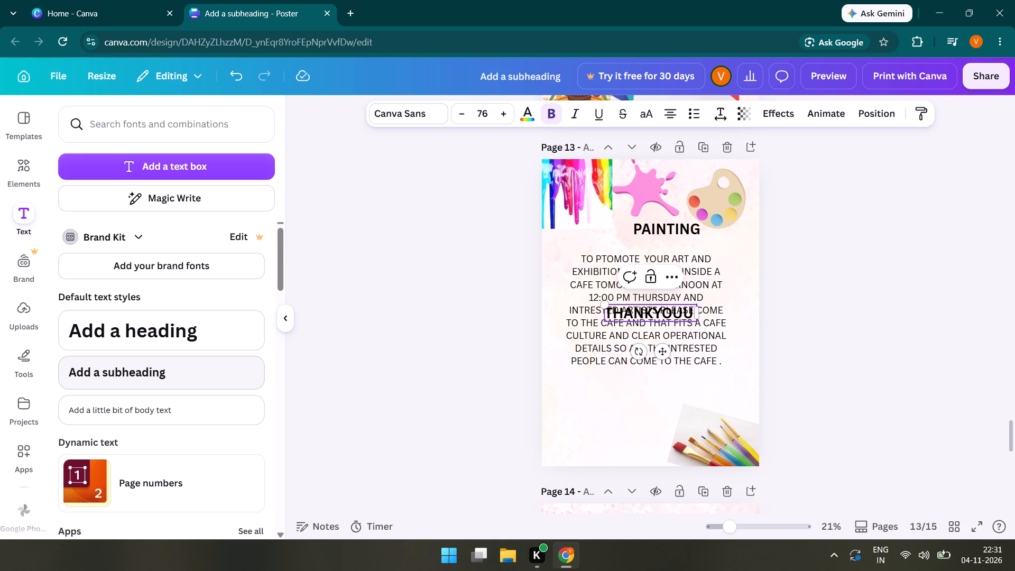
pyautogui.press('space')
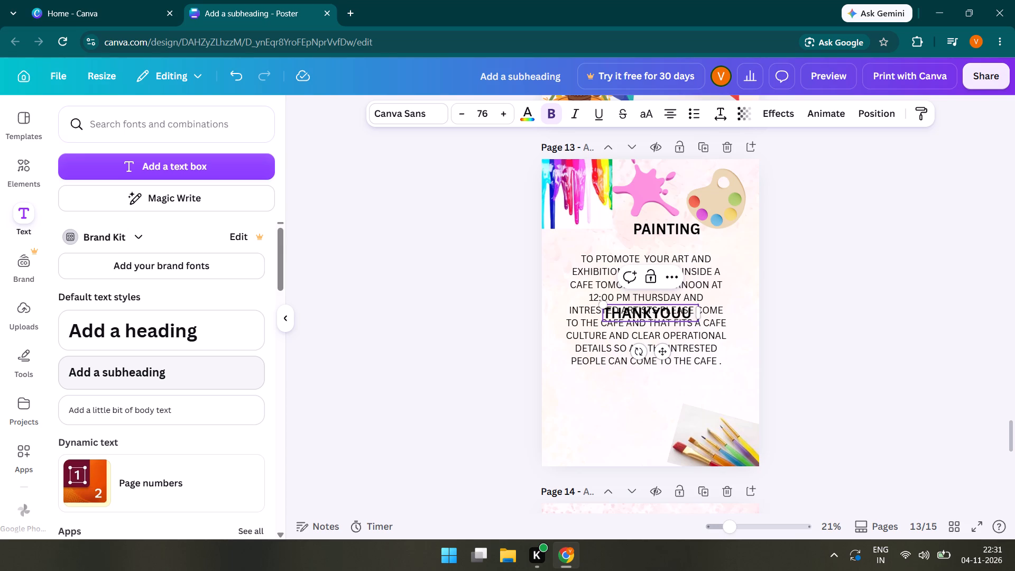
pyautogui.write('SO MUCHH')
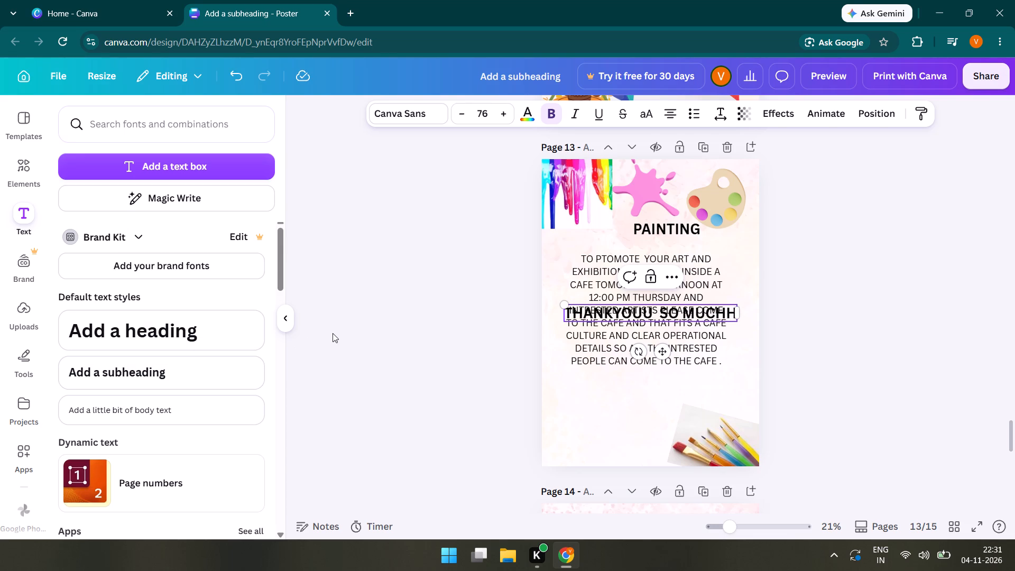
pyautogui.press('Return')
pyautogui.write('EVERYONEE')
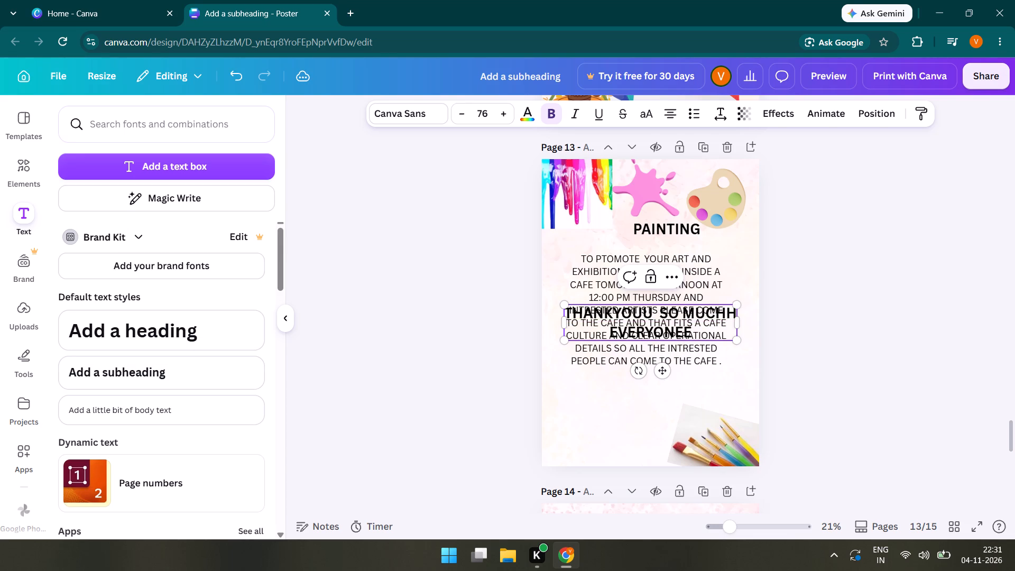
pyautogui.write('!!')
pyautogui.hotkey('shift', '!')
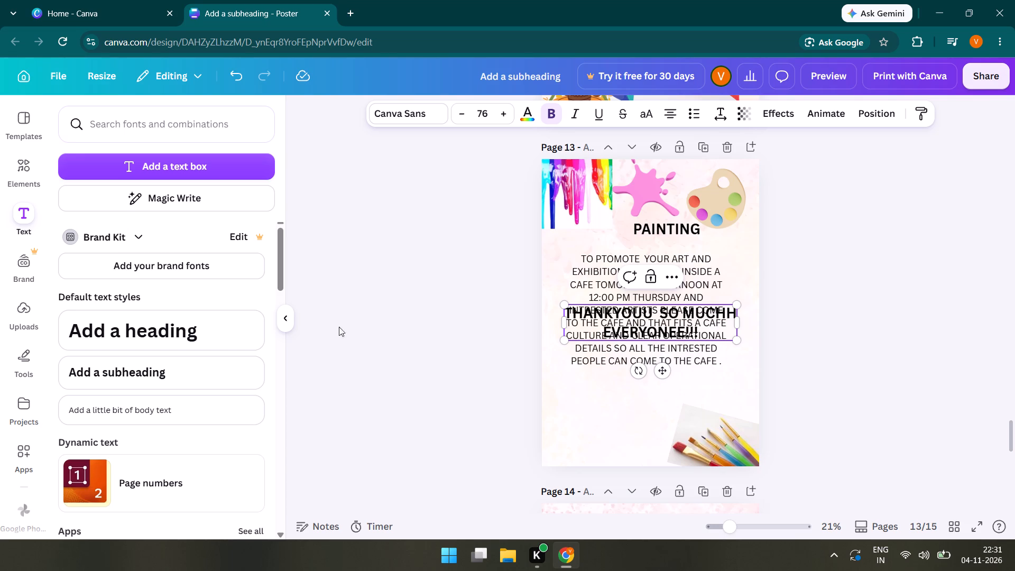
# Shrink the thank-you subheading to about size 54.8 and place it just below the body text, above the paintbrush photo.
pyautogui.moveTo(568, 305); pyautogui.dragTo(578, 317)
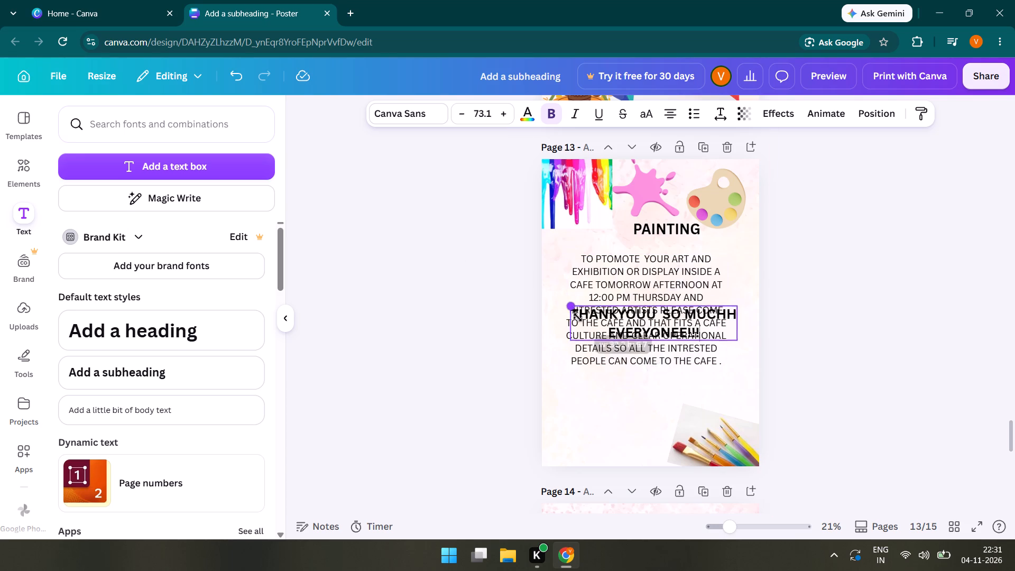
pyautogui.moveTo(578, 317); pyautogui.dragTo(613, 345)
pyautogui.doubleClick(670, 336)
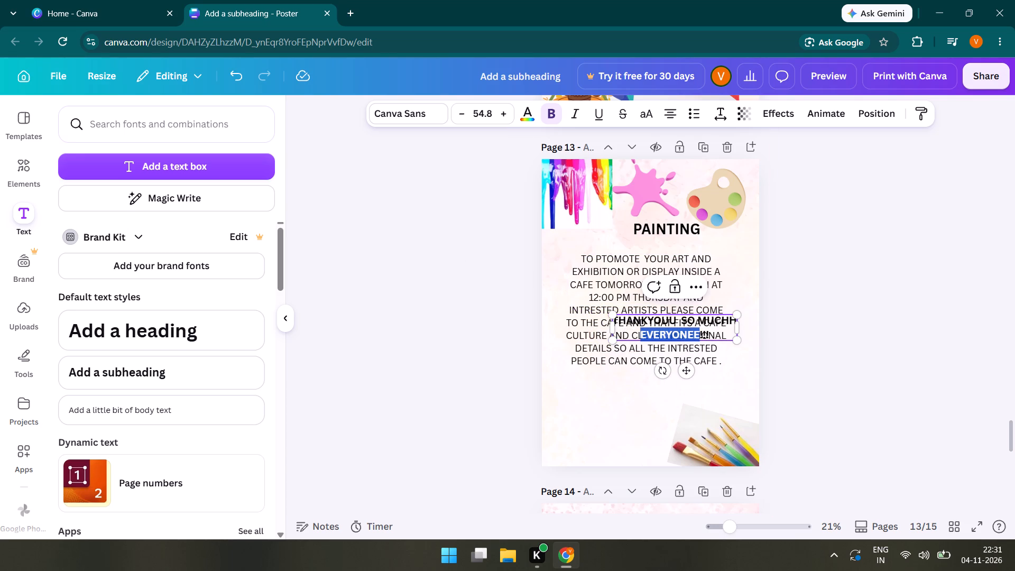
pyautogui.click(766, 348)
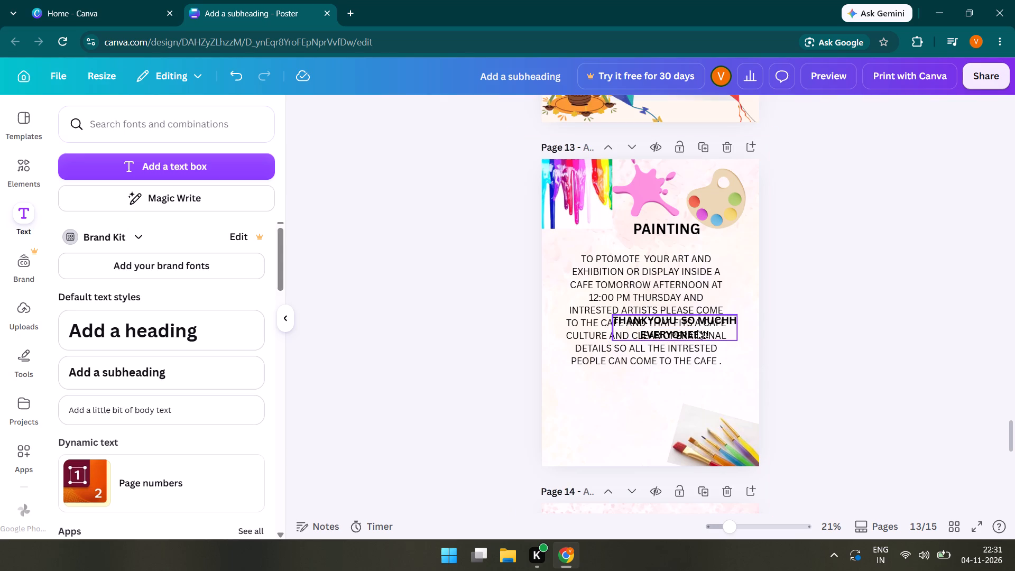
pyautogui.moveTo(687, 324); pyautogui.dragTo(630, 389)
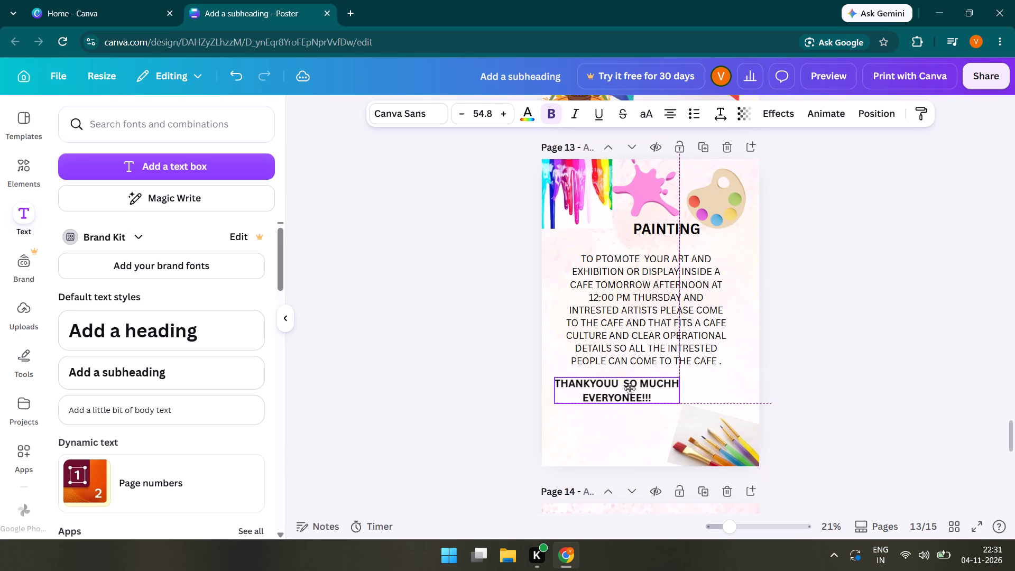
pyautogui.moveTo(630, 389); pyautogui.dragTo(632, 386)
pyautogui.click(745, 385)
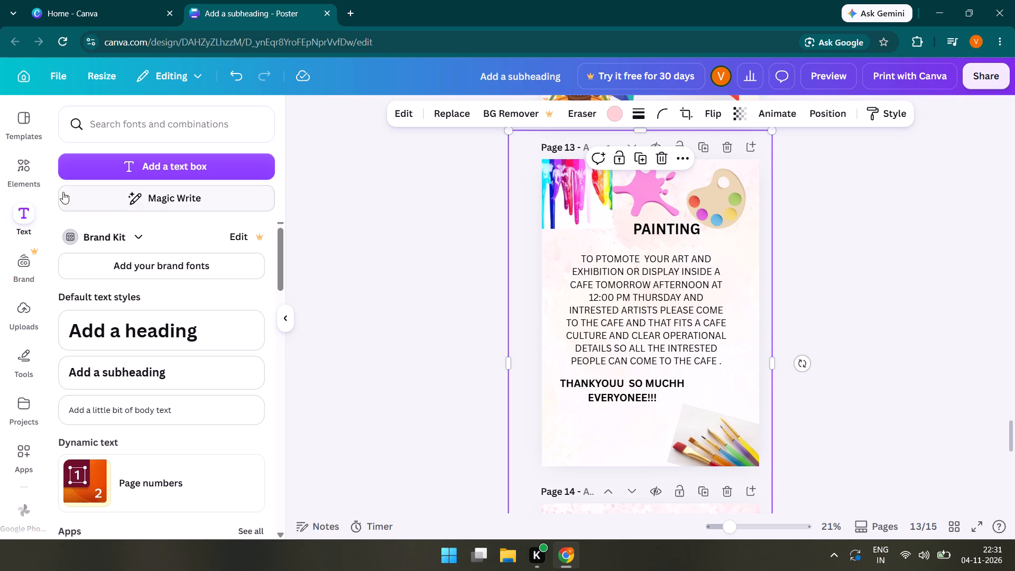
# Search the photos for "Paint", add the red brush stroke to page 13 and place it behind the thank-you subheading.
pyautogui.click(25, 167)
pyautogui.scroll(7, 197, 237)
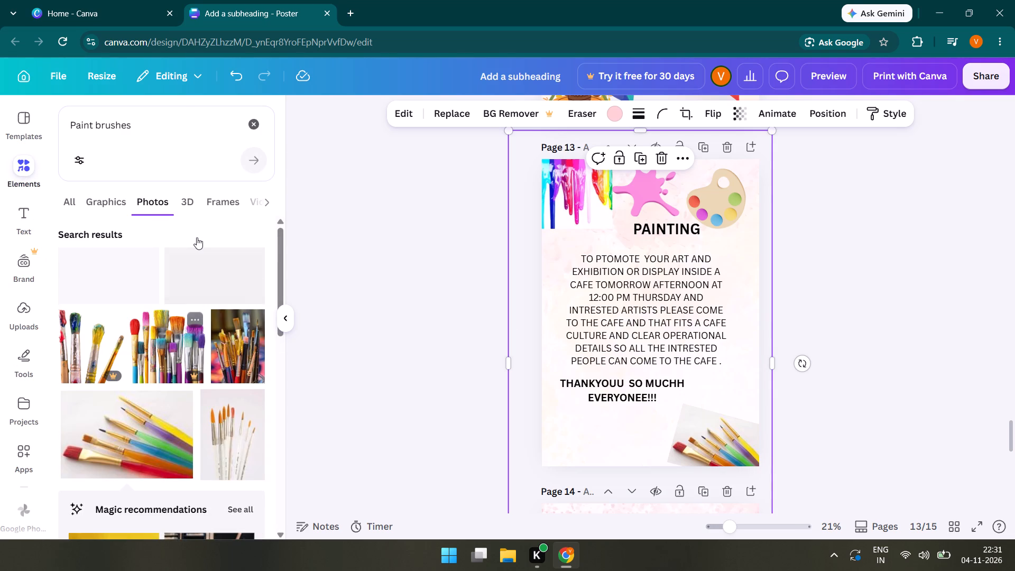
pyautogui.click(165, 112)
pyautogui.click(162, 137)
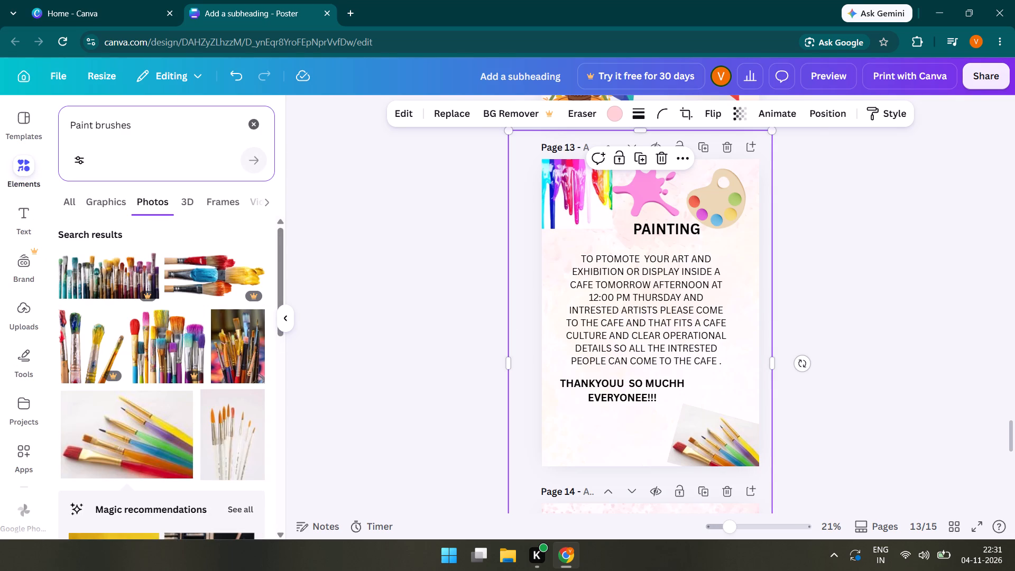
pyautogui.doubleClick(164, 127)
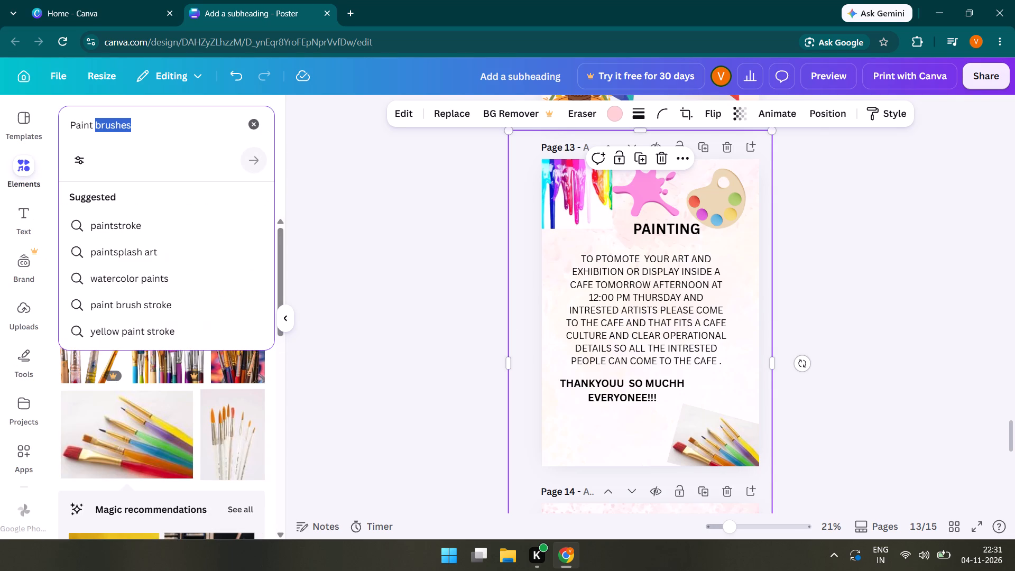
pyautogui.press('BackSpace')
pyautogui.press('Return')
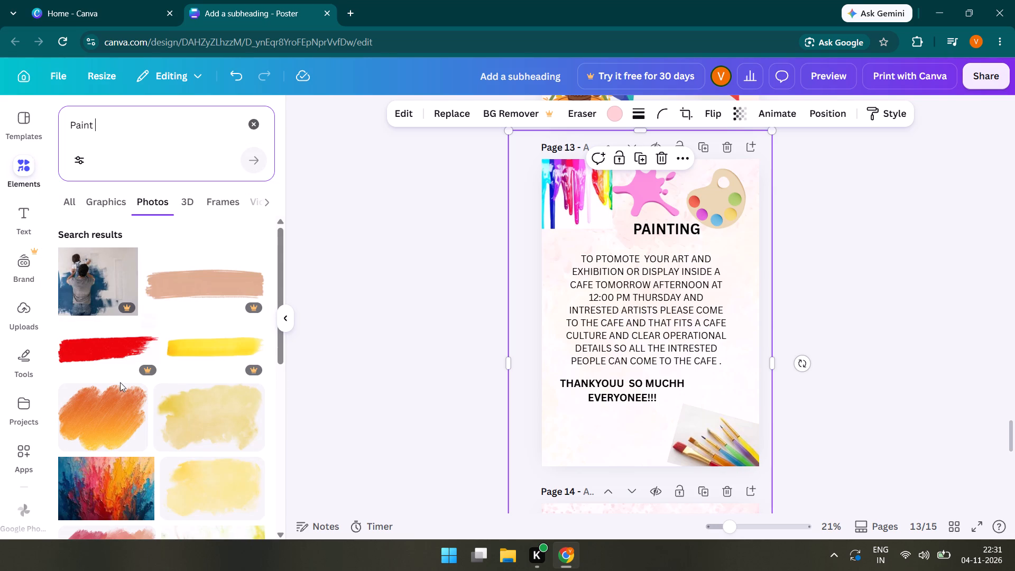
pyautogui.scroll(-2, 120, 382)
pyautogui.click(106, 296)
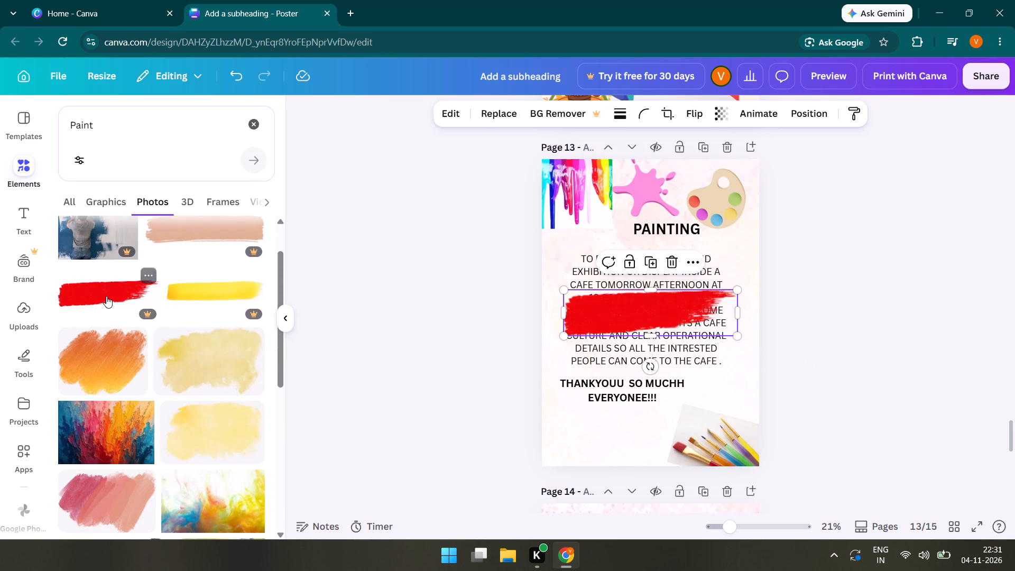
pyautogui.moveTo(610, 307); pyautogui.dragTo(595, 385)
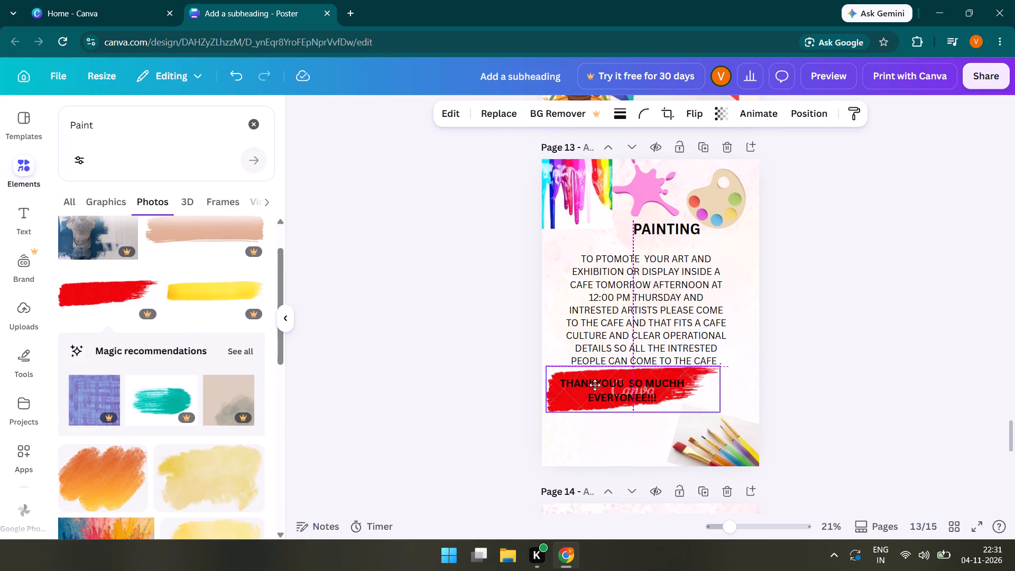
pyautogui.moveTo(595, 385); pyautogui.dragTo(595, 389)
pyautogui.click(458, 413)
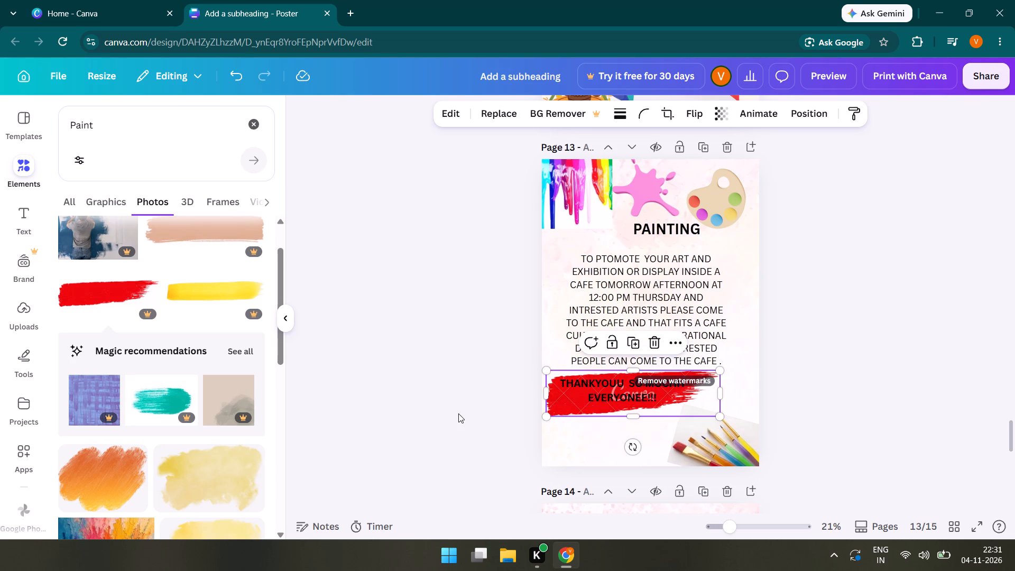
# Examine the "Paint" photo results for another paint image suitable for page 13.
pyautogui.scroll(-3, 175, 402)
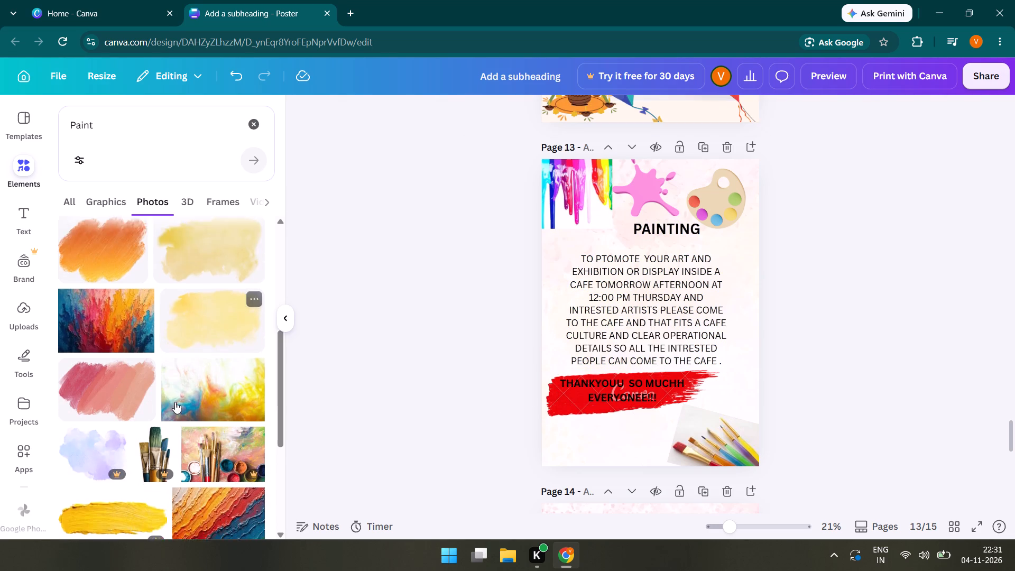
pyautogui.scroll(-4, 175, 402)
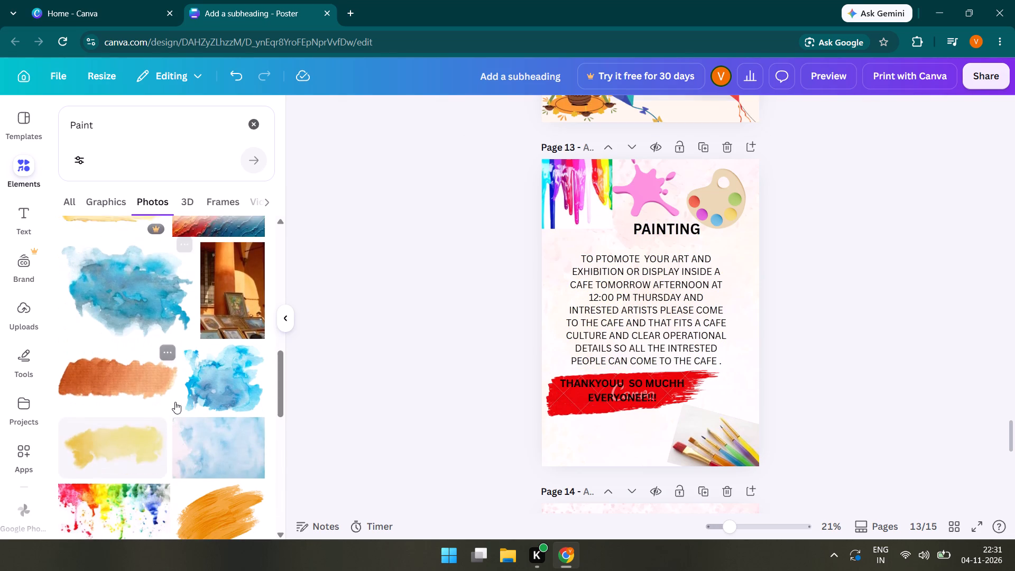
pyautogui.scroll(-6, 175, 402)
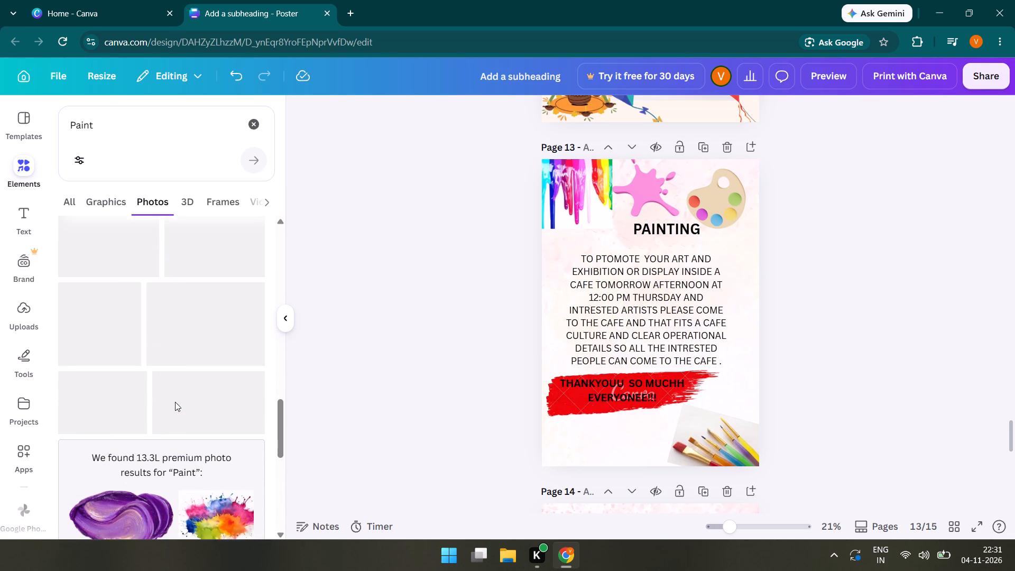
pyautogui.scroll(-5, 175, 402)
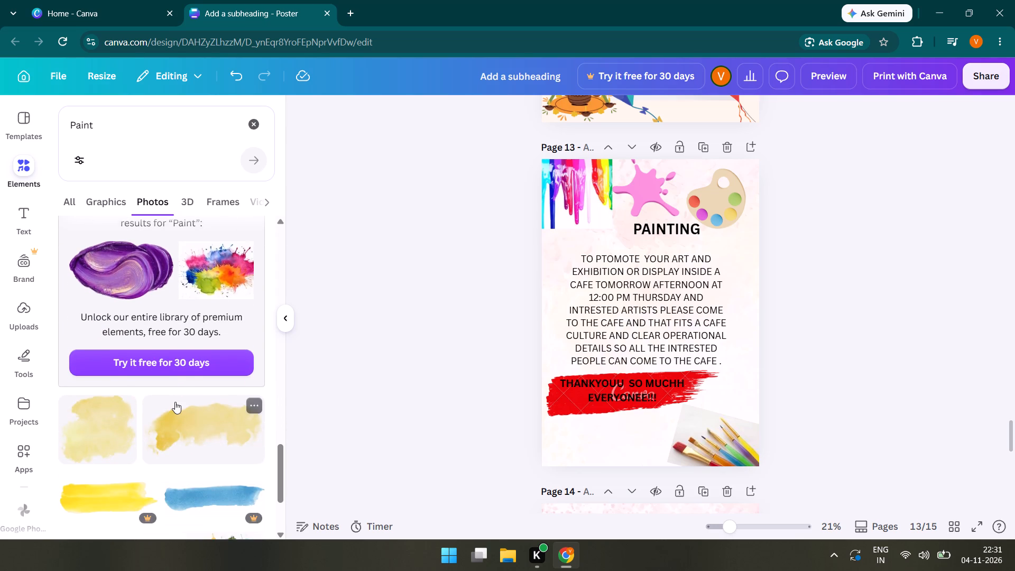
pyautogui.scroll(-6, 175, 402)
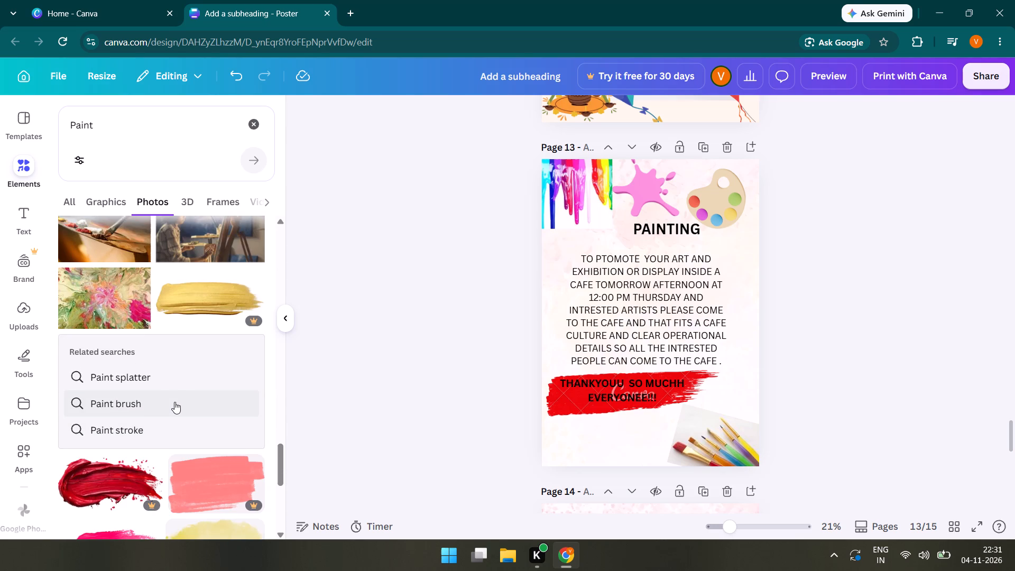
# Search for "Paint splatter", add the red splatter photo to page 13, shrink it and place it over the page's bottom-left corner.
pyautogui.click(165, 385)
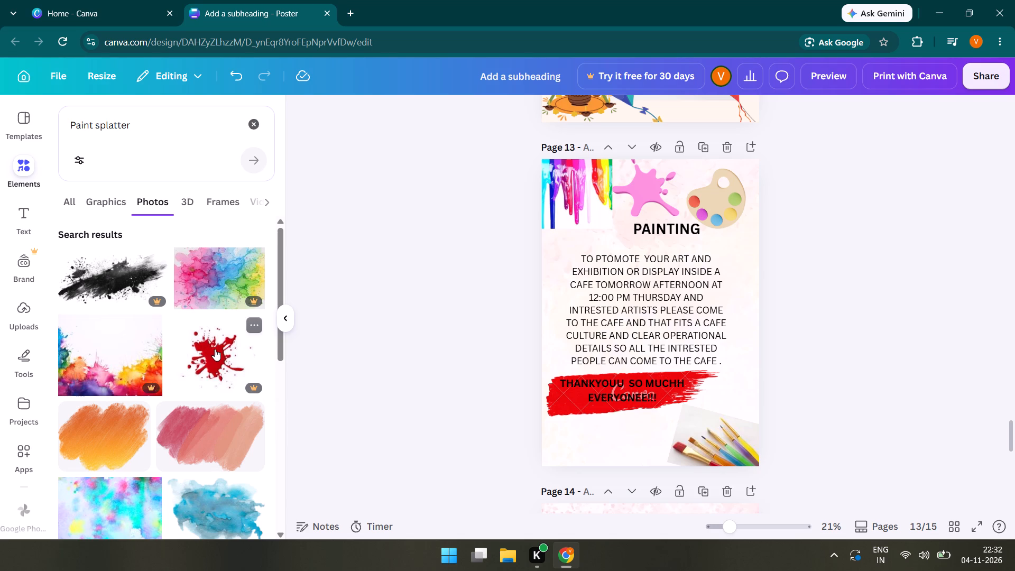
pyautogui.click(215, 349)
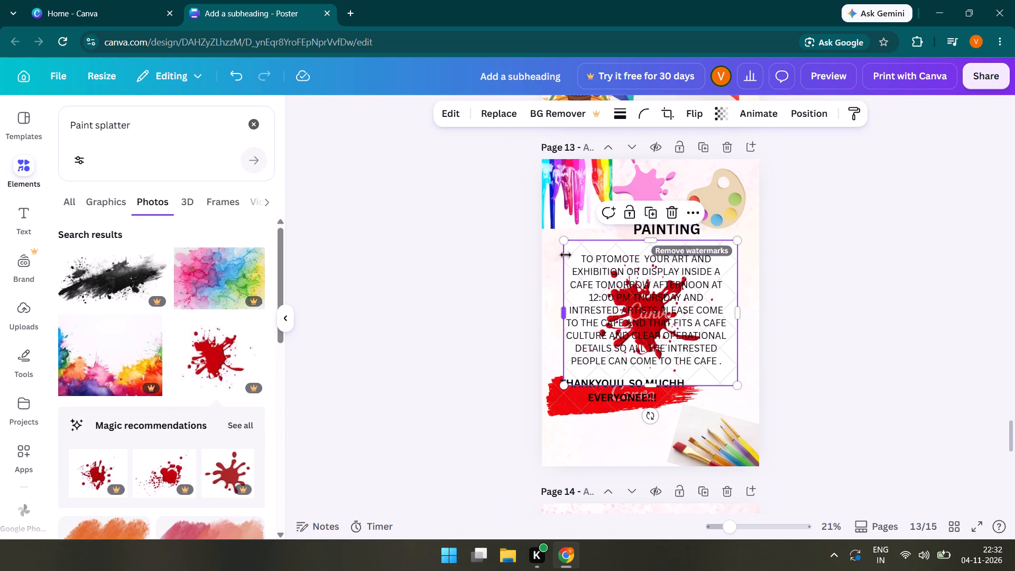
pyautogui.moveTo(564, 244); pyautogui.dragTo(662, 359)
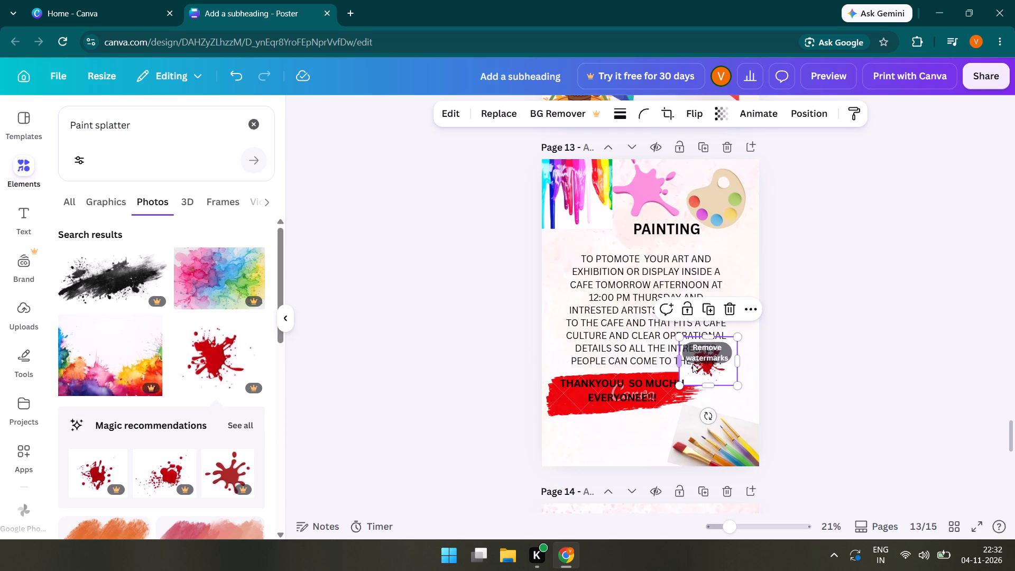
pyautogui.moveTo(710, 374); pyautogui.dragTo(579, 466)
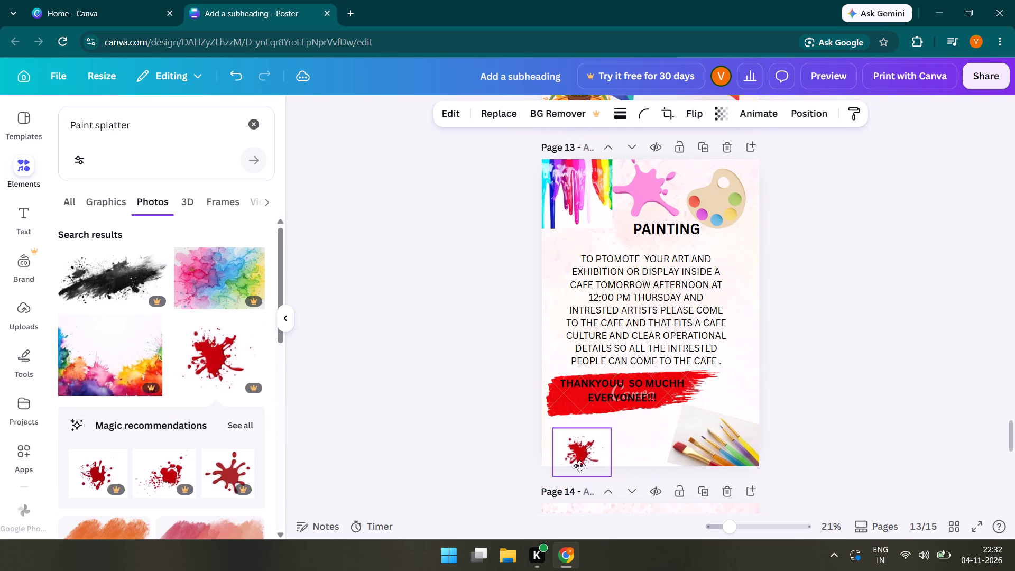
pyautogui.moveTo(579, 466); pyautogui.dragTo(558, 463)
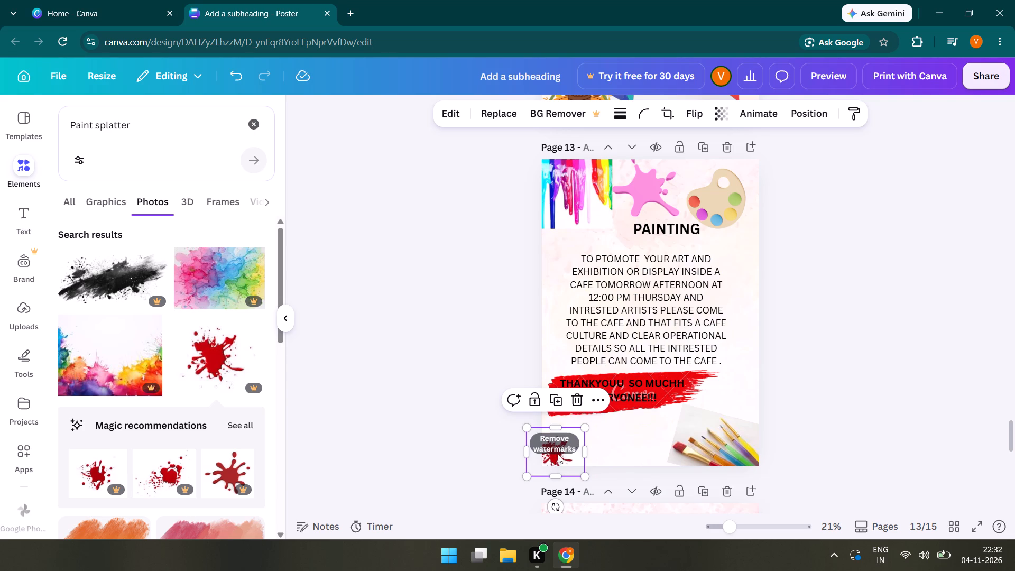
pyautogui.click(388, 354)
# Add the gold splatter photo to page 13 twice, shrink the second copy and place it beside the red splatter at the bottom left.
pyautogui.scroll(-7, 178, 436)
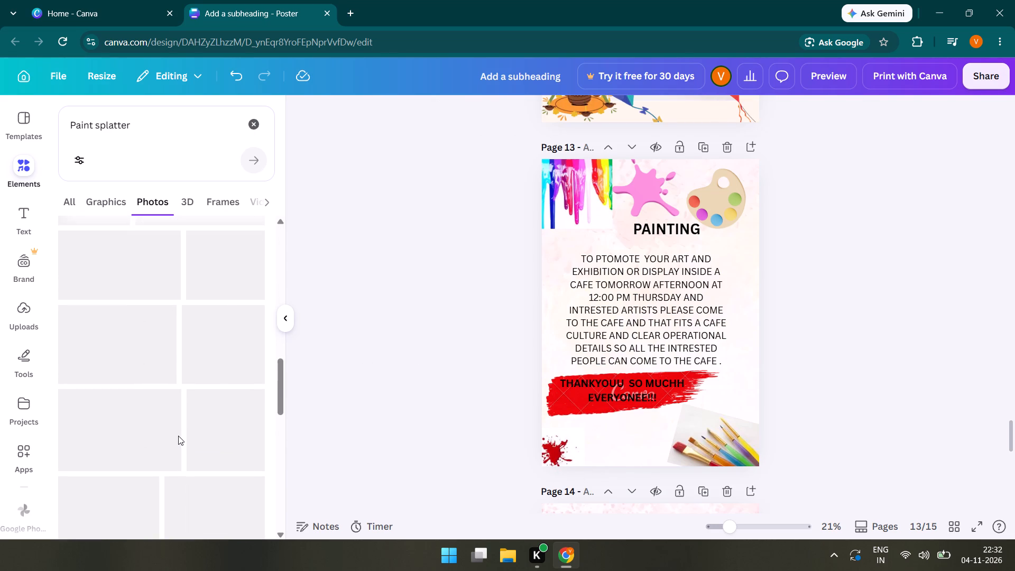
pyautogui.scroll(-5, 122, 486)
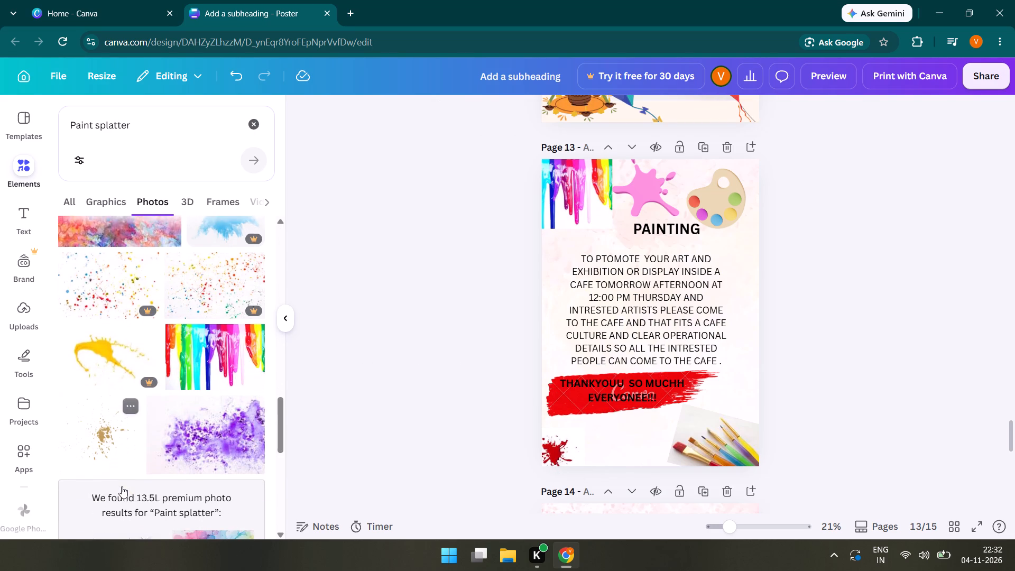
pyautogui.scroll(-1, 122, 486)
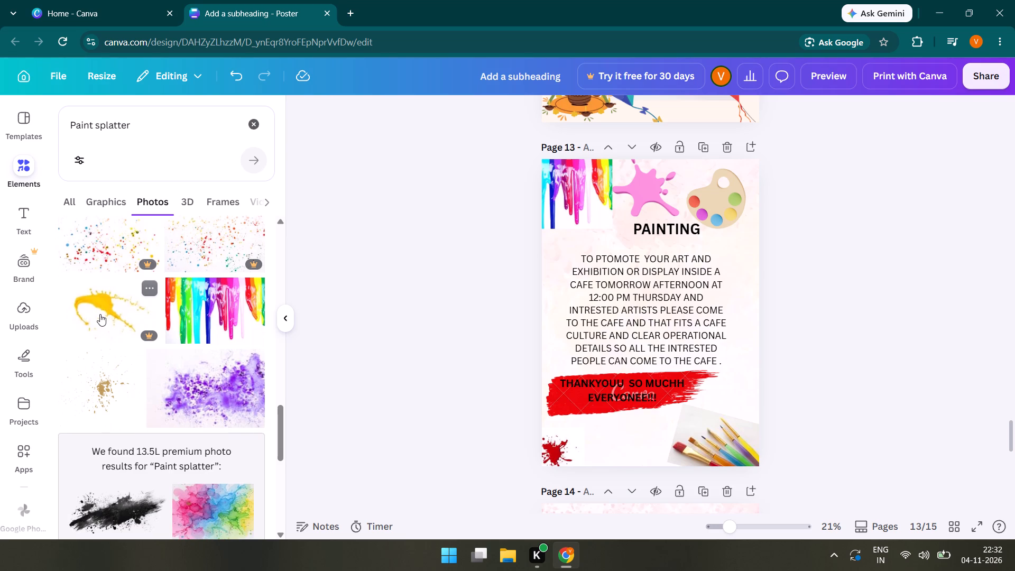
pyautogui.click(98, 394)
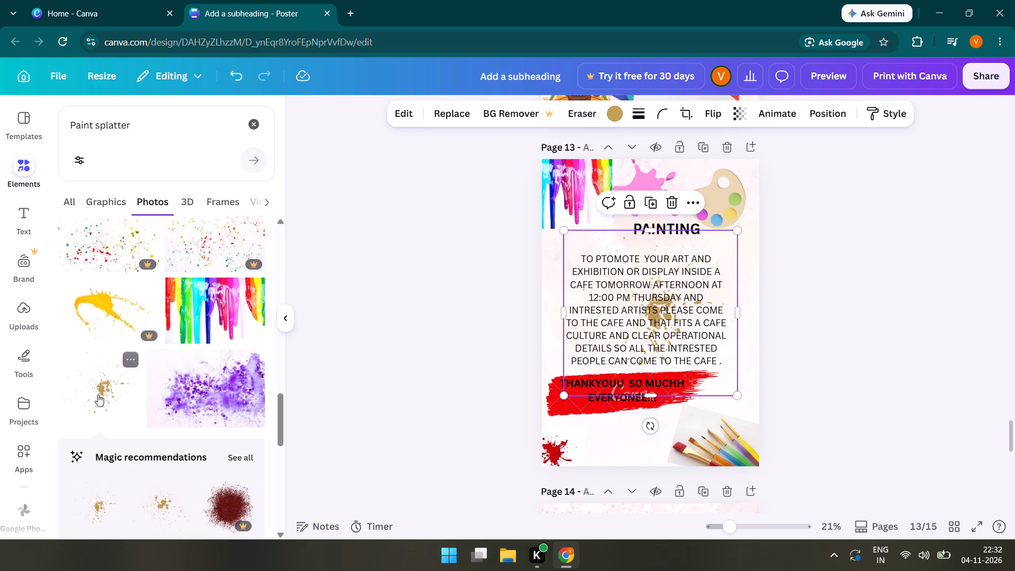
pyautogui.click(97, 397)
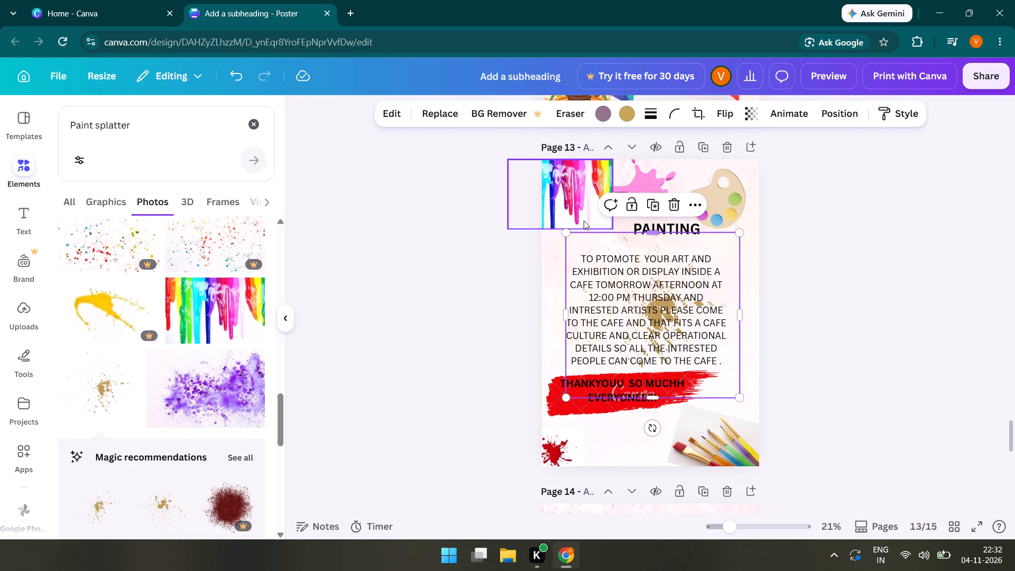
pyautogui.moveTo(567, 232); pyautogui.dragTo(643, 332)
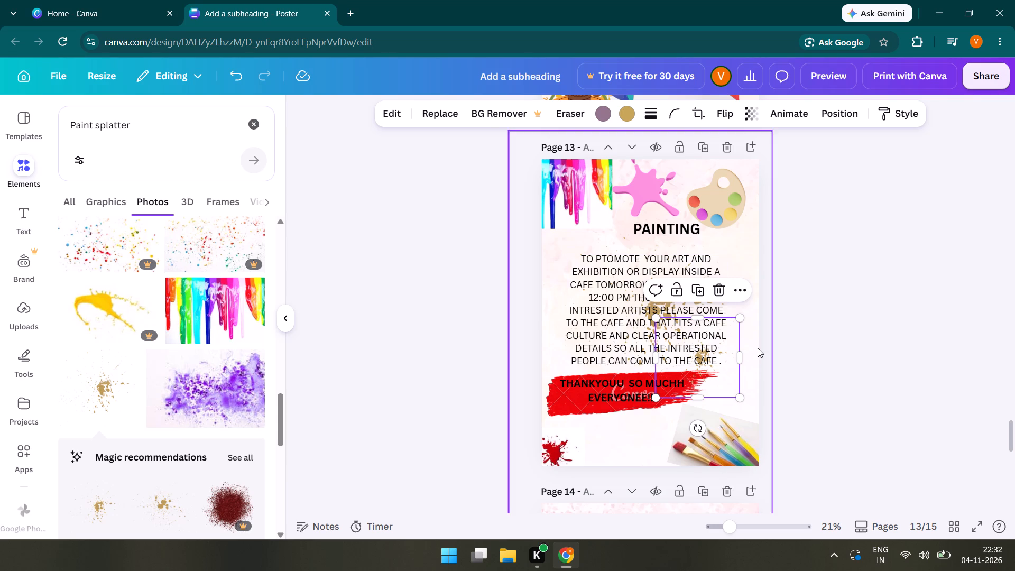
pyautogui.moveTo(686, 357); pyautogui.dragTo(556, 446)
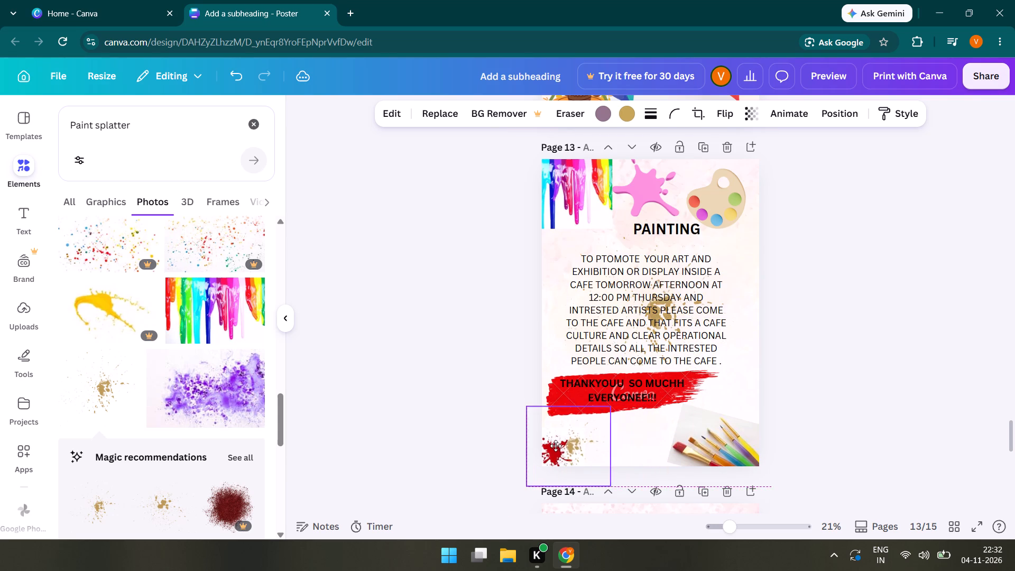
pyautogui.moveTo(556, 446); pyautogui.dragTo(562, 446)
# Move the body text aside, shrink the large gold splatter and place it just right of the small gold one at page 13's bottom.
pyautogui.moveTo(672, 303); pyautogui.dragTo(656, 375)
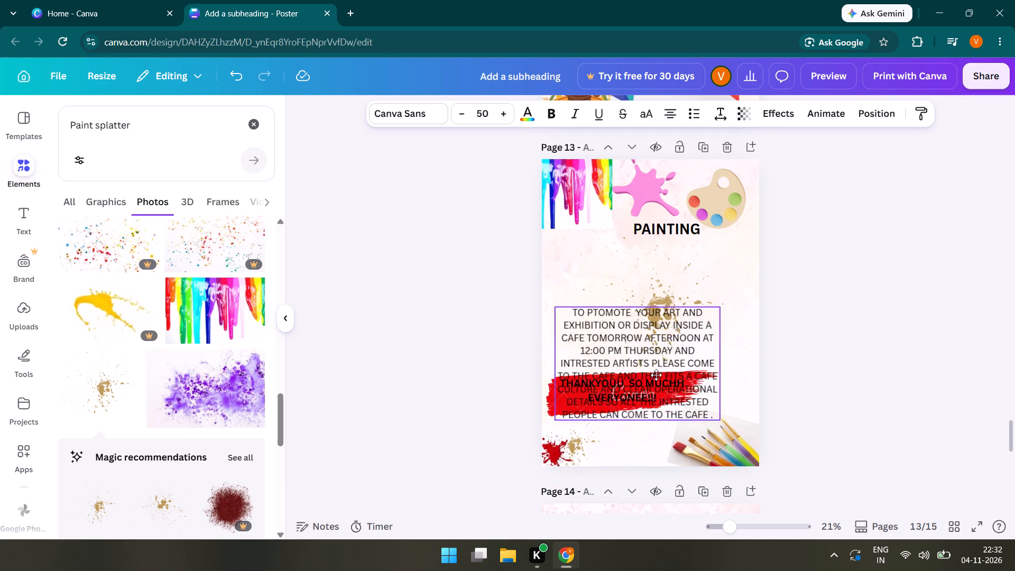
pyautogui.moveTo(656, 375); pyautogui.dragTo(800, 244)
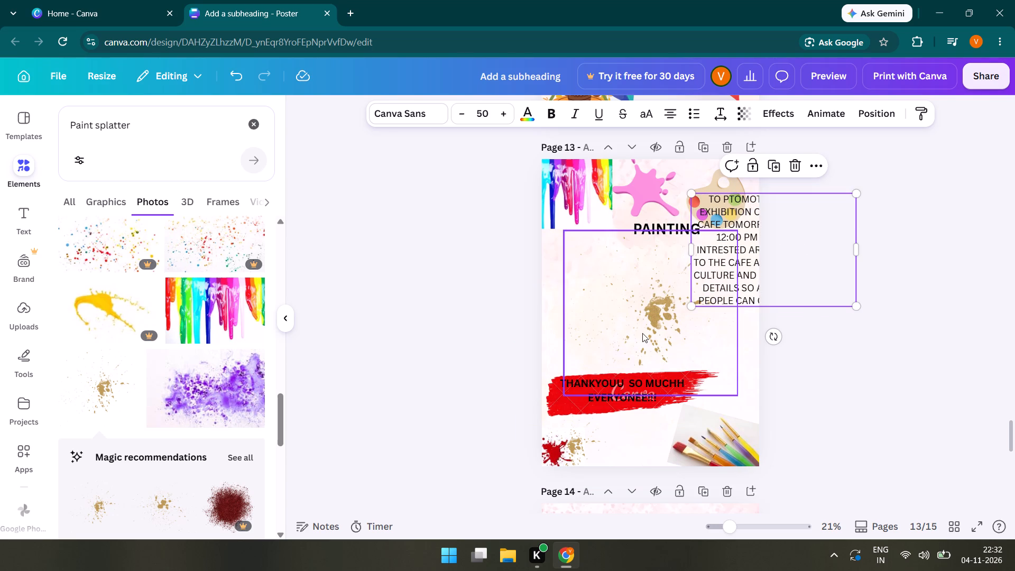
pyautogui.click(642, 333)
pyautogui.moveTo(561, 231); pyautogui.dragTo(592, 267)
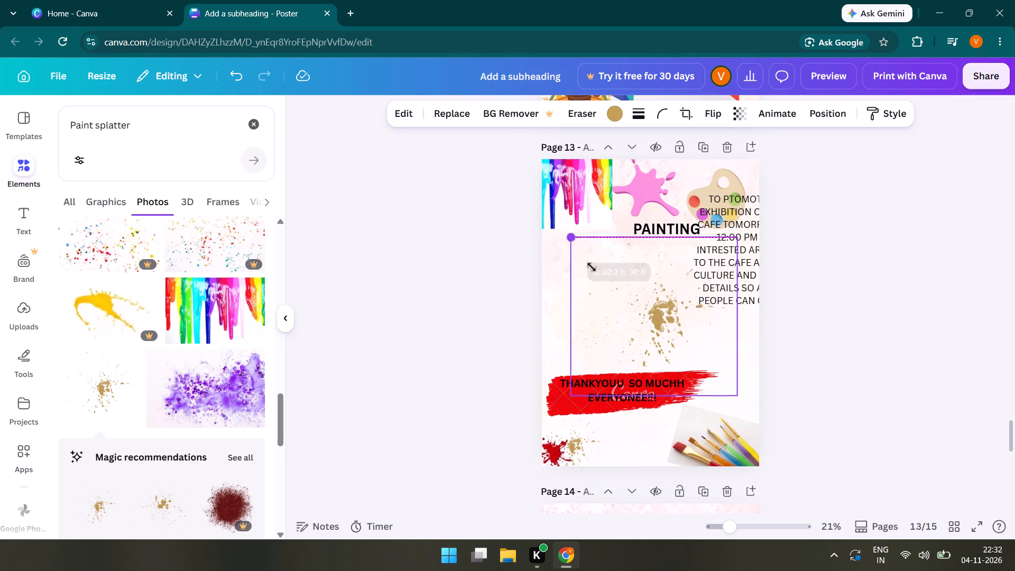
pyautogui.moveTo(592, 267); pyautogui.dragTo(670, 349)
pyautogui.moveTo(702, 377); pyautogui.dragTo(635, 430)
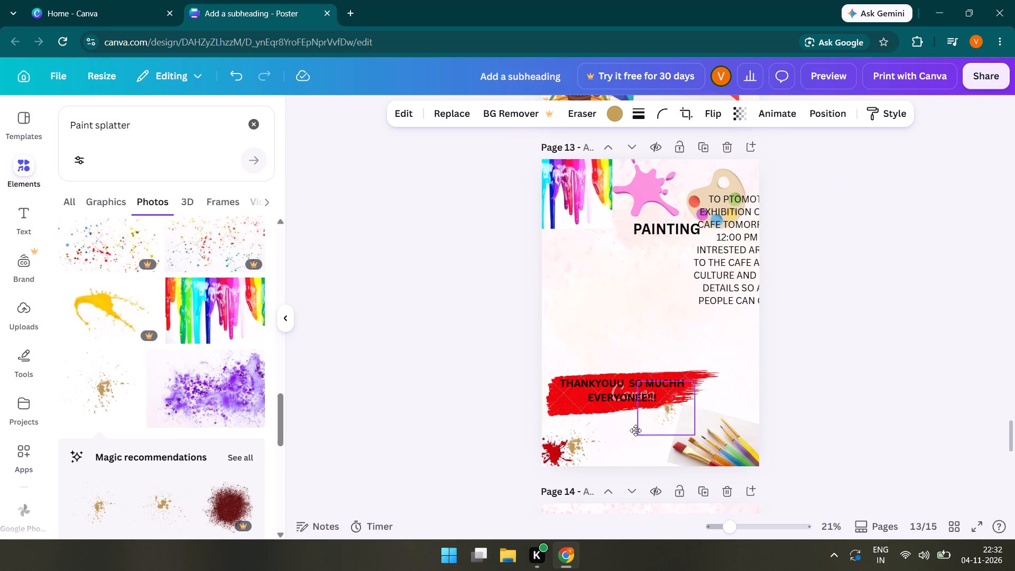
pyautogui.moveTo(635, 430); pyautogui.dragTo(584, 462)
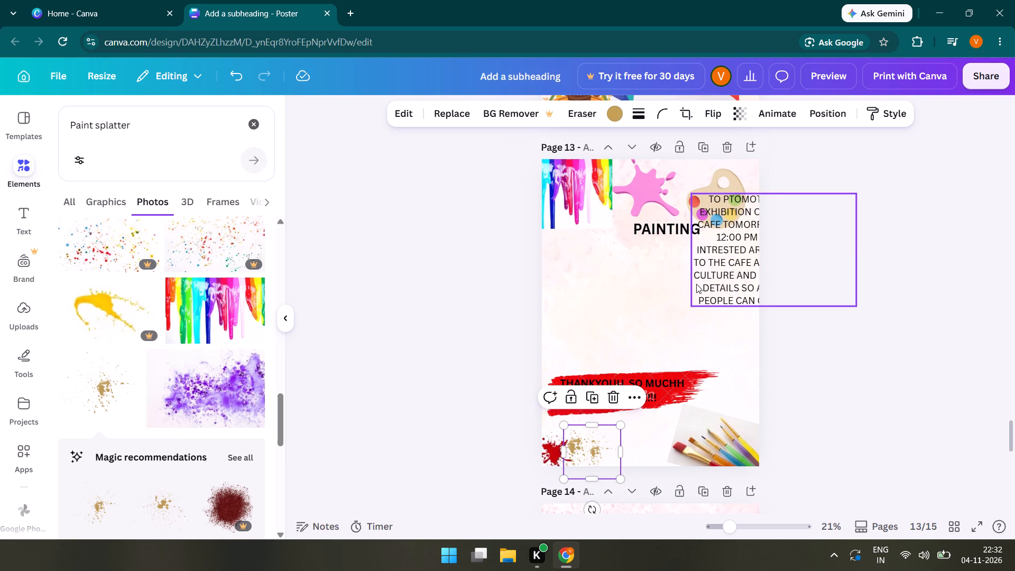
# Move page 13's body text back beneath the PAINTING title, slightly right of the page centre.
pyautogui.moveTo(709, 273); pyautogui.dragTo(593, 328)
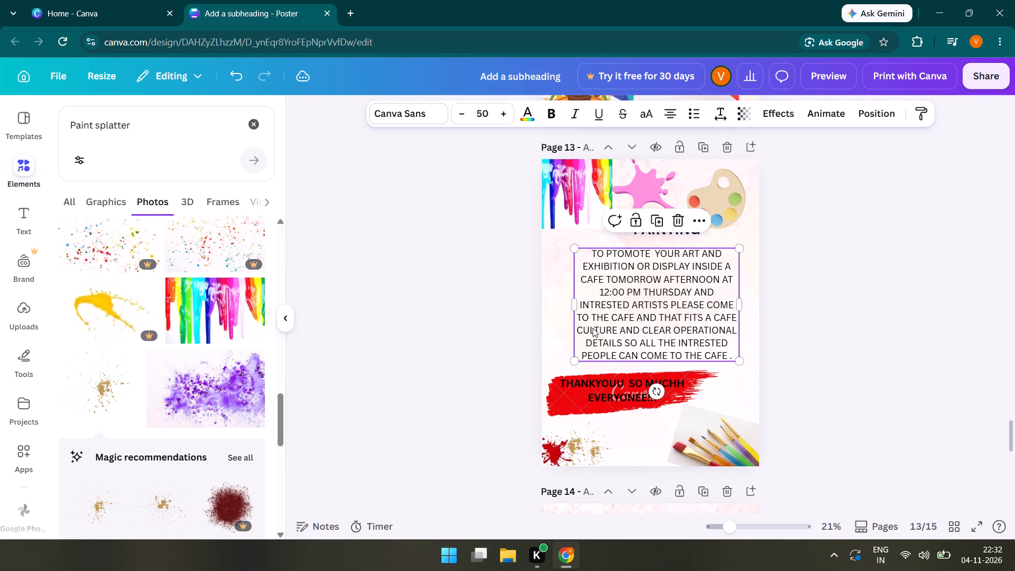
pyautogui.click(845, 326)
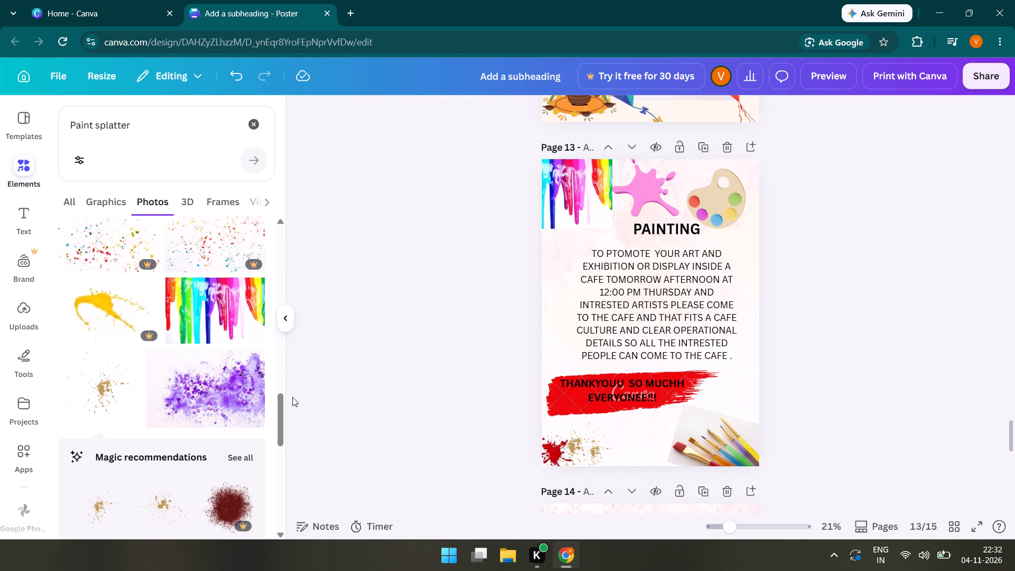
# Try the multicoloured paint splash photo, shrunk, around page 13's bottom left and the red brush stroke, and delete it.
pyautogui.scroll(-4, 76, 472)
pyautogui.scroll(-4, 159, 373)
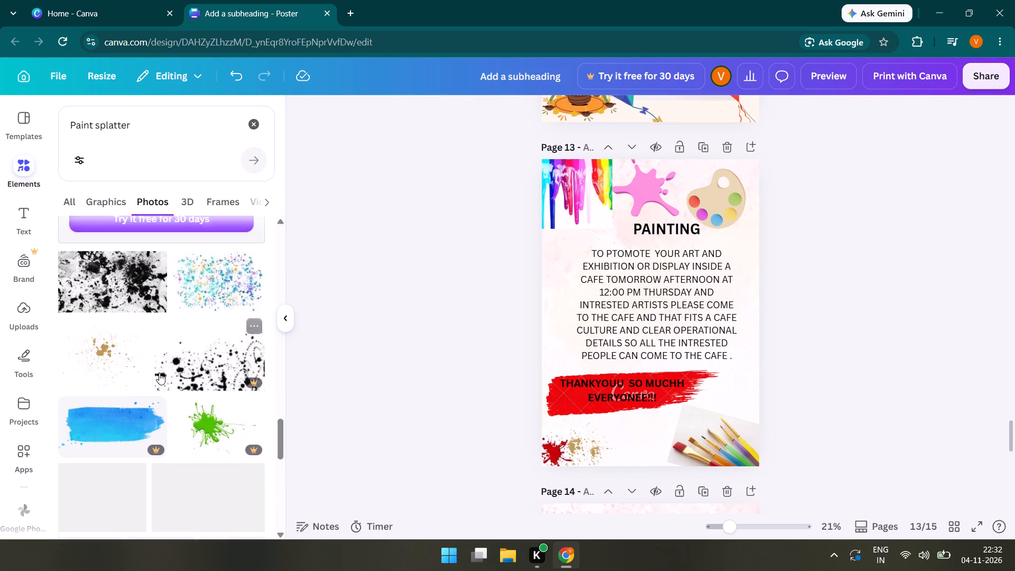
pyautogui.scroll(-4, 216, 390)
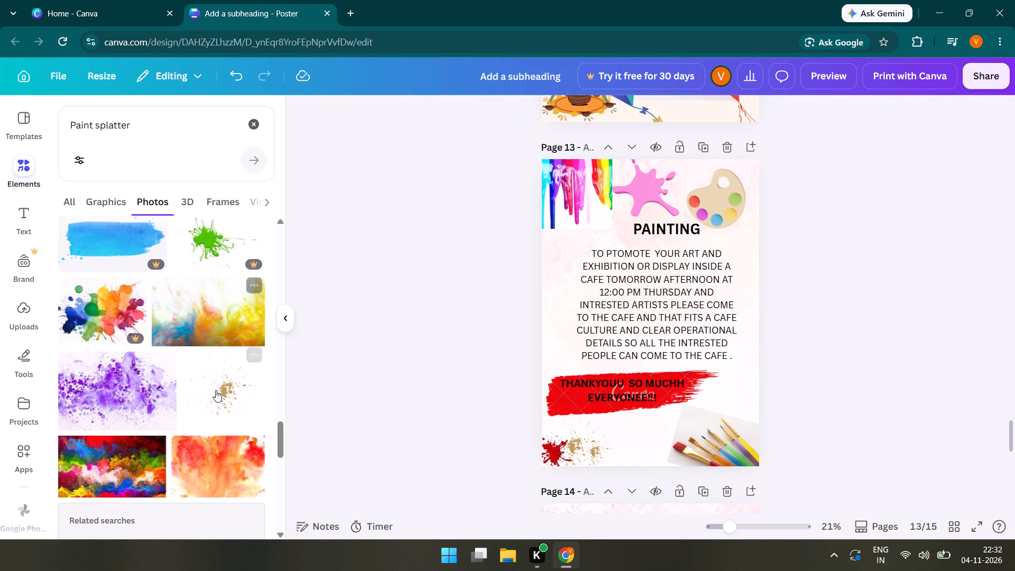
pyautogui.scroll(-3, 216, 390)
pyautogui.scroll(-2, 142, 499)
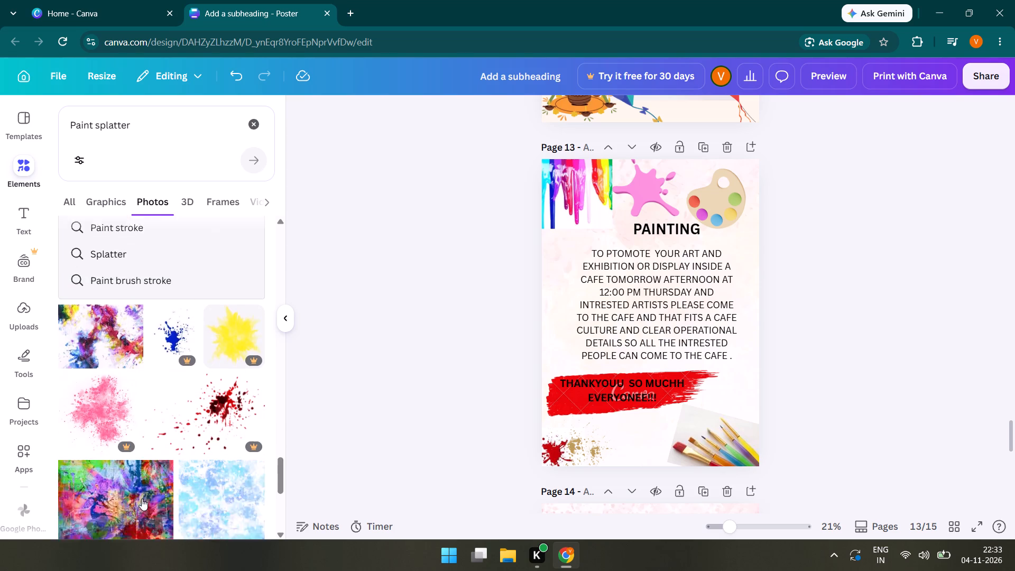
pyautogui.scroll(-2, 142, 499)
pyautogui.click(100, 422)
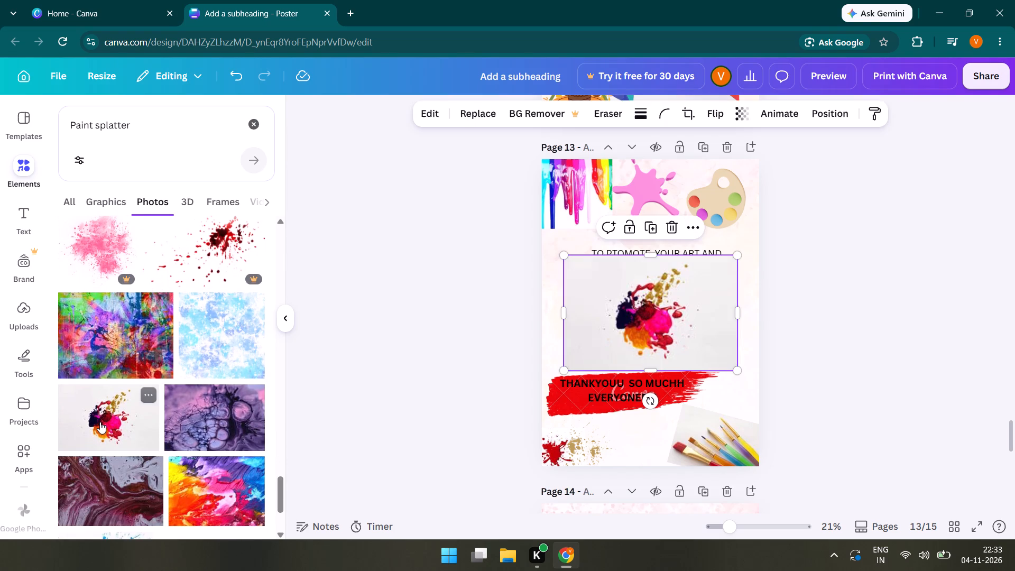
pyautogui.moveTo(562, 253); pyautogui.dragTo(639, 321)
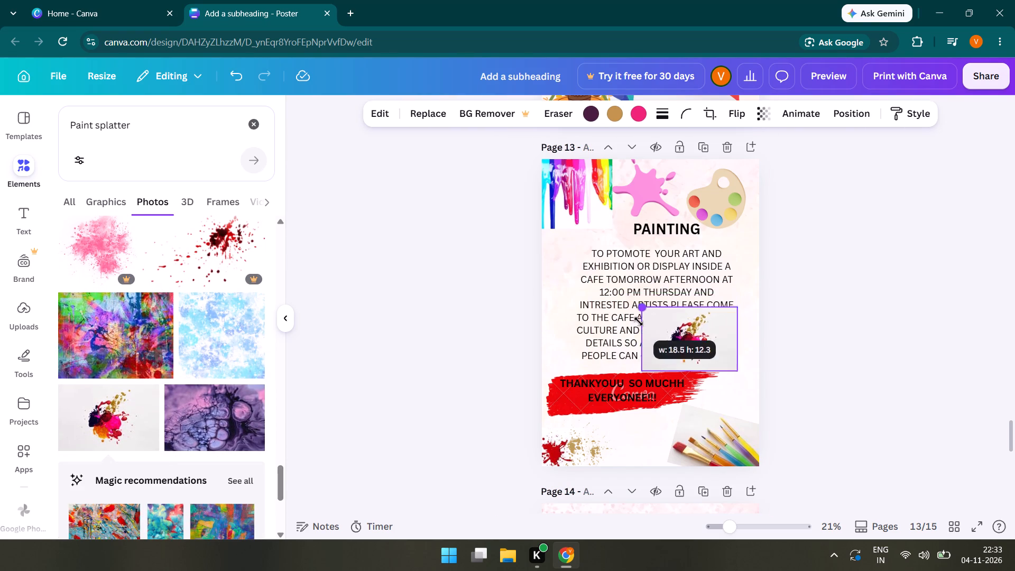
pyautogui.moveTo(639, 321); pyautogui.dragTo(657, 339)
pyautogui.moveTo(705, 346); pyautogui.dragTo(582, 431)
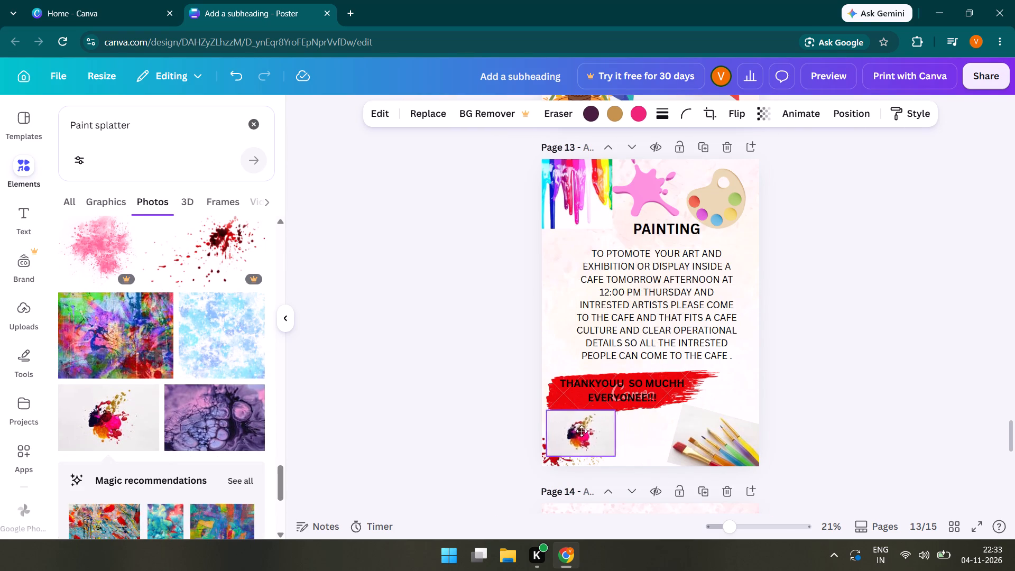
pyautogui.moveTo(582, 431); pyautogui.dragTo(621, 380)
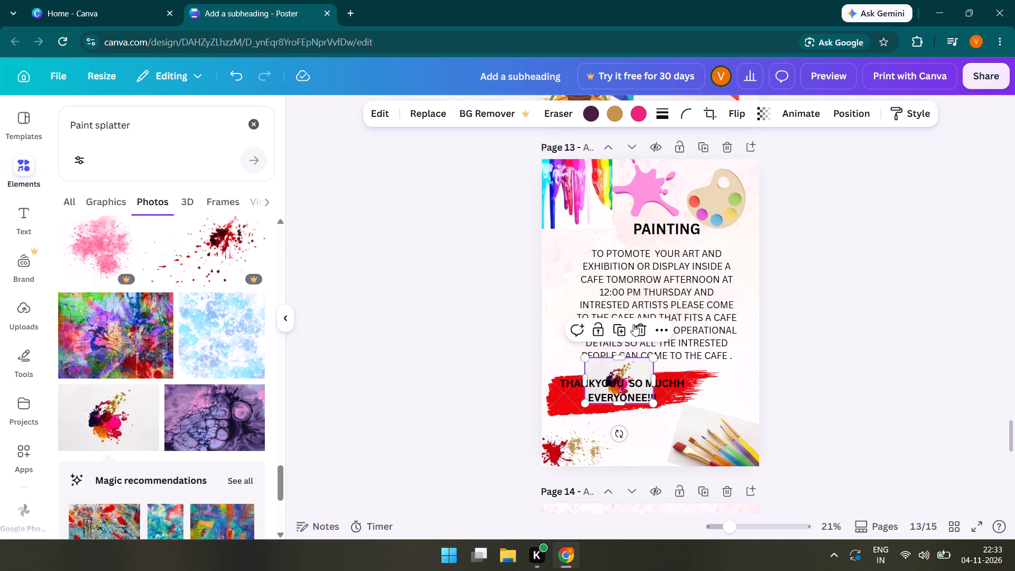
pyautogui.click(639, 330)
# Add the purple and green splatter photo to page 13, shrink it and place it just right of the gold splatter along the bottom.
pyautogui.scroll(-2, 260, 401)
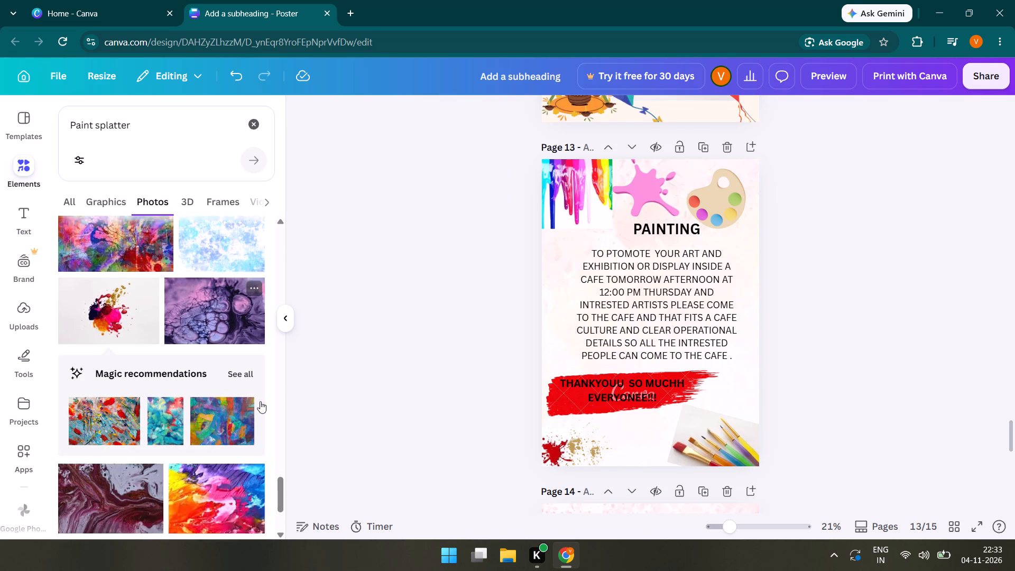
pyautogui.scroll(-1, 260, 401)
pyautogui.scroll(-1, 153, 485)
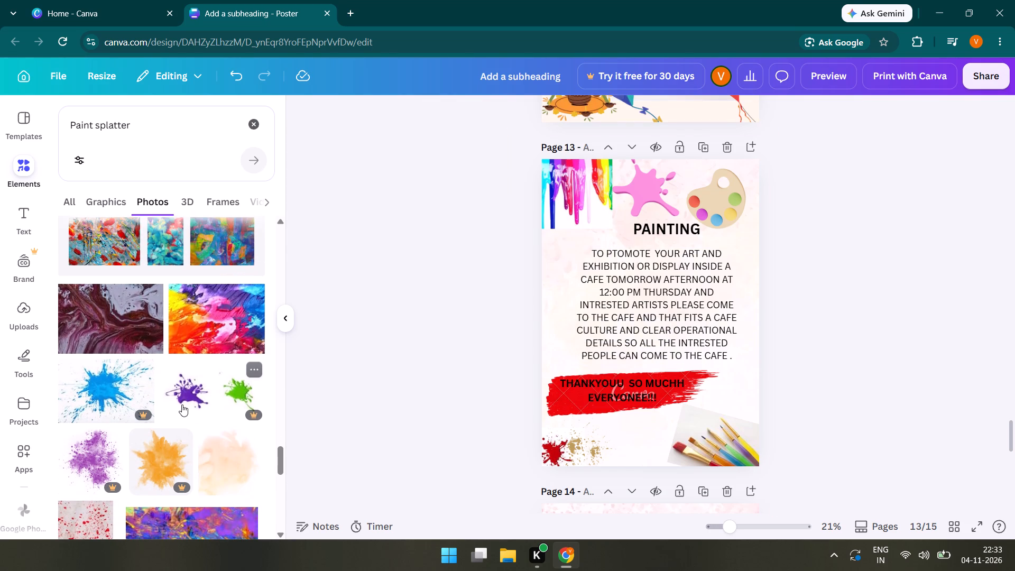
pyautogui.click(182, 404)
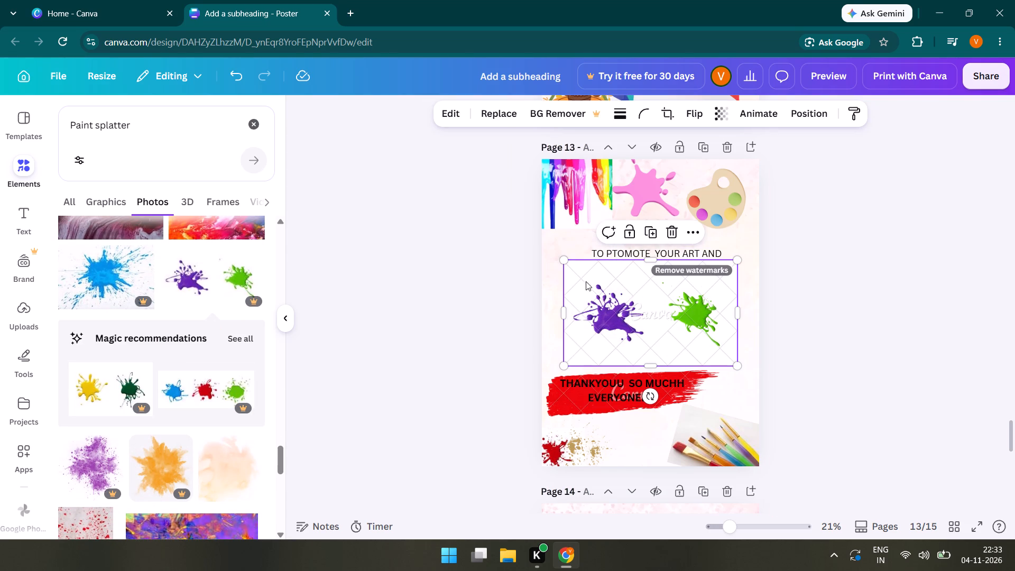
pyautogui.moveTo(565, 261); pyautogui.dragTo(667, 348)
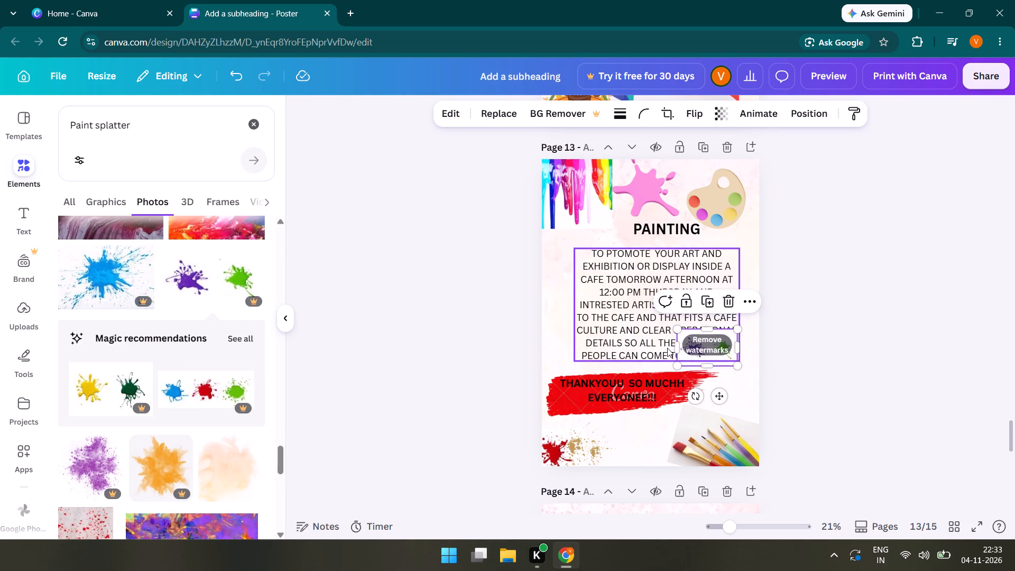
pyautogui.moveTo(715, 351); pyautogui.dragTo(665, 400)
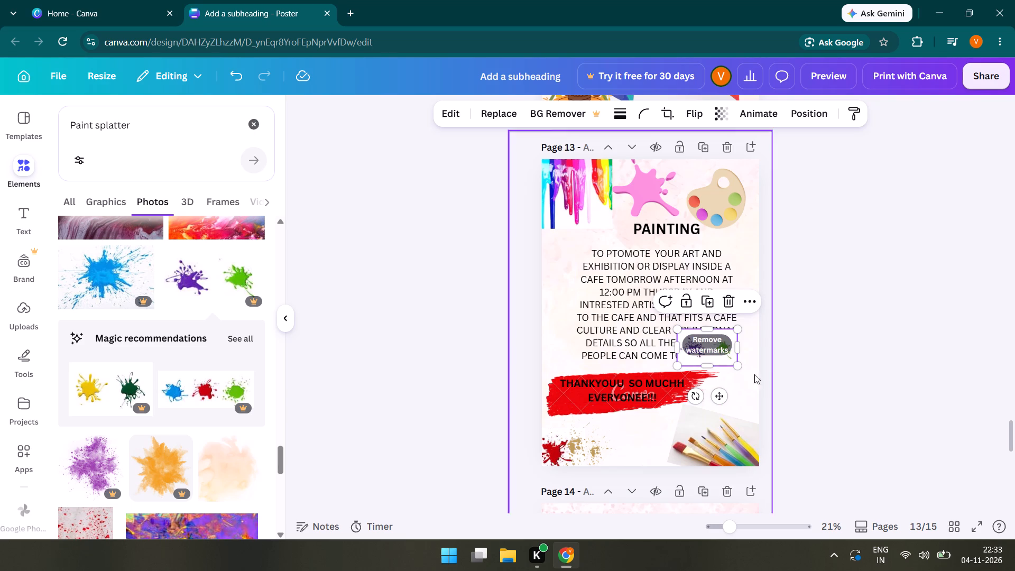
pyautogui.click(761, 379)
pyautogui.moveTo(708, 342); pyautogui.dragTo(622, 489)
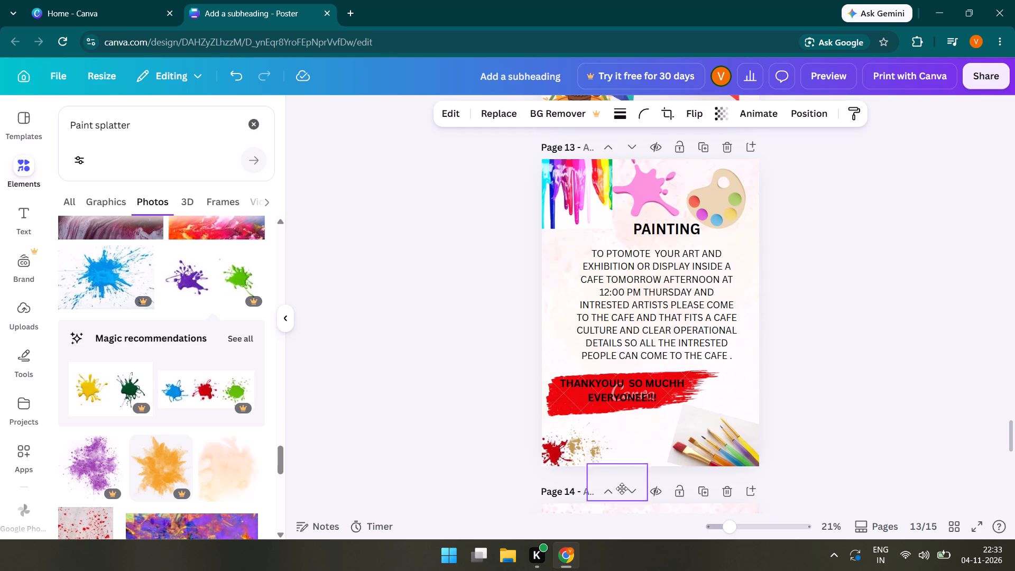
pyautogui.moveTo(622, 489); pyautogui.dragTo(588, 429)
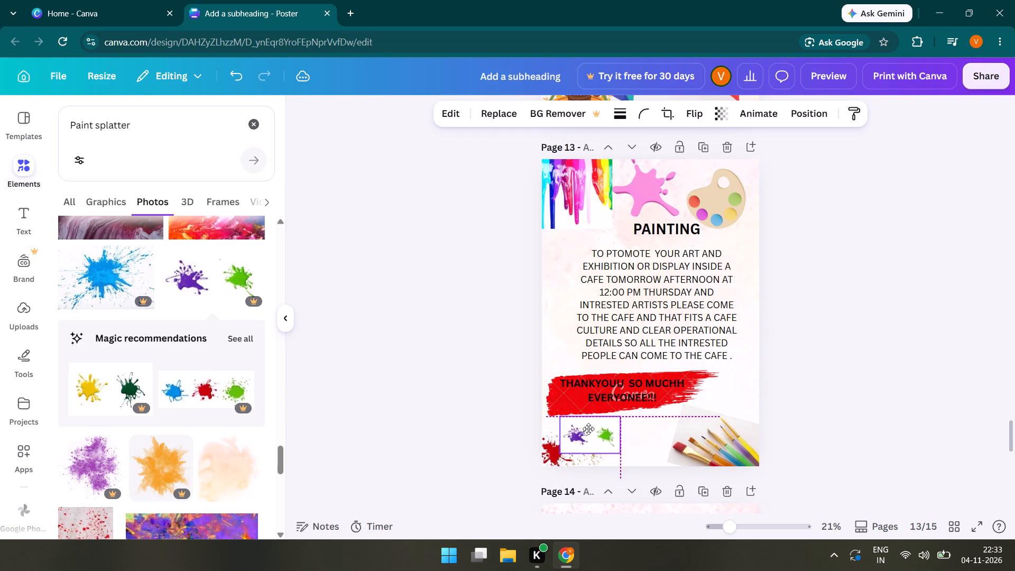
pyautogui.moveTo(588, 429); pyautogui.dragTo(638, 447)
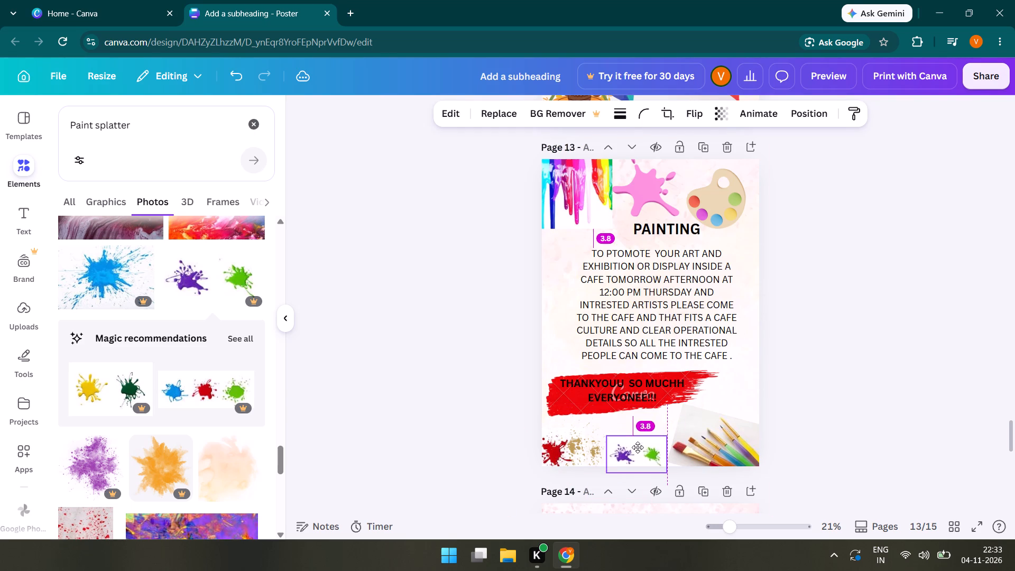
pyautogui.moveTo(638, 447); pyautogui.dragTo(626, 453)
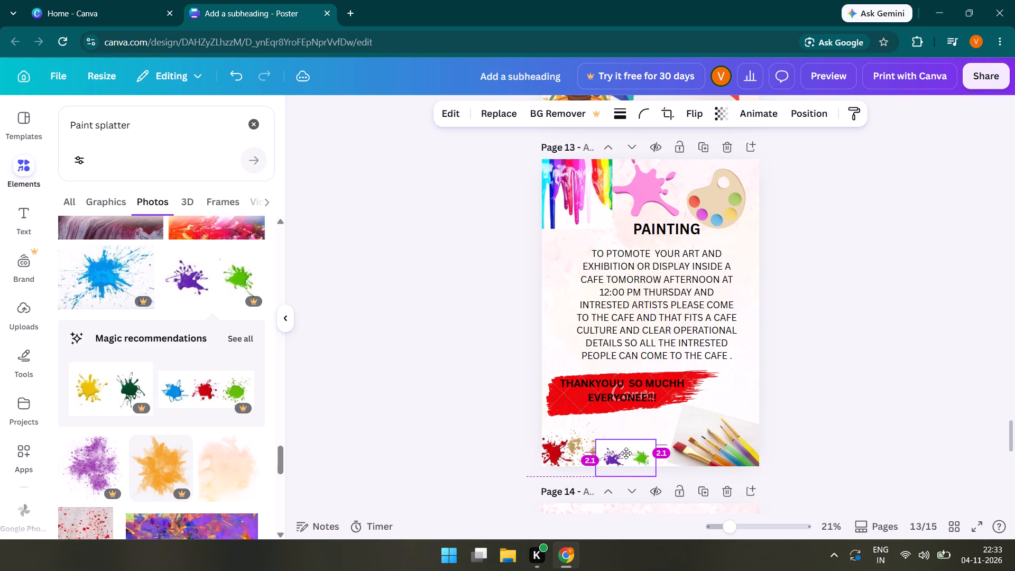
pyautogui.moveTo(626, 453); pyautogui.dragTo(622, 454)
pyautogui.click(552, 426)
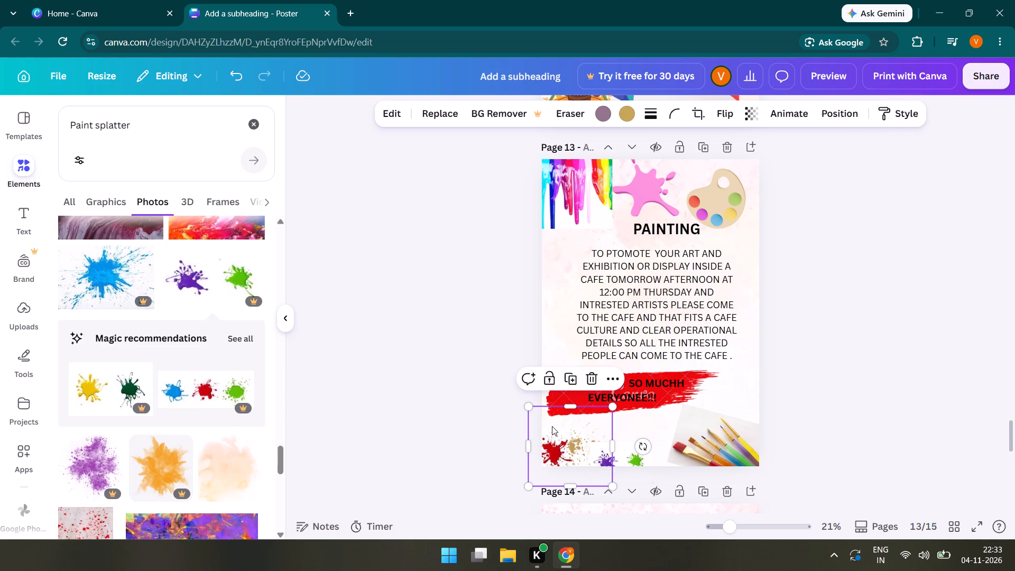
pyautogui.moveTo(630, 459); pyautogui.dragTo(621, 448)
pyautogui.click(561, 349)
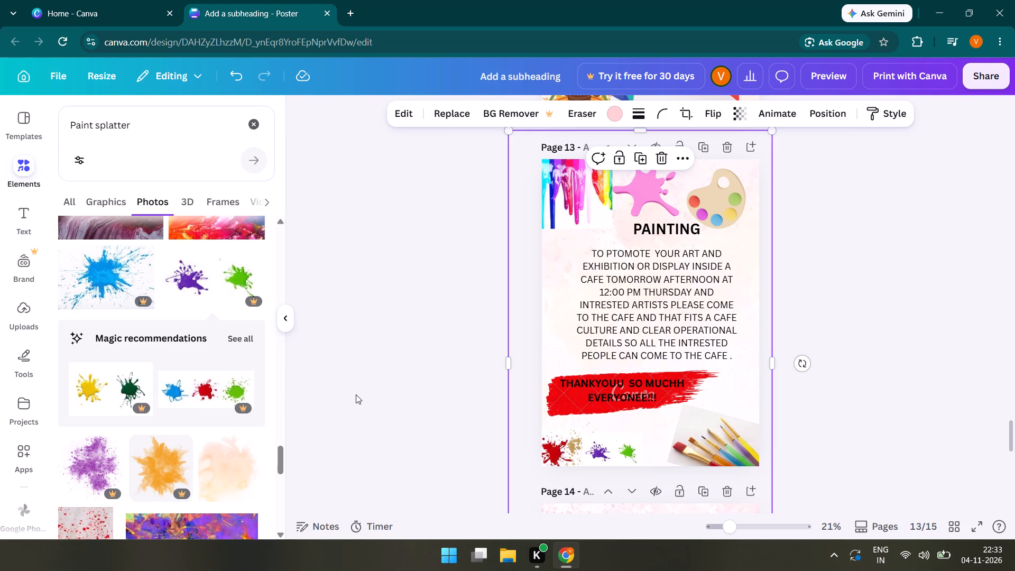
pyautogui.click(176, 453)
# Duplicate the gold splatter photo at page 13's bottom left, leaving the copy over the original.
pyautogui.click(572, 448)
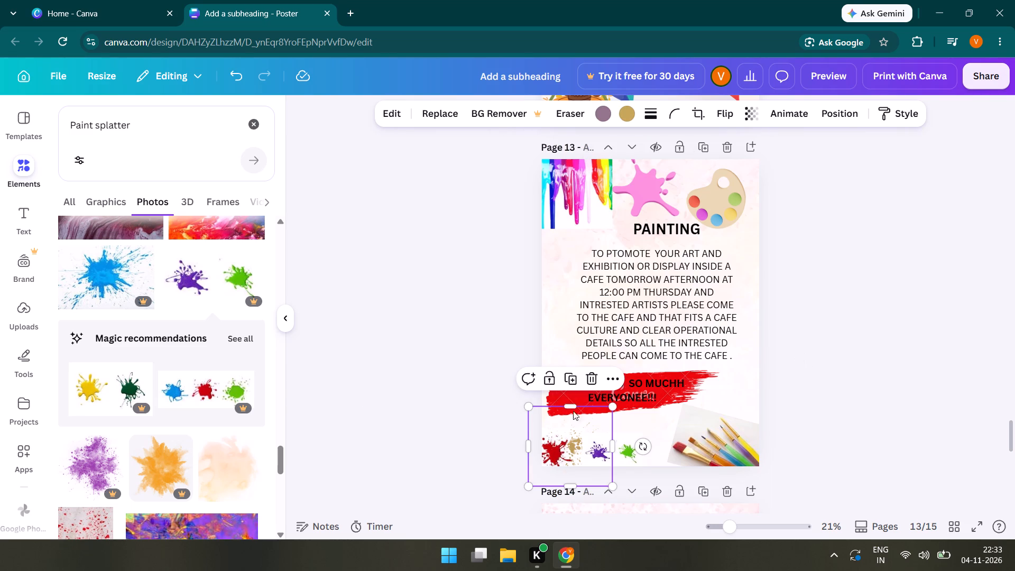
pyautogui.click(570, 370)
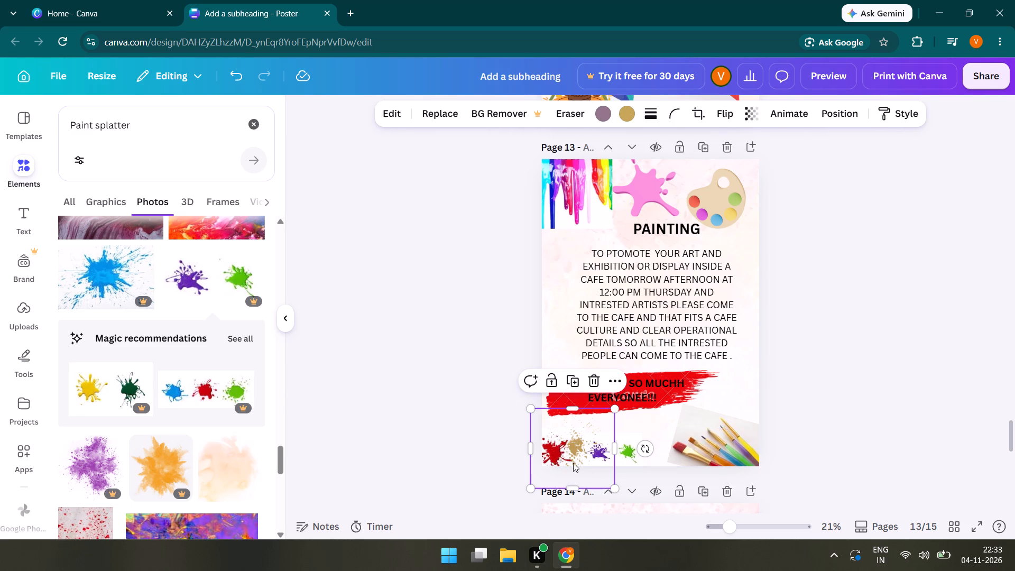
pyautogui.click(449, 398)
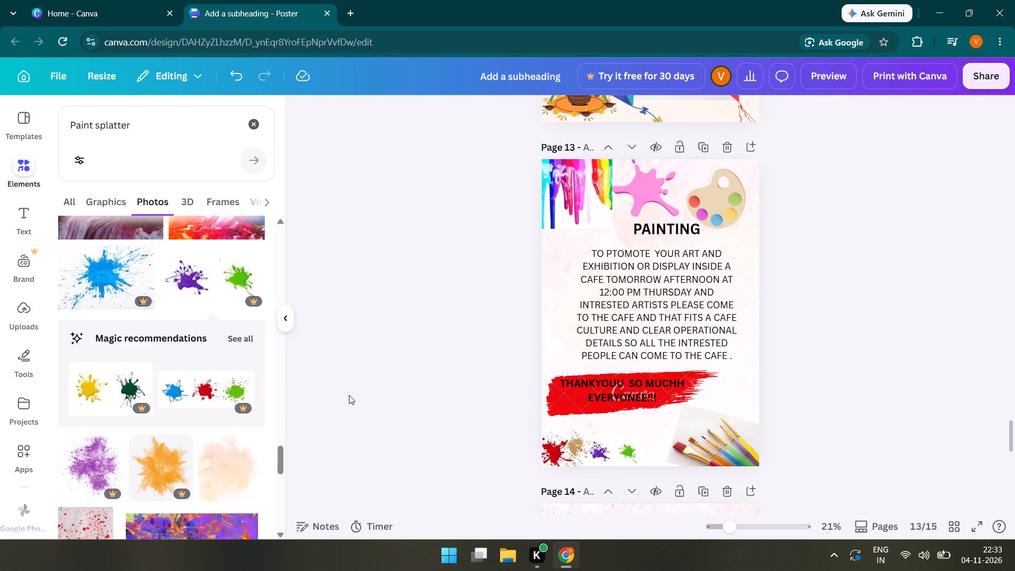
# Browse the "Paint splatter" photo results for another splatter to use on page 13.
pyautogui.scroll(-4, 153, 434)
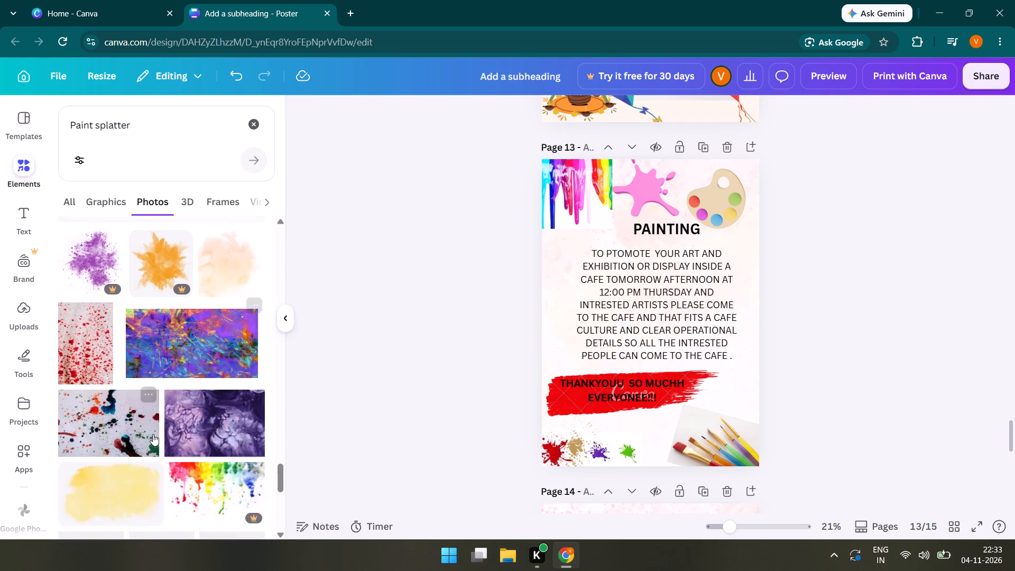
pyautogui.scroll(-3, 153, 434)
pyautogui.scroll(10, 153, 434)
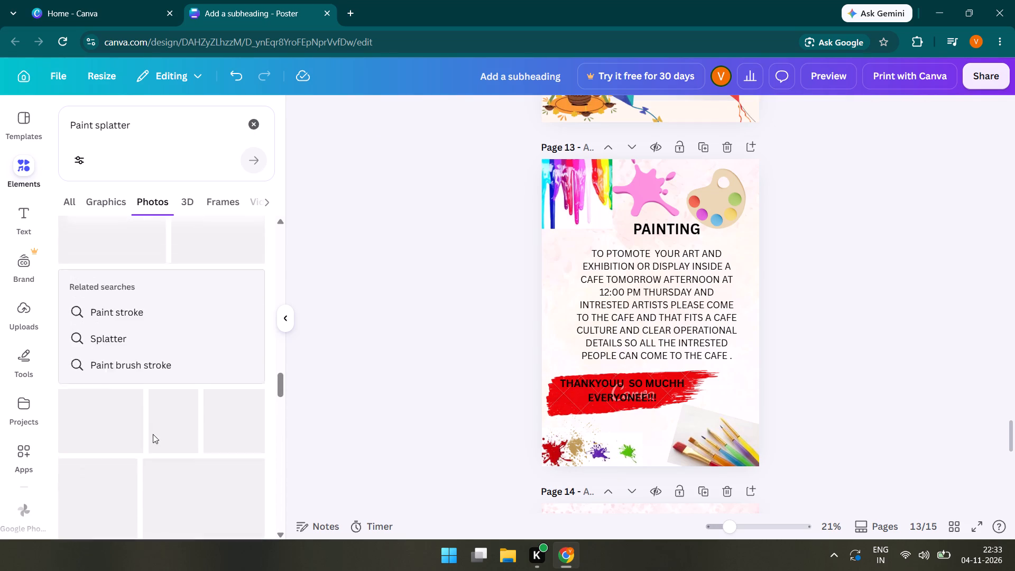
pyautogui.scroll(18, 153, 434)
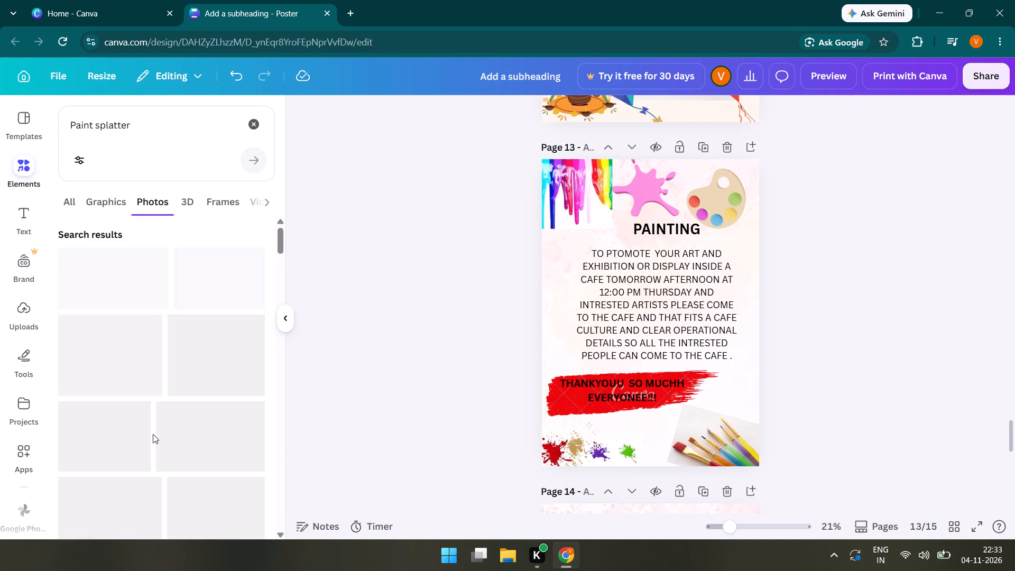
pyautogui.scroll(10, 153, 434)
pyautogui.scroll(-2, 180, 438)
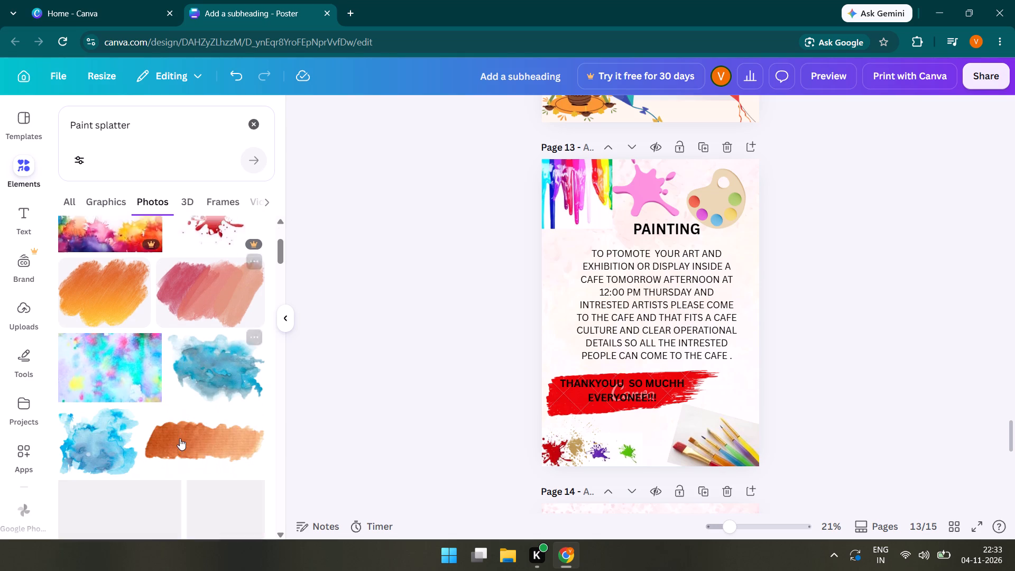
# Search the elements for "paints" and browse the results, including the 3D ones, for more page 13 decoration.
pyautogui.click(251, 123)
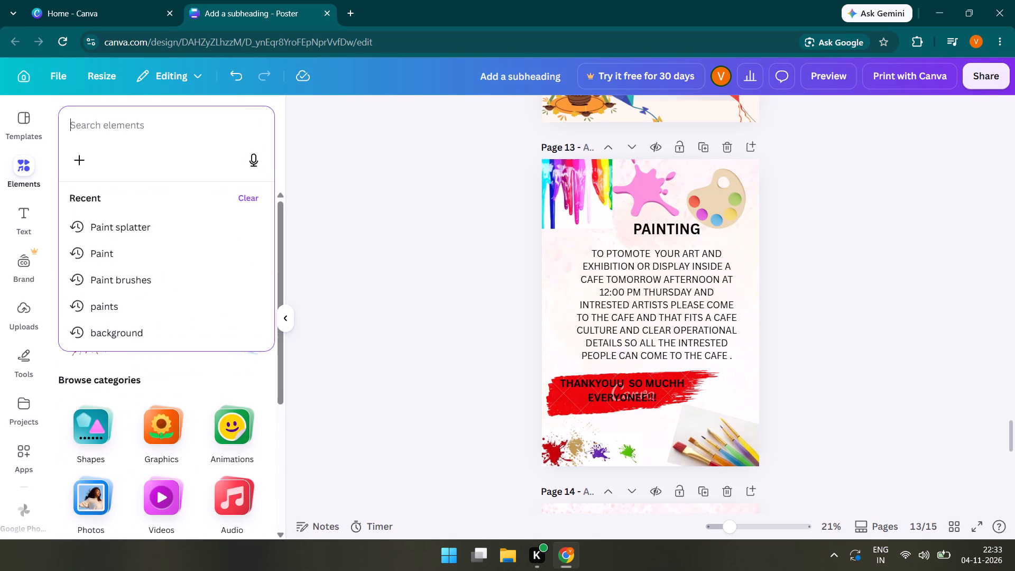
pyautogui.click(150, 311)
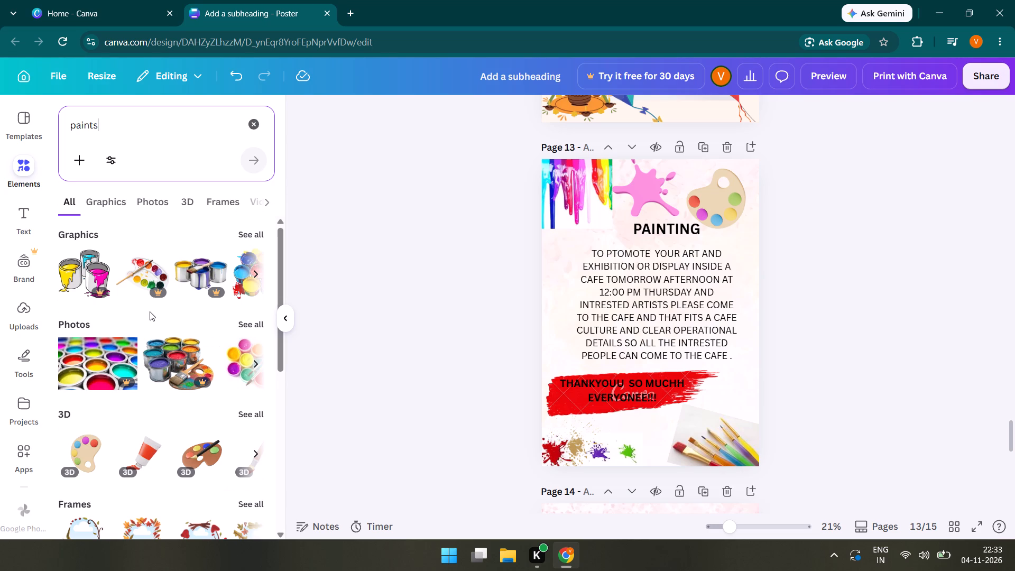
pyautogui.scroll(-3, 145, 411)
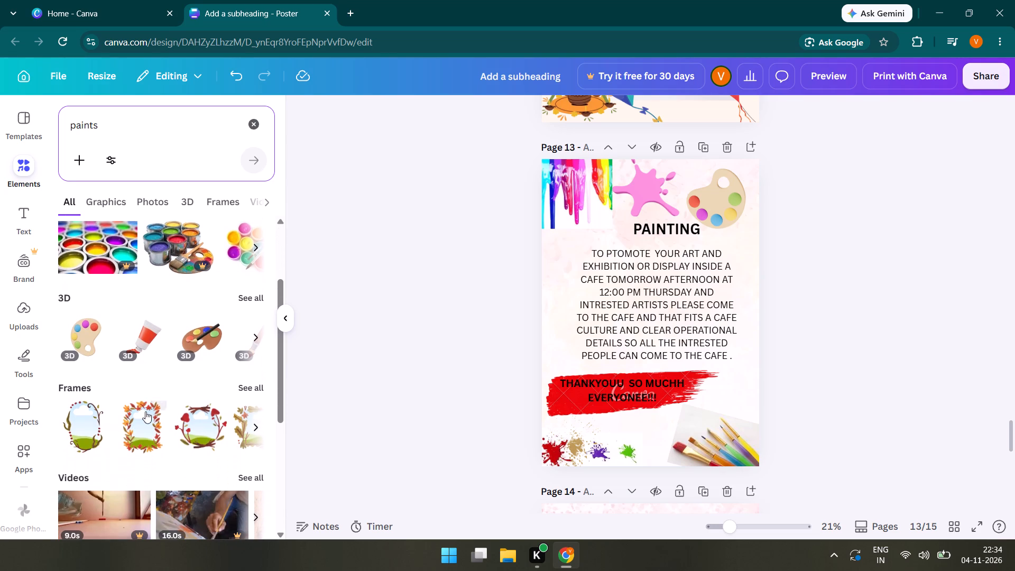
pyautogui.click(262, 333)
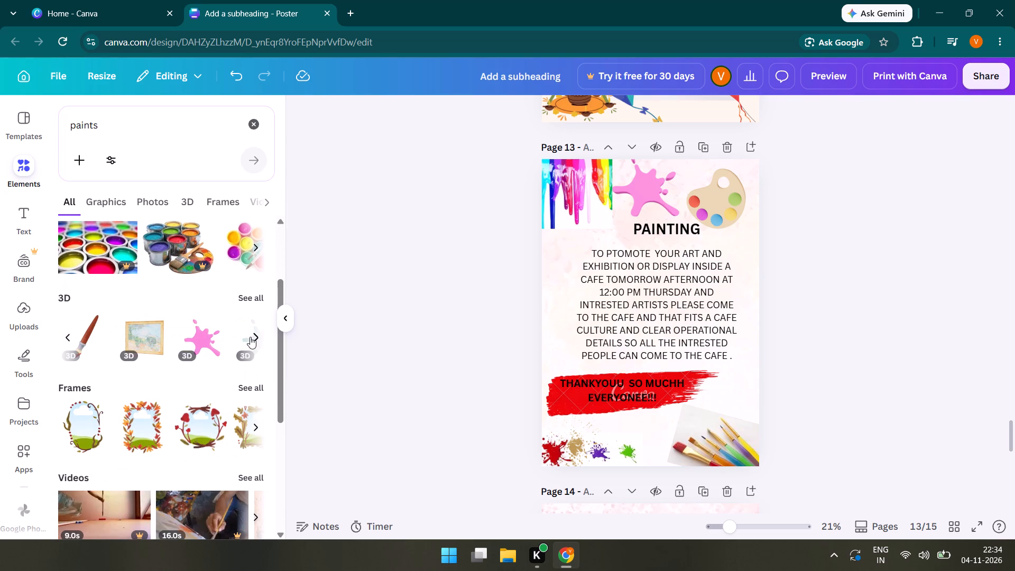
pyautogui.click(250, 337)
pyautogui.click(250, 337)
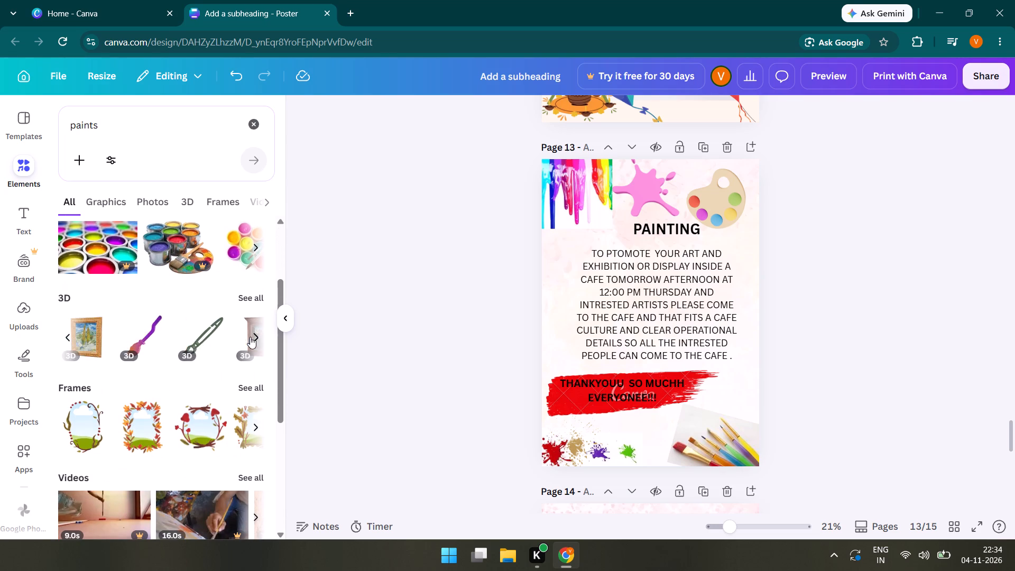
pyautogui.scroll(-3, 202, 407)
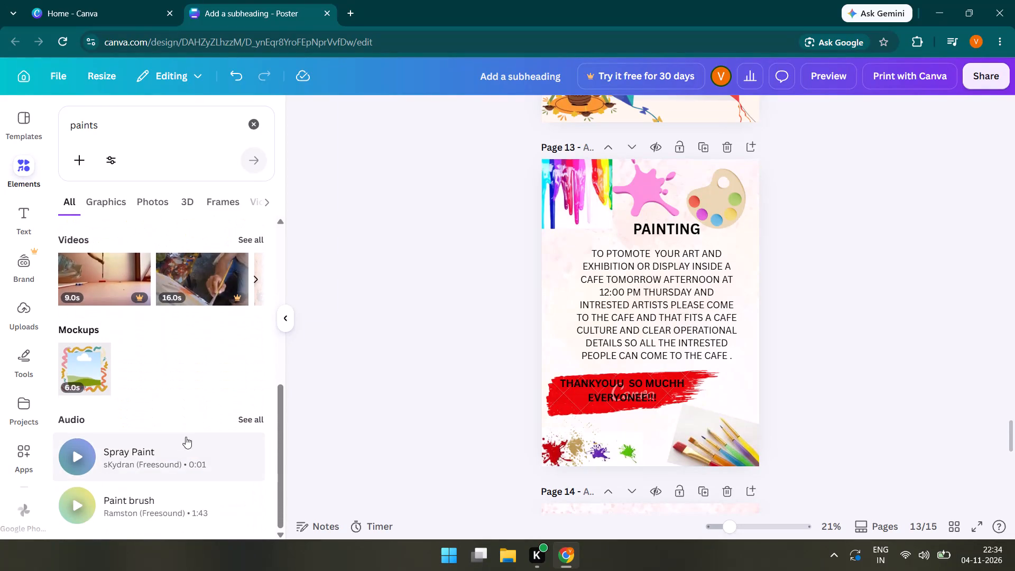
pyautogui.scroll(2, 177, 448)
pyautogui.scroll(5, 174, 356)
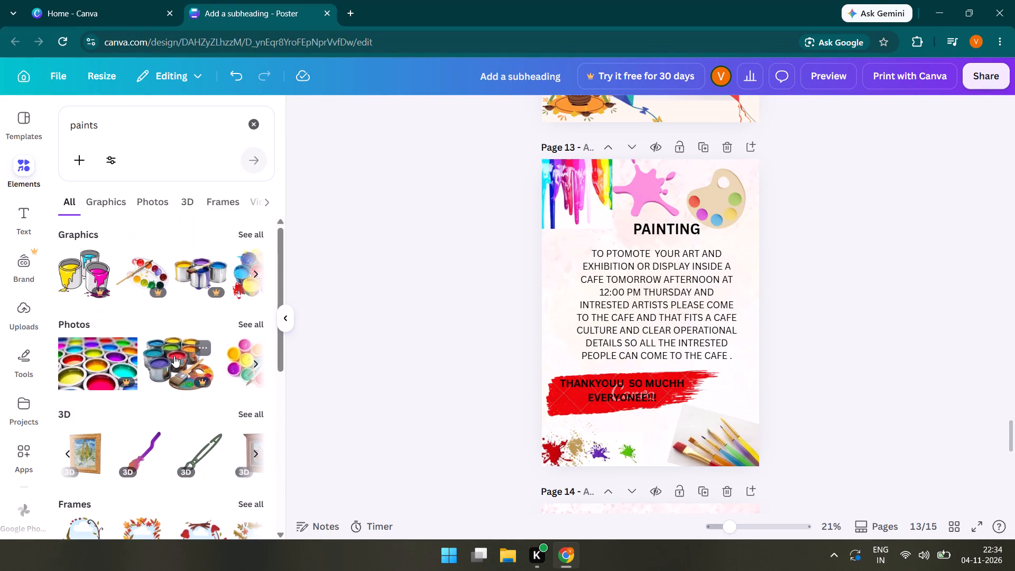
# Add the blue splatter graphic from the "paints" graphics to page 13, shrink it and place it over the purple splatter along the bottom.
pyautogui.click(254, 232)
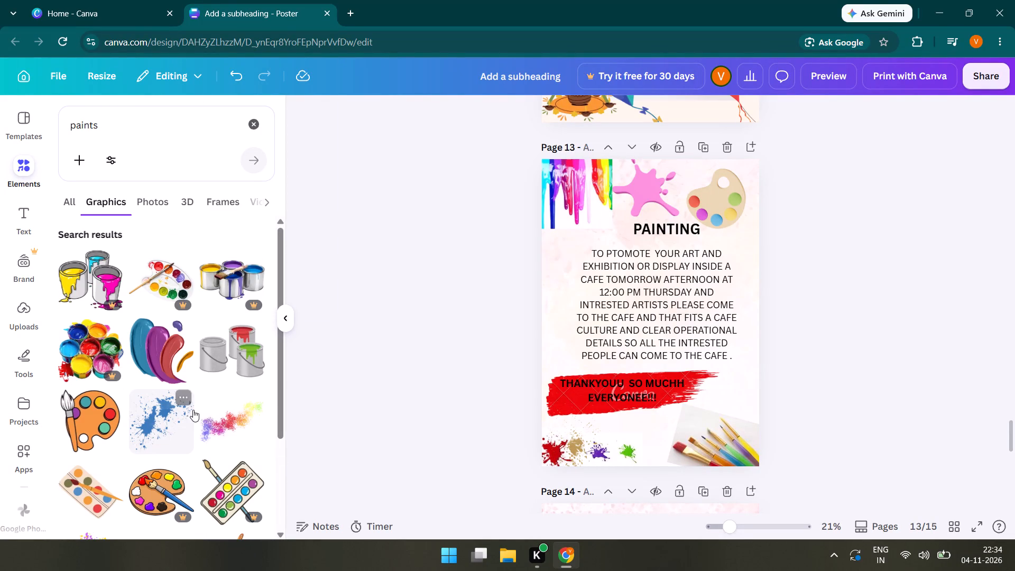
pyautogui.click(158, 428)
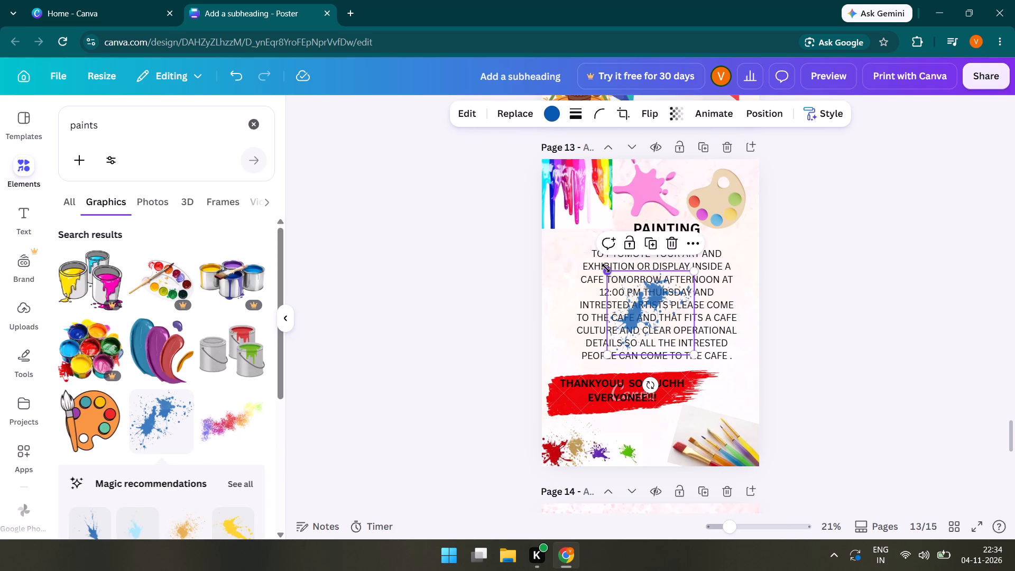
pyautogui.moveTo(606, 268); pyautogui.dragTo(643, 308)
pyautogui.moveTo(667, 323); pyautogui.dragTo(629, 422)
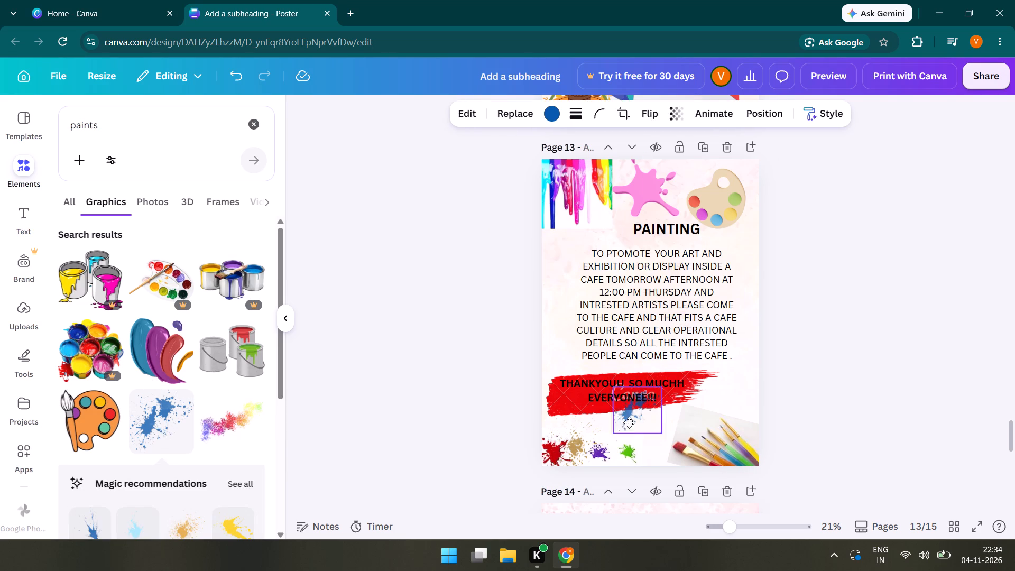
pyautogui.moveTo(629, 422); pyautogui.dragTo(624, 431)
pyautogui.moveTo(624, 431); pyautogui.dragTo(597, 446)
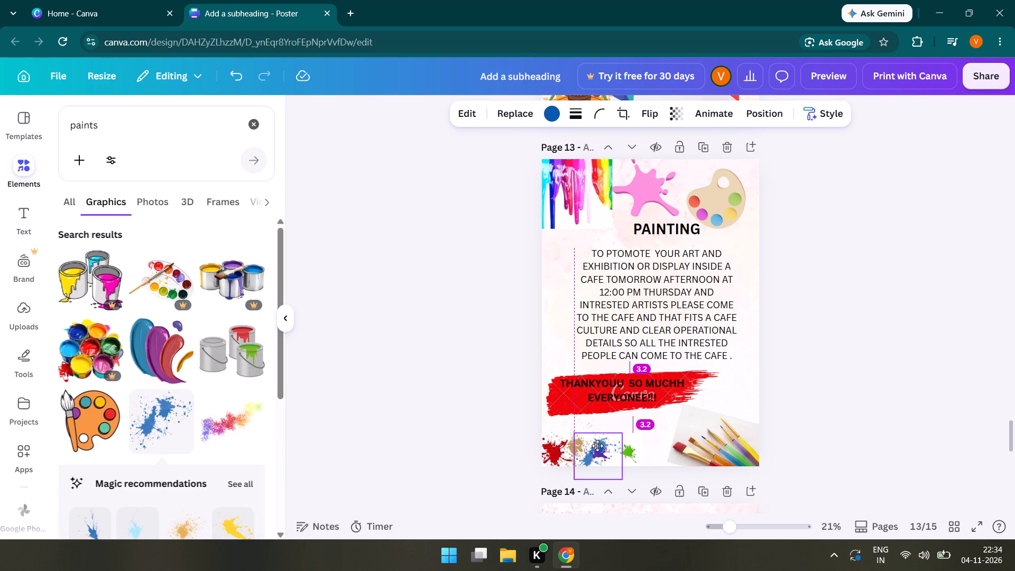
pyautogui.moveTo(597, 446); pyautogui.dragTo(597, 445)
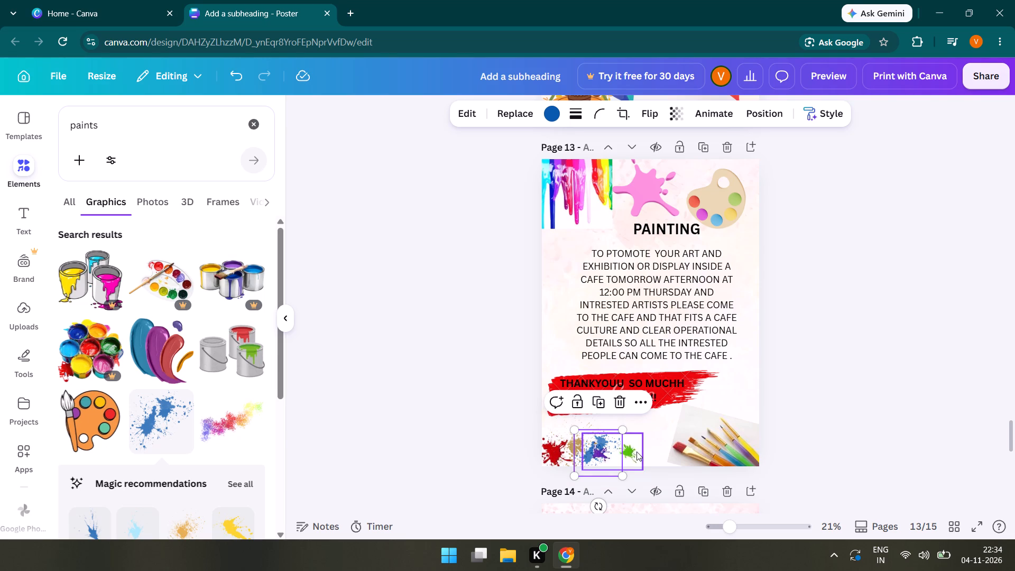
# Shift the purple and green splatter photo left and slightly down so it sits around the blue splatter on page 13.
pyautogui.moveTo(636, 452); pyautogui.dragTo(616, 459)
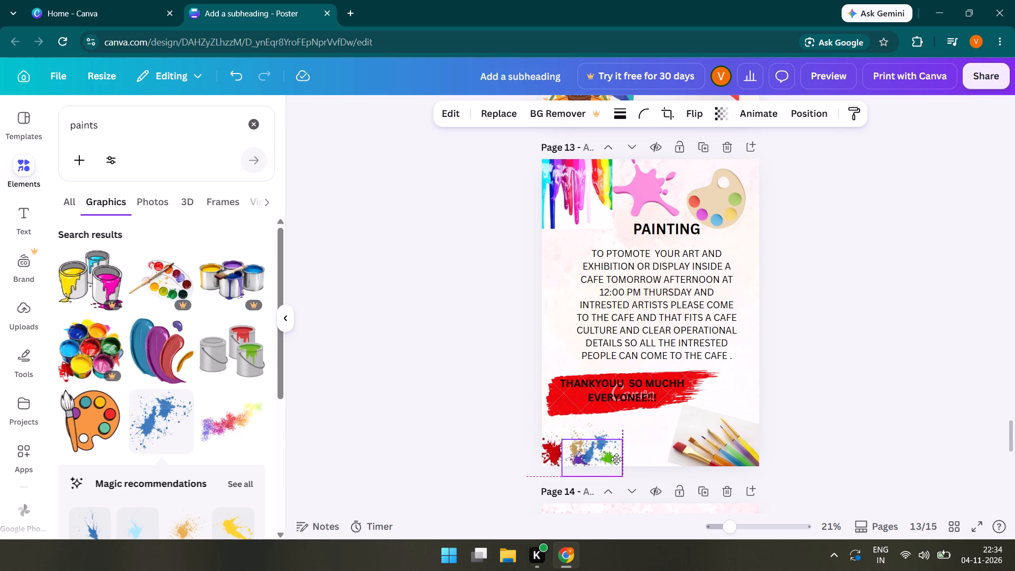
pyautogui.moveTo(616, 459); pyautogui.dragTo(611, 462)
pyautogui.click(483, 459)
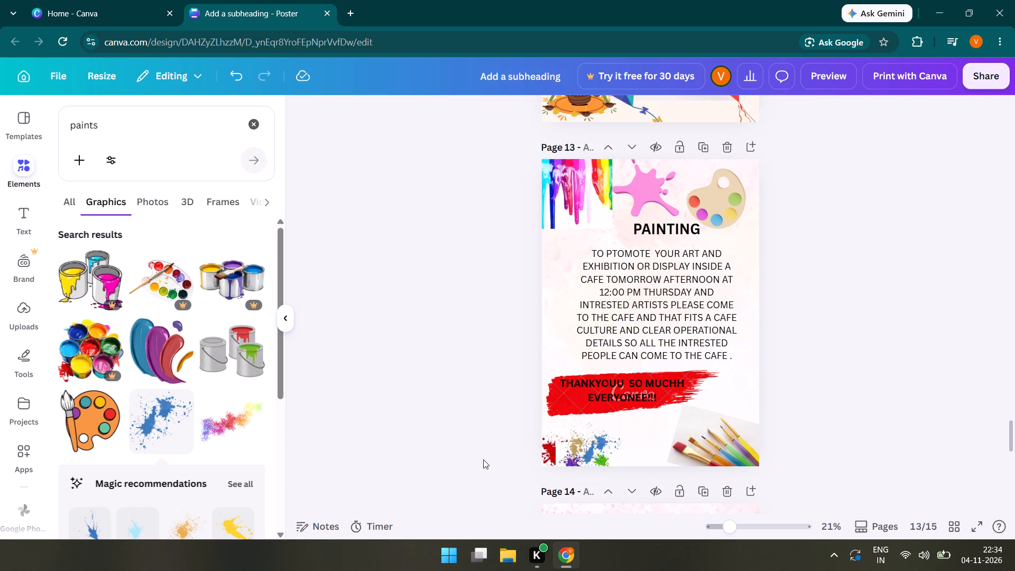
# Add the light blue splatter graphic from the blue splatter's magic recommendations to page 13.
pyautogui.scroll(-1, 211, 421)
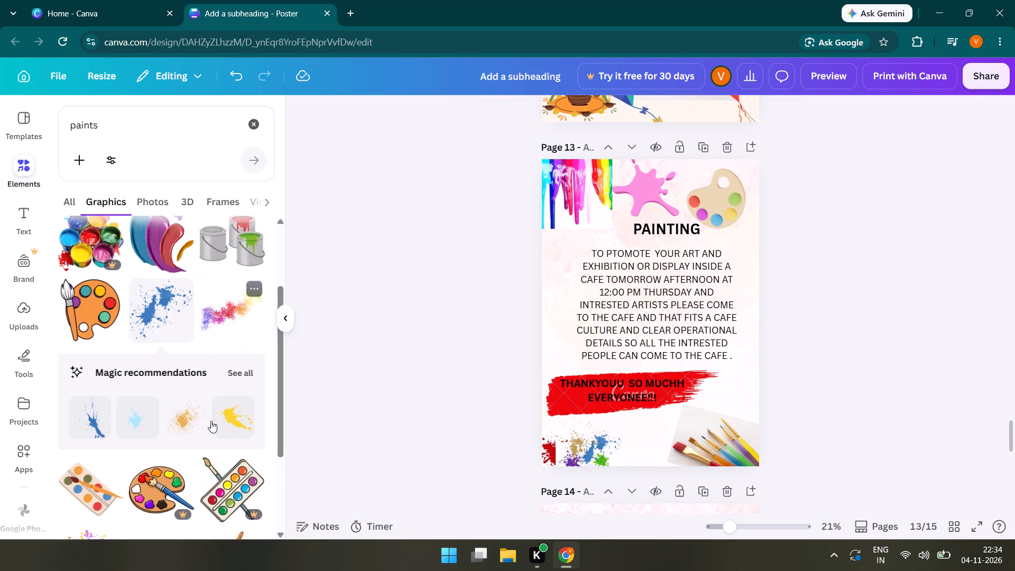
pyautogui.scroll(-2, 211, 421)
pyautogui.click(134, 363)
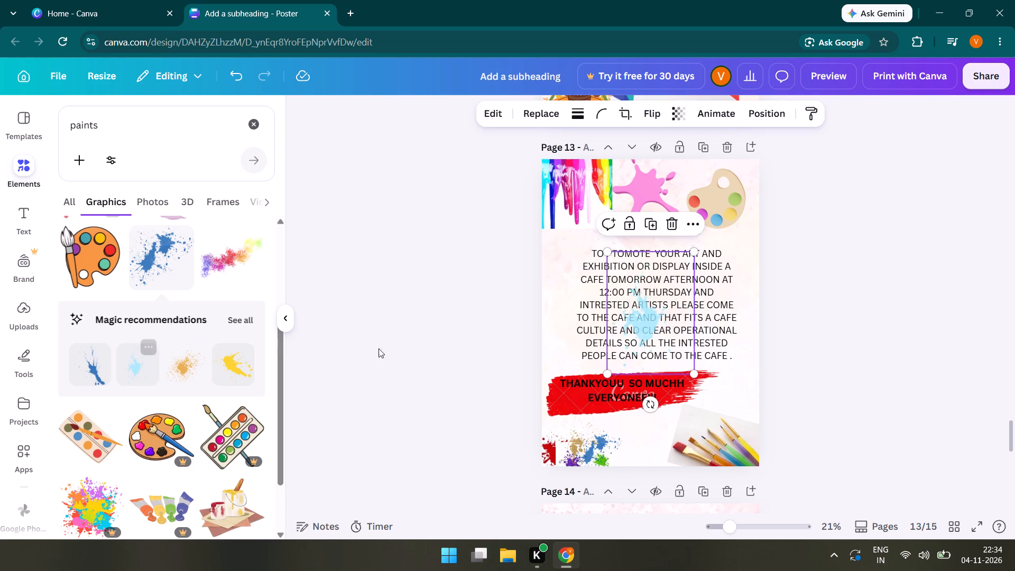
# Move the upper gold splatter photo at page 13's bottom left further left, closer to the red splatter.
pyautogui.click(546, 451)
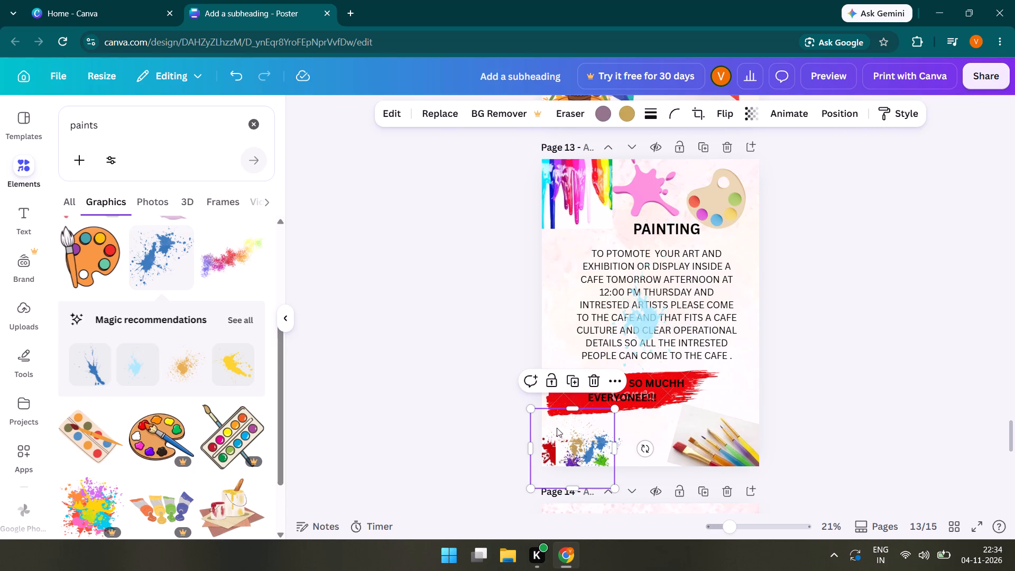
pyautogui.click(570, 382)
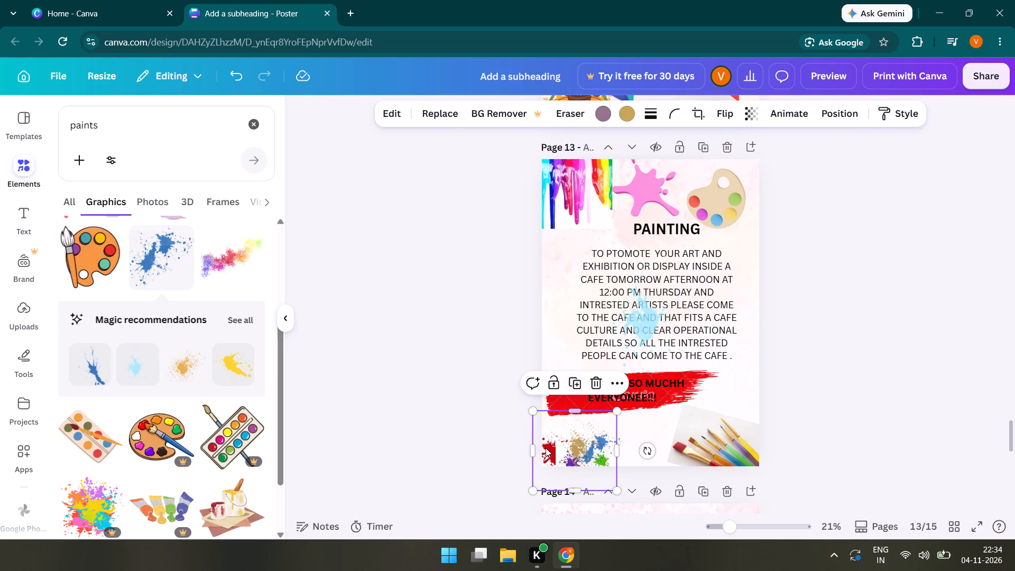
pyautogui.click(544, 448)
pyautogui.click(472, 463)
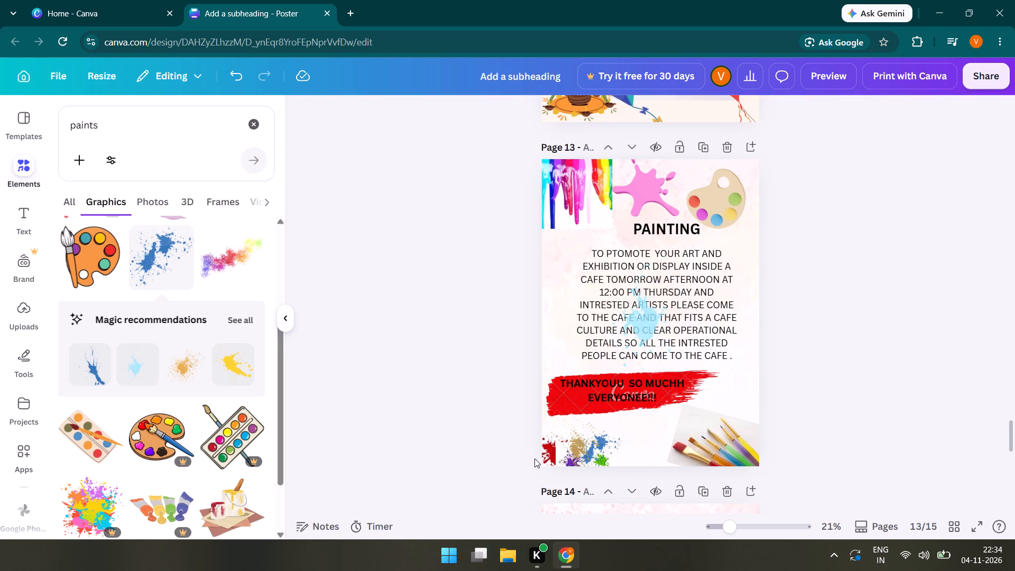
pyautogui.click(547, 458)
pyautogui.moveTo(547, 458); pyautogui.dragTo(532, 441)
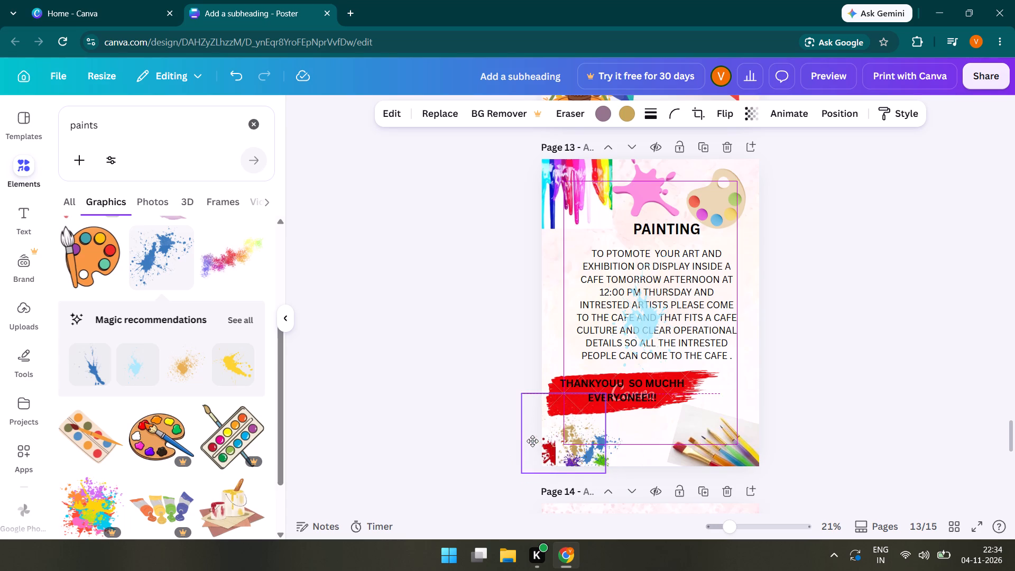
pyautogui.moveTo(532, 441); pyautogui.dragTo(528, 458)
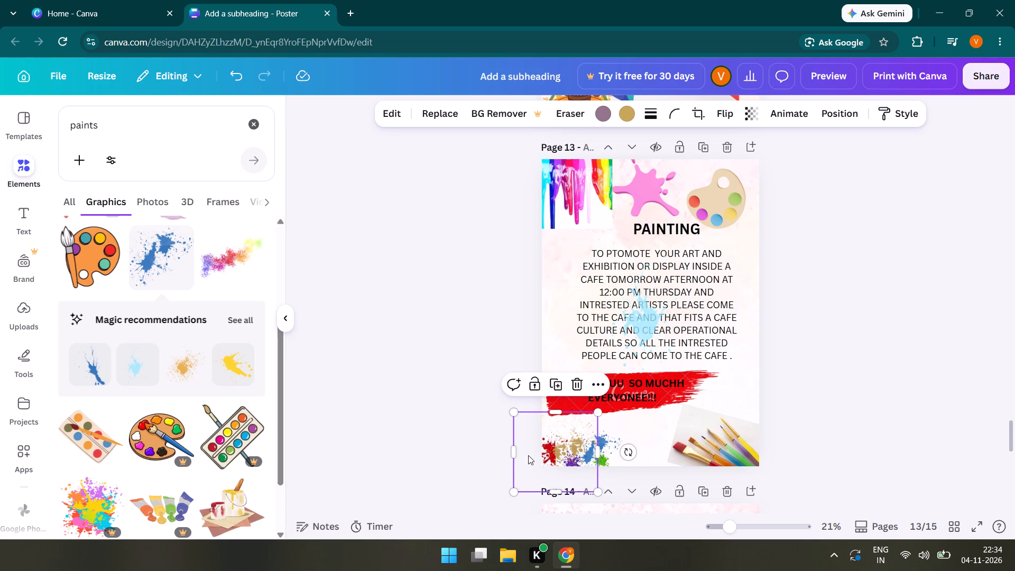
pyautogui.click(401, 464)
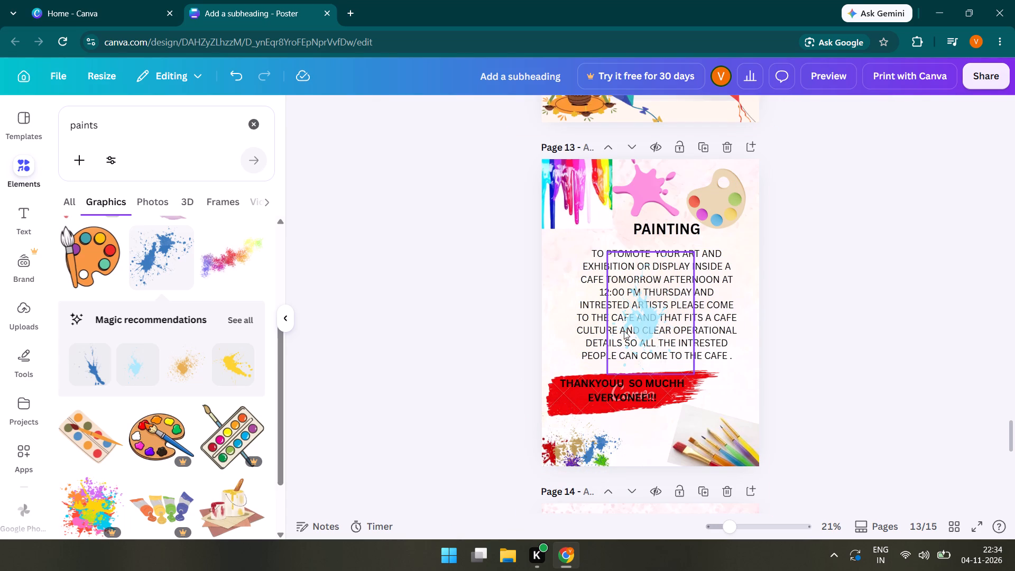
# Place the light blue splatter at page 13's bottom edge, just right of the blue splatter.
pyautogui.moveTo(624, 330); pyautogui.dragTo(620, 484)
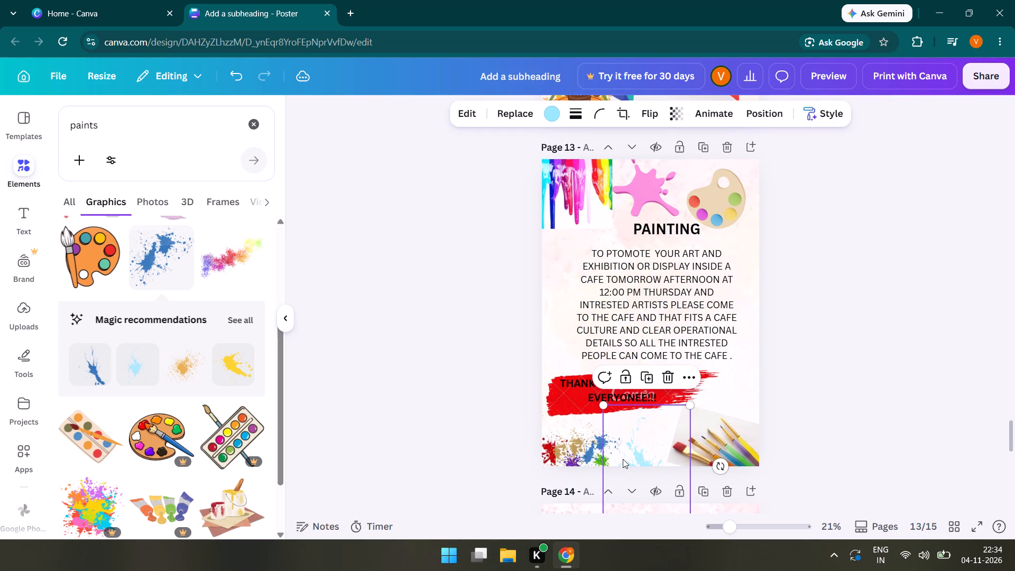
pyautogui.moveTo(642, 462); pyautogui.dragTo(626, 447)
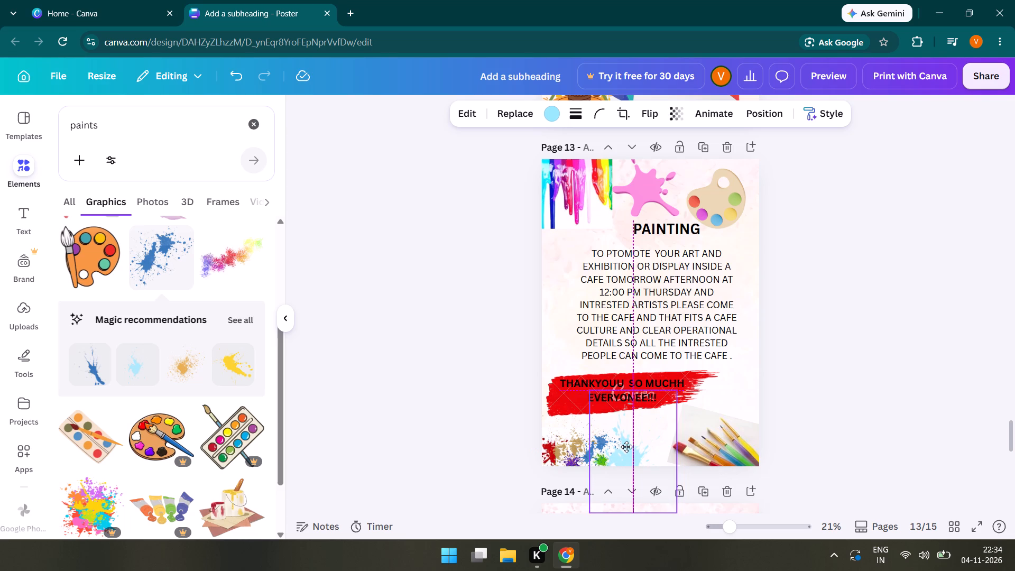
pyautogui.moveTo(626, 447); pyautogui.dragTo(626, 451)
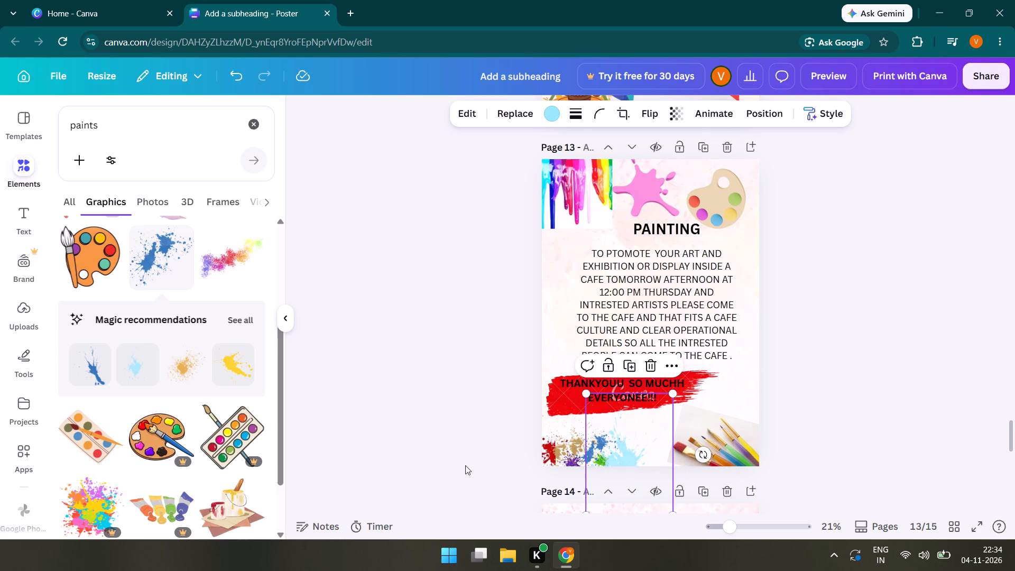
pyautogui.click(465, 465)
# Add the recommended orange-gold splatter graphic to page 13 and place it along the bottom between the light blue splatter and the paintbrushes.
pyautogui.click(173, 380)
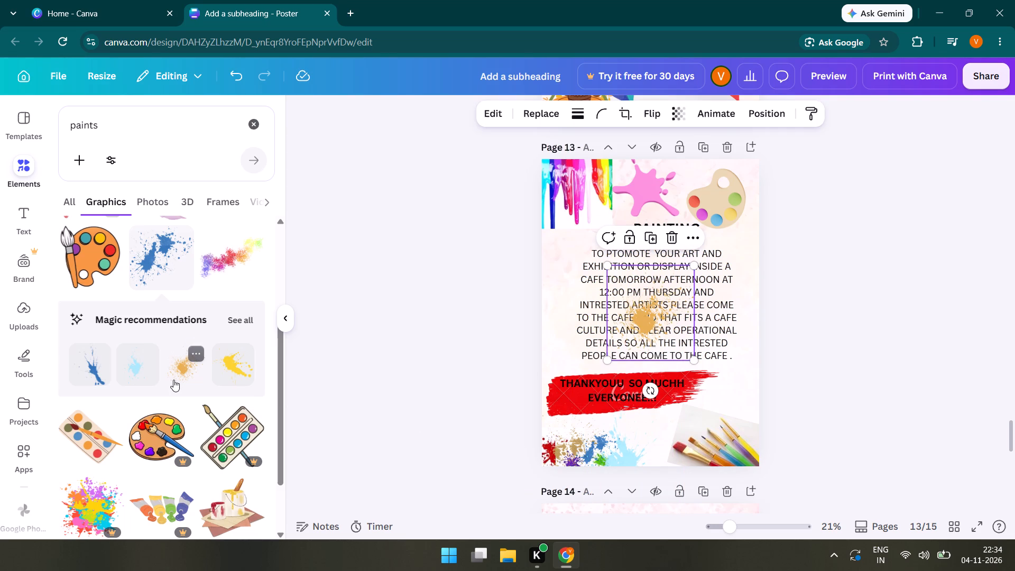
pyautogui.moveTo(648, 319); pyautogui.dragTo(642, 369)
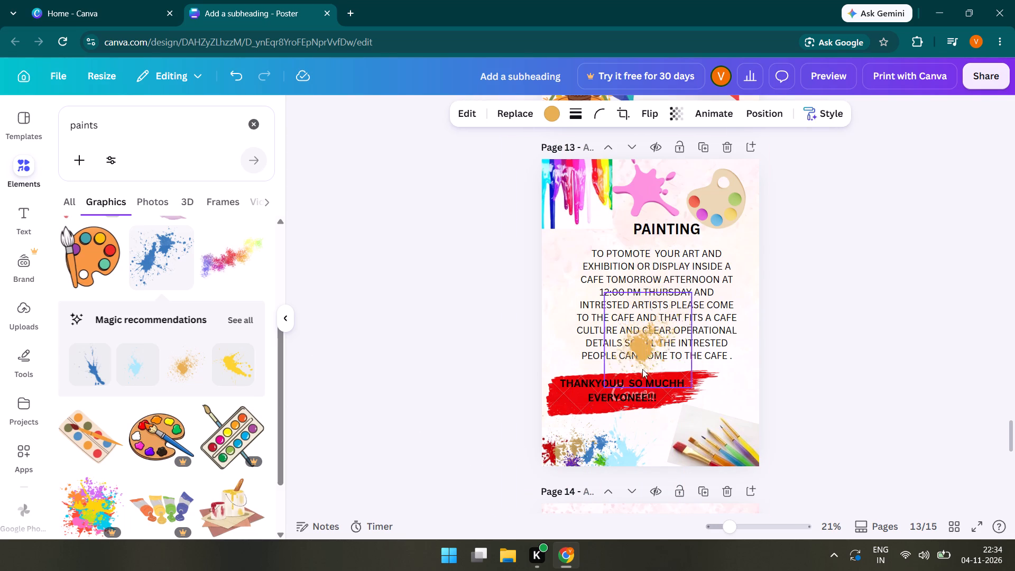
pyautogui.moveTo(642, 369); pyautogui.dragTo(644, 484)
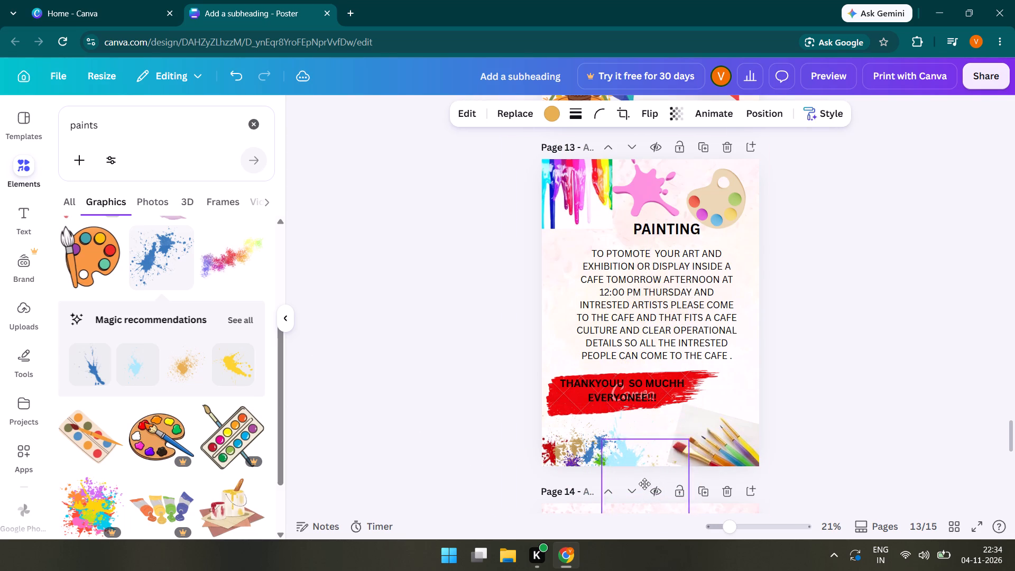
pyautogui.moveTo(644, 484); pyautogui.dragTo(652, 464)
pyautogui.click(809, 374)
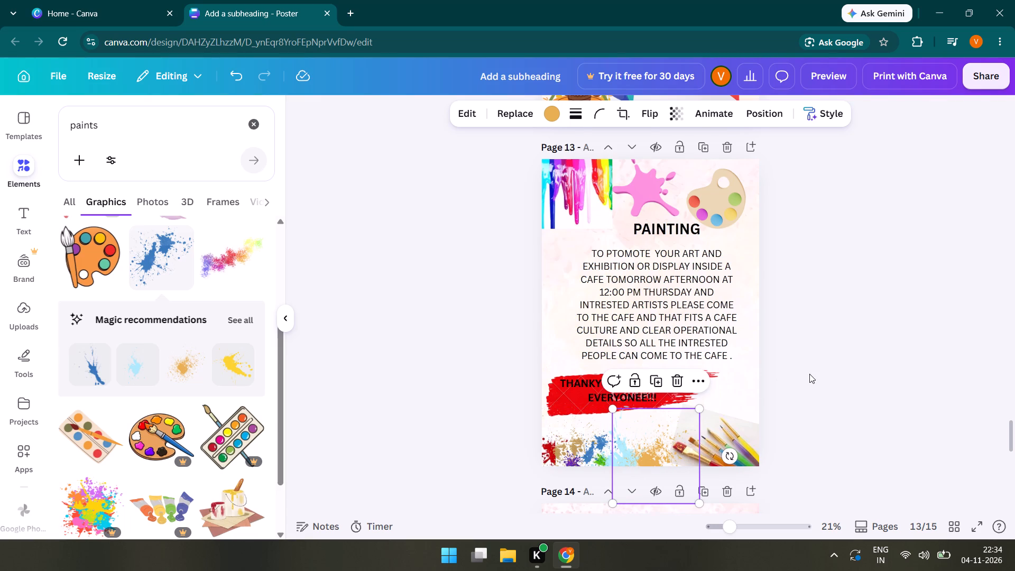
pyautogui.click(445, 365)
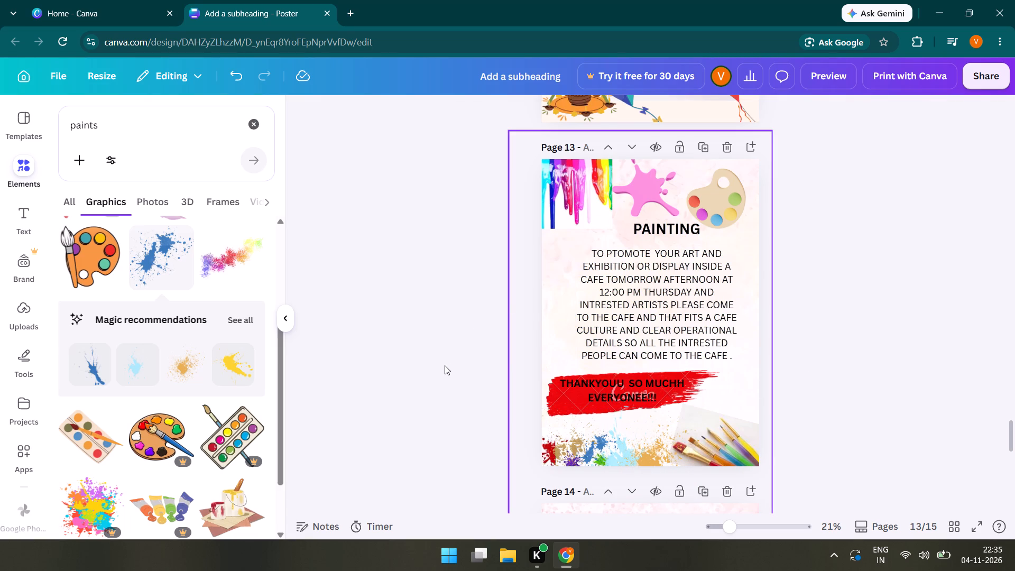
# Add a heading to page 14 reading "ALL ARE WELCOME TO THE CAFE".
pyautogui.scroll(-5, 689, 353)
pyautogui.scroll(4, 689, 353)
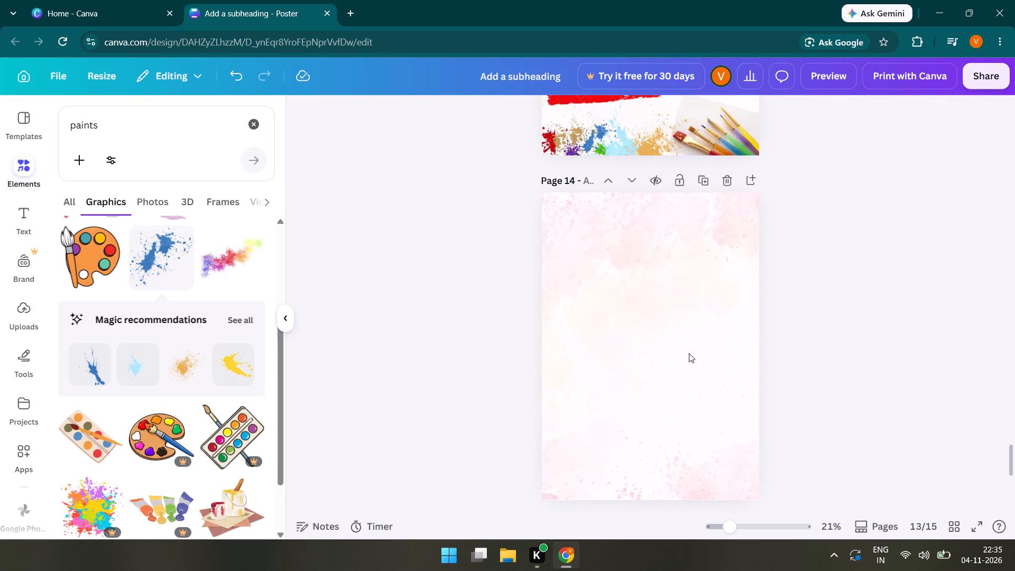
pyautogui.click(689, 353)
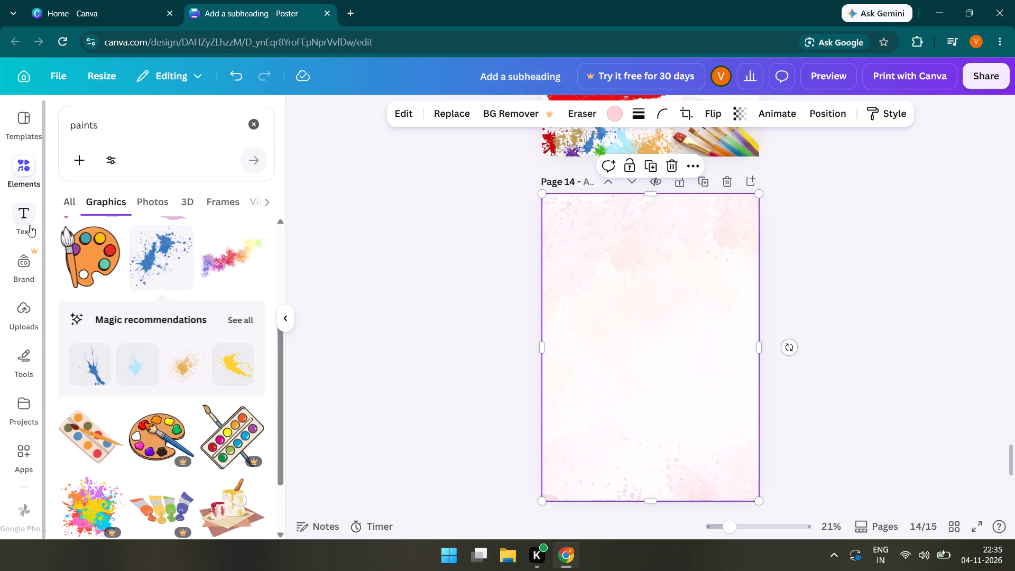
pyautogui.click(30, 225)
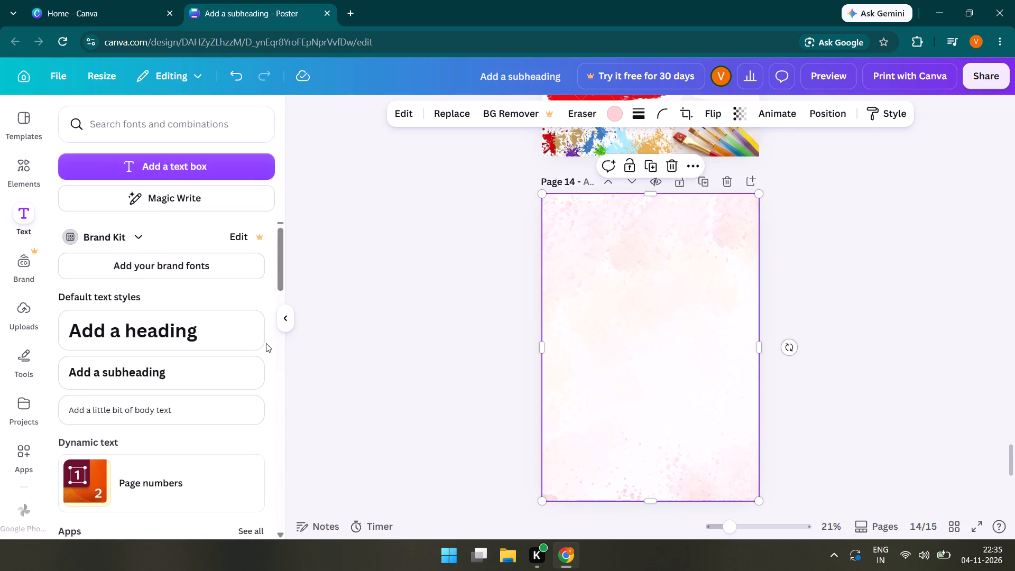
pyautogui.click(200, 320)
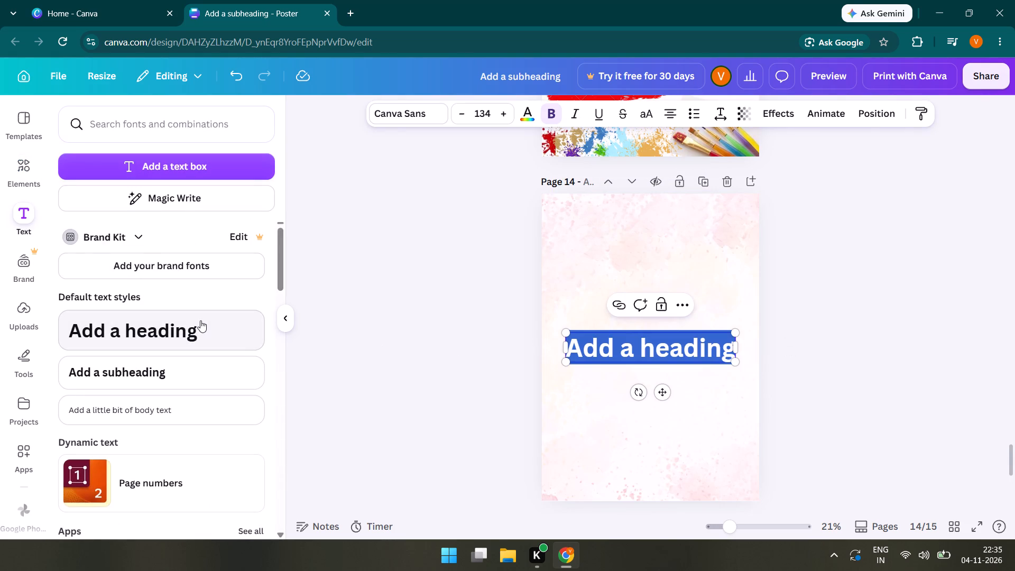
pyautogui.press('BackSpace')
pyautogui.write('AKK')
pyautogui.press('BackSpace')
pyautogui.press('BackSpace')
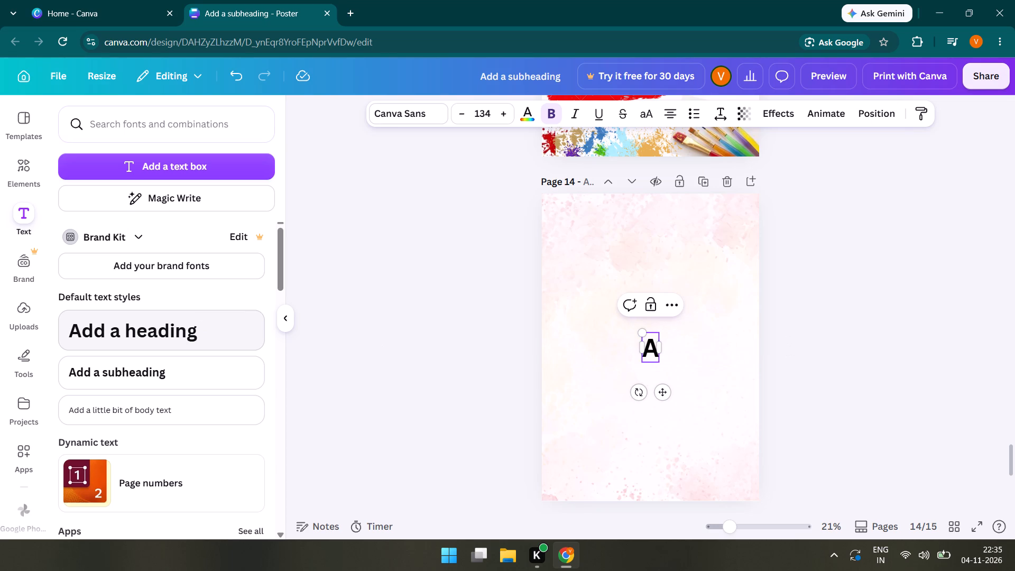
pyautogui.write('LL ARE WELCOME TP')
pyautogui.press('BackSpace')
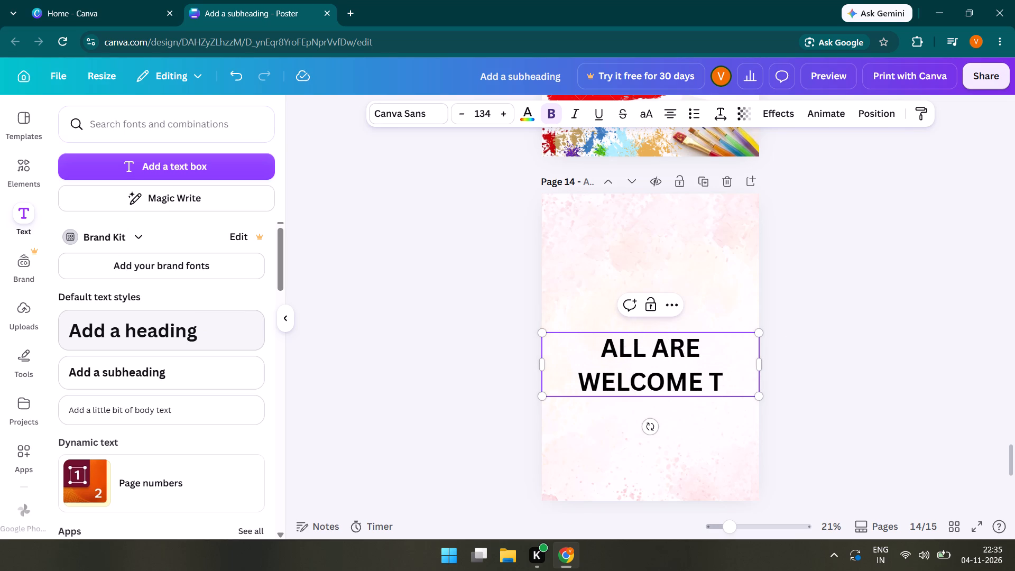
pyautogui.write('O THE')
pyautogui.press('space')
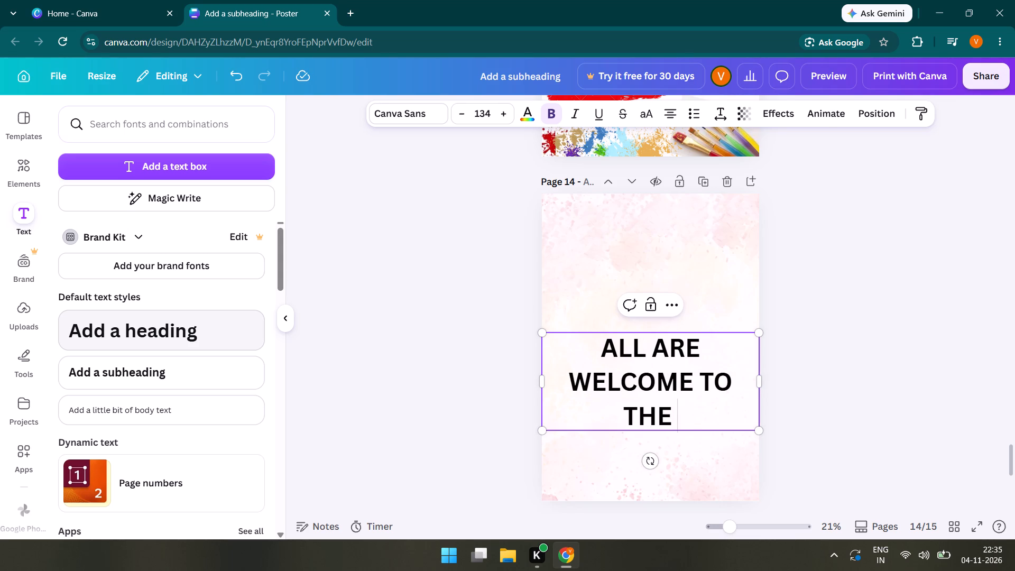
pyautogui.write('CAFE')
pyautogui.press('space')
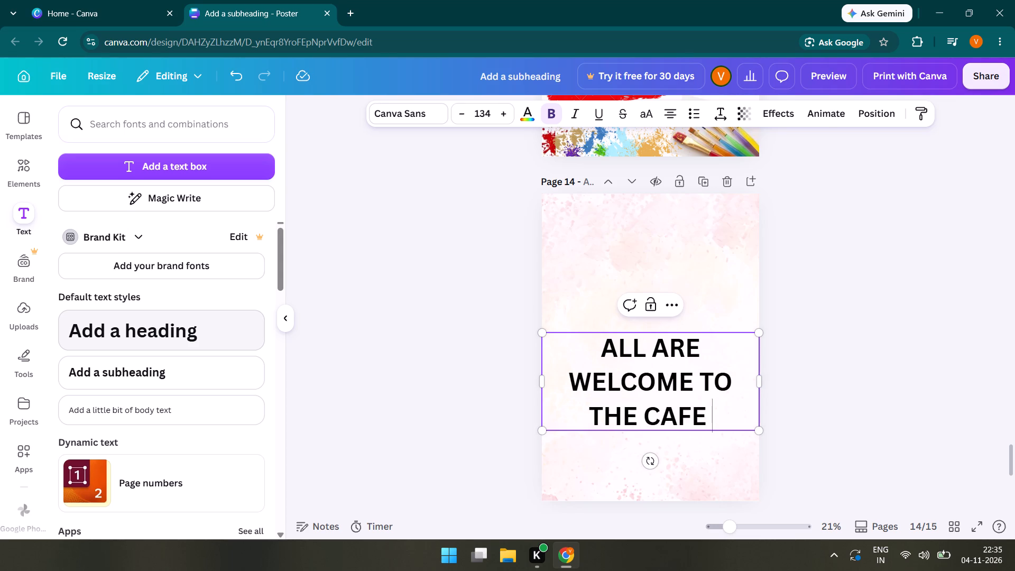
# Continue the heading with "INTESTED STUDENTS LIKE WHO IS PASIONATE ABHOUT PAINTING THEY CAN LEARN MORE THINGS IN THE CAFE AND FREE".
pyautogui.press('i')
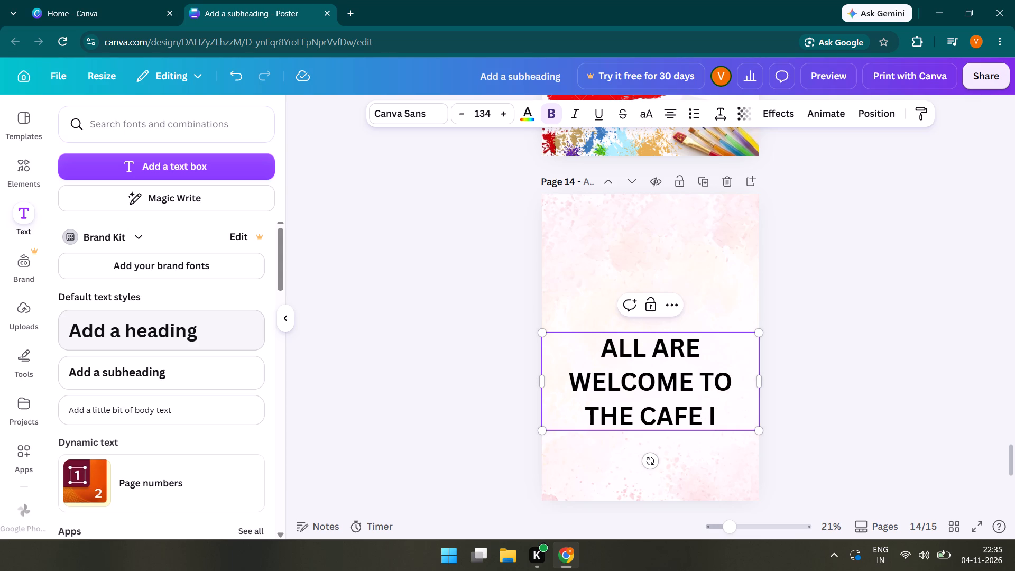
pyautogui.write('NTESTED STUDENTS')
pyautogui.press('space')
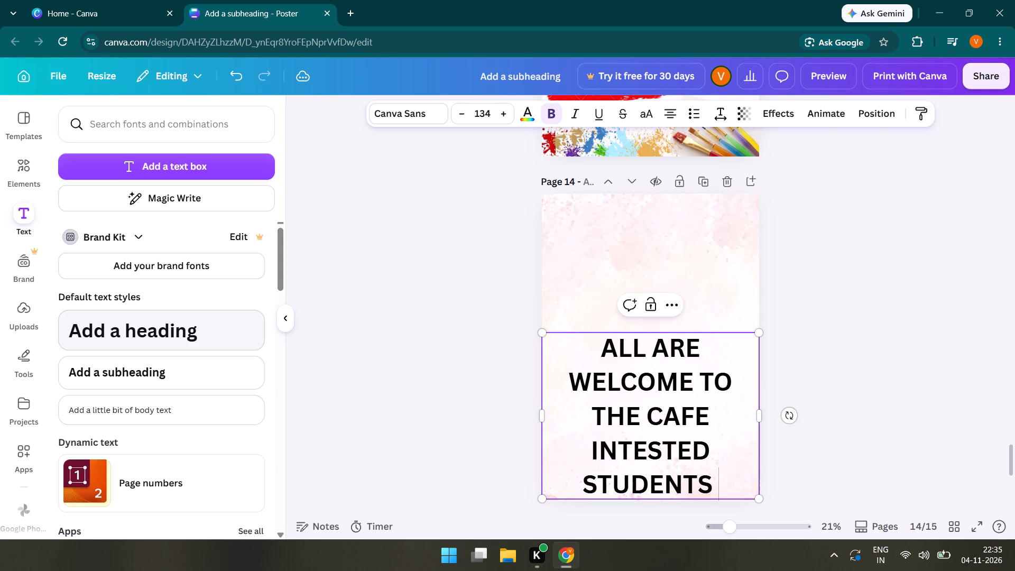
pyautogui.write('LIKE WH')
pyautogui.write('O')
pyautogui.press('space')
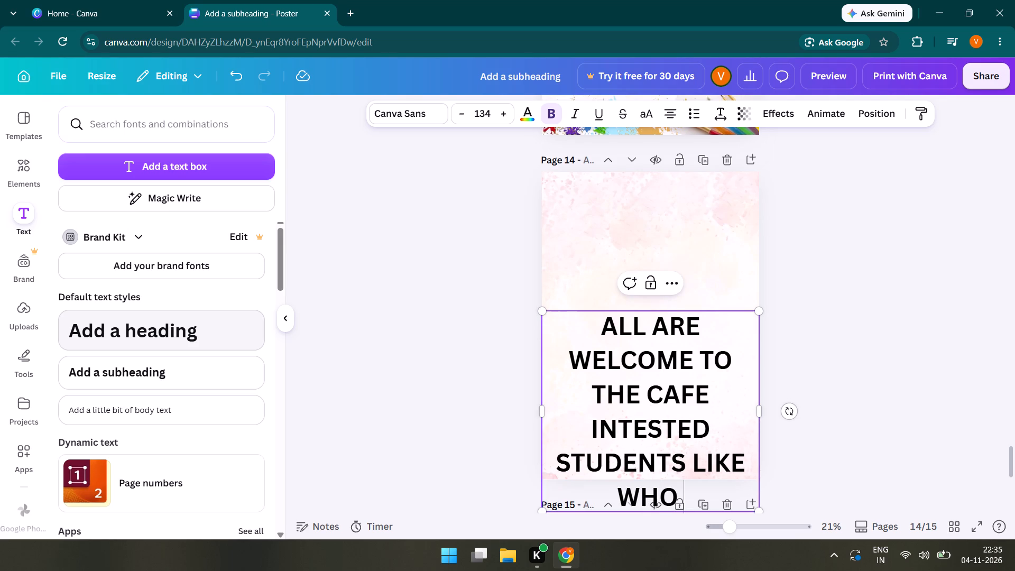
pyautogui.write('IS PAS')
pyautogui.write('ION')
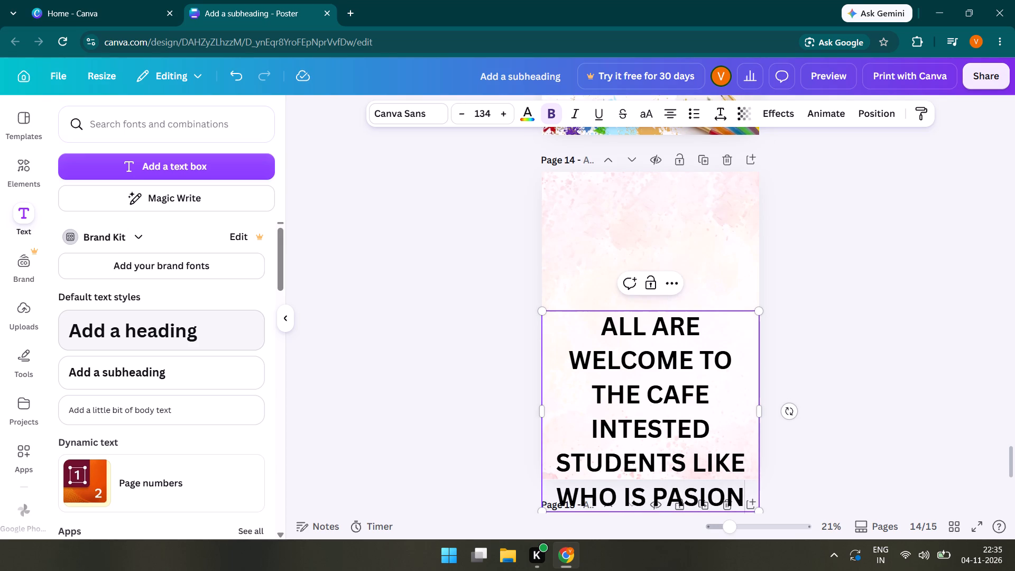
pyautogui.write('ATE AB')
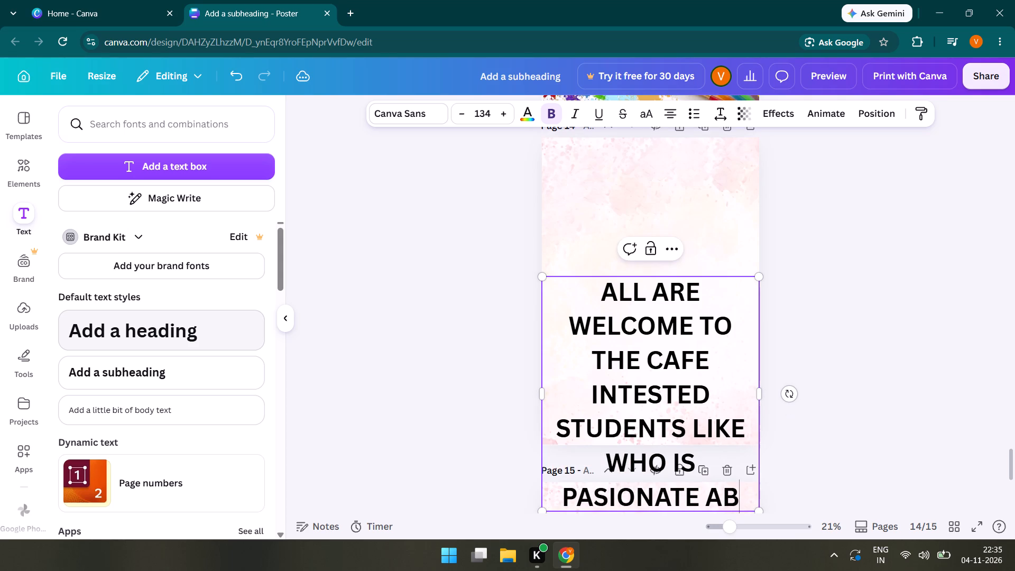
pyautogui.write('HOUT PAINTING THEY CAN')
pyautogui.press('space')
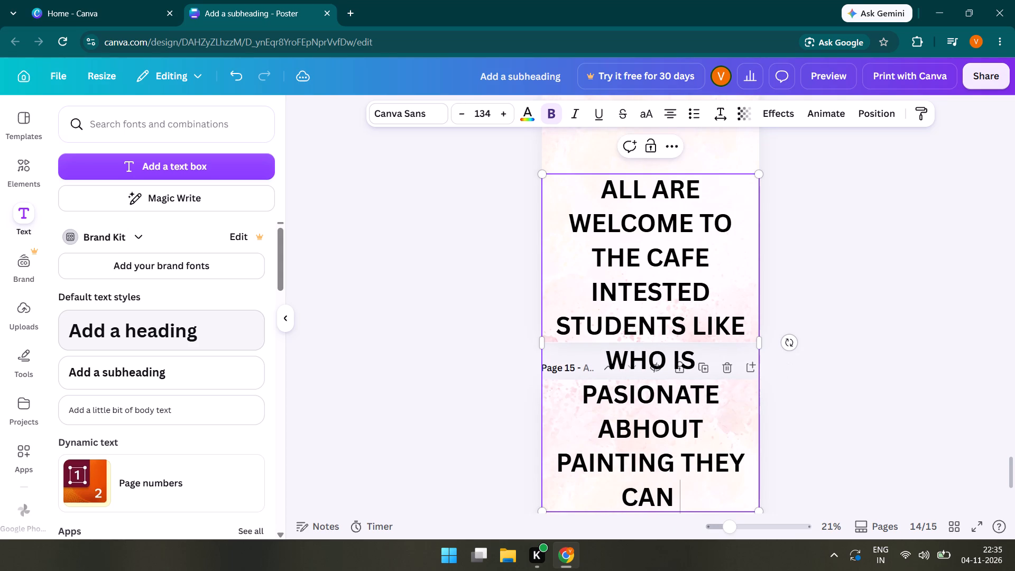
pyautogui.write('LEAR')
pyautogui.write('N MORE THINGS IN THE CAFE AND FRE')
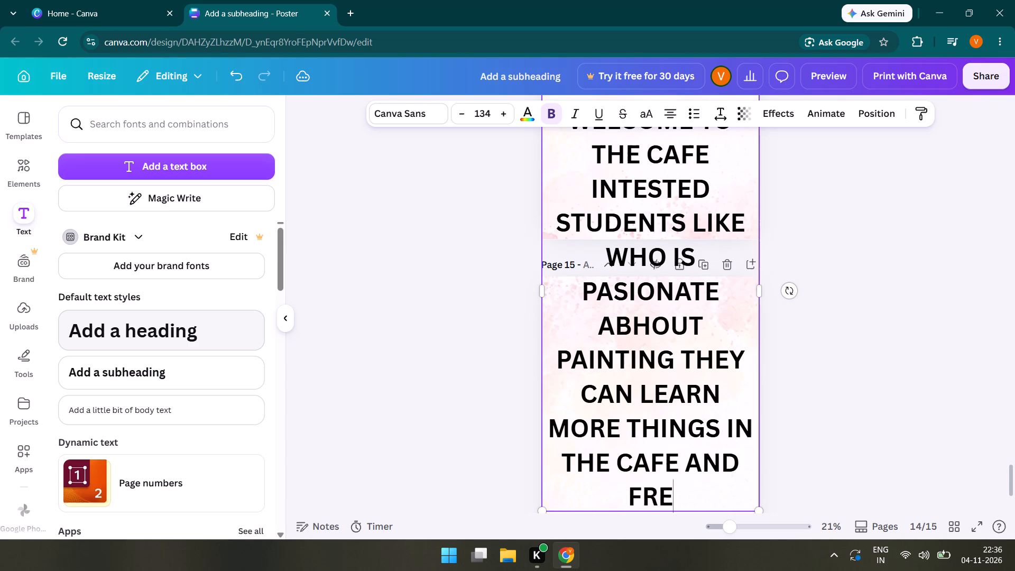
pyautogui.write('E')
pyautogui.press('space')
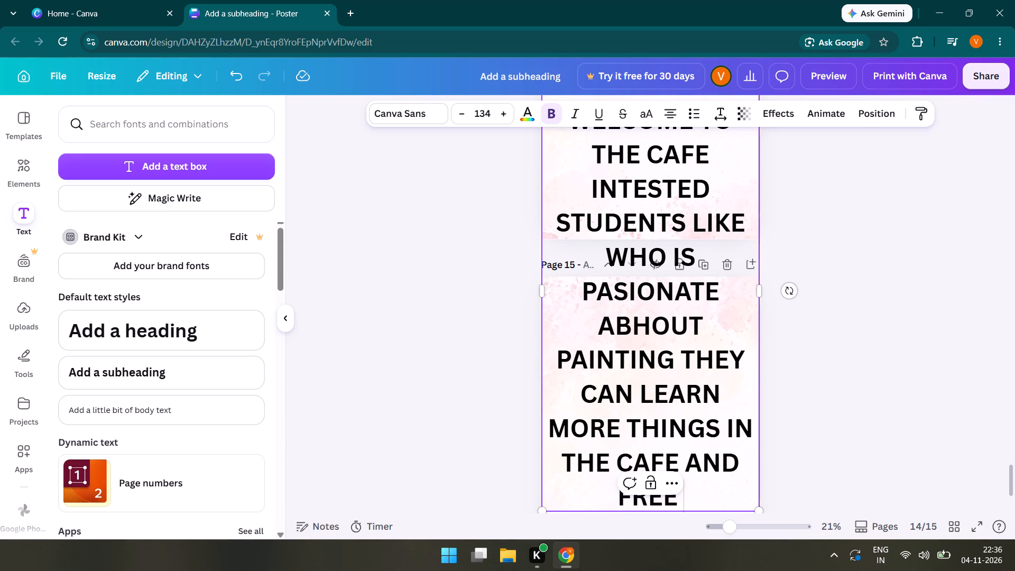
# Scale page 14's oversized heading down to a font size of about 73.6.
pyautogui.moveTo(543, 508); pyautogui.dragTo(574, 350)
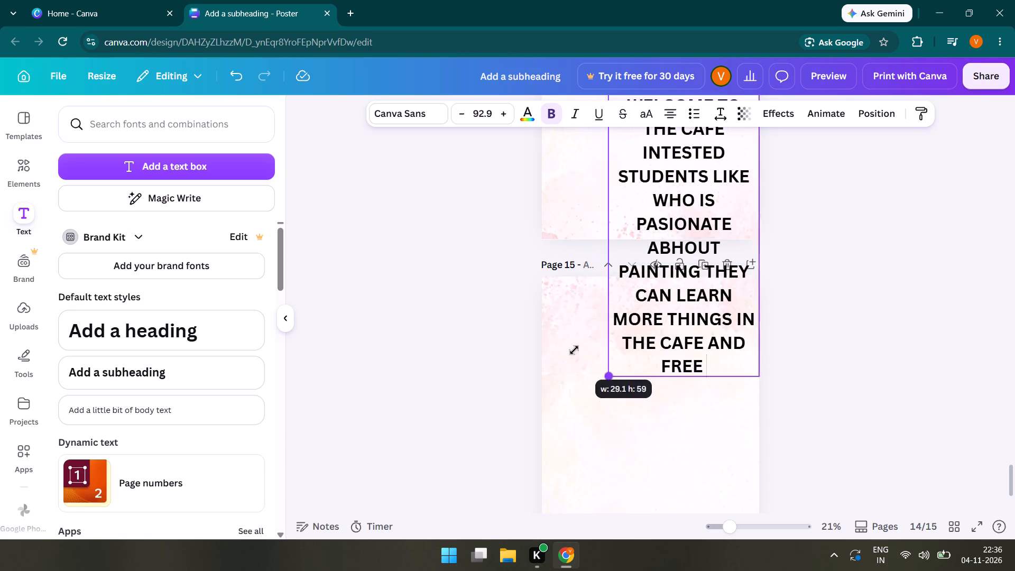
pyautogui.moveTo(574, 350); pyautogui.dragTo(598, 289)
pyautogui.scroll(3, 728, 288)
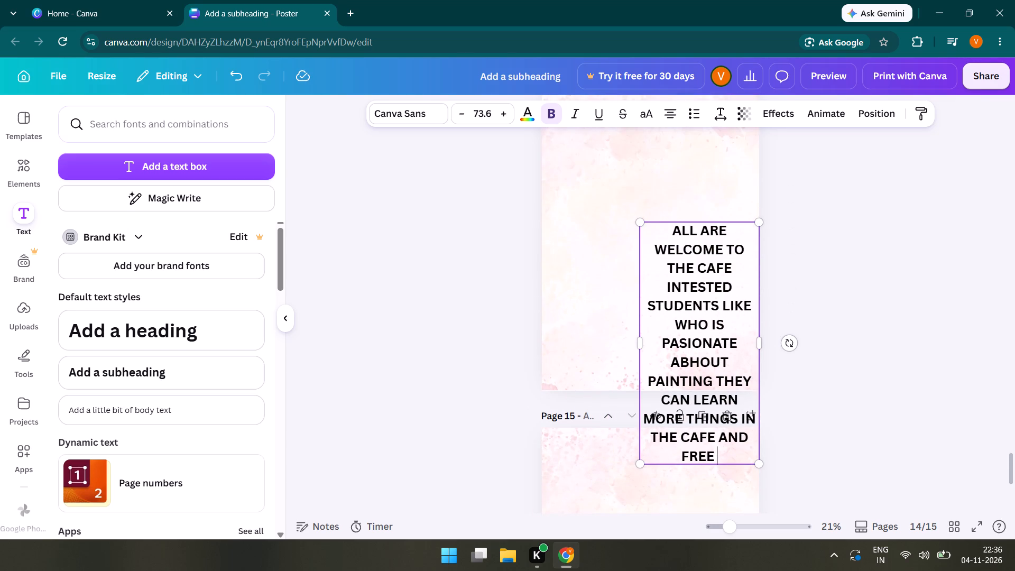
pyautogui.click(688, 341)
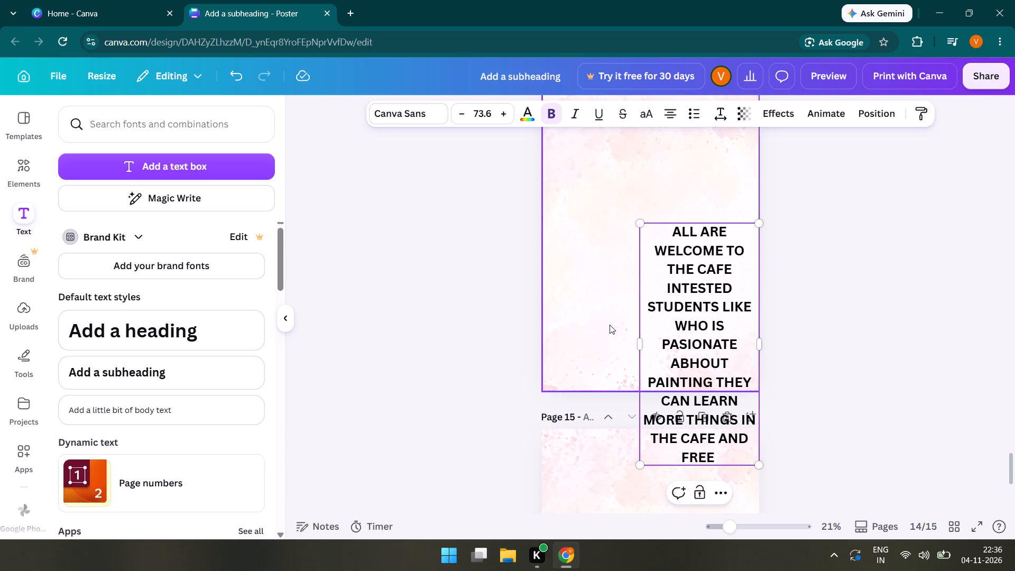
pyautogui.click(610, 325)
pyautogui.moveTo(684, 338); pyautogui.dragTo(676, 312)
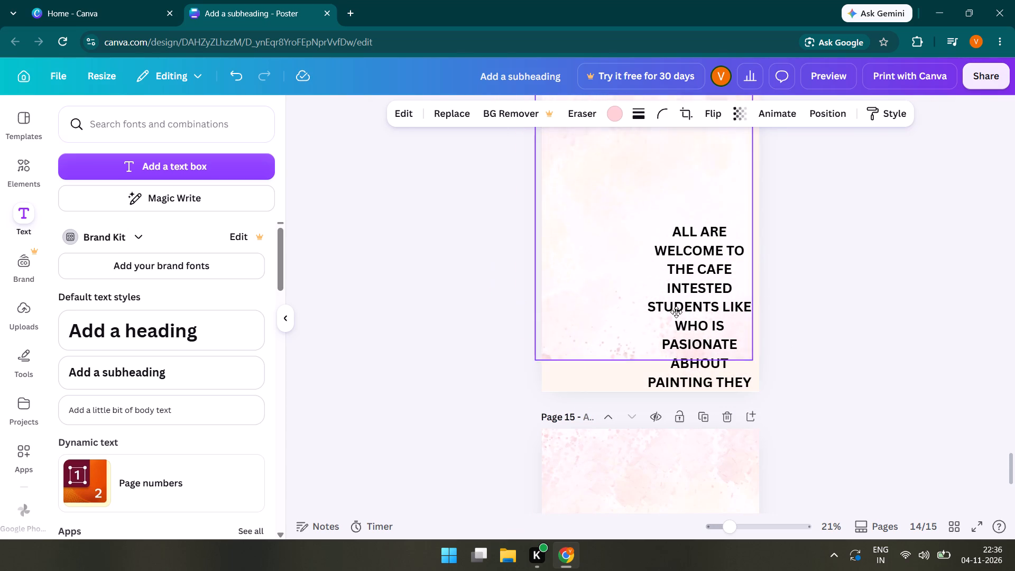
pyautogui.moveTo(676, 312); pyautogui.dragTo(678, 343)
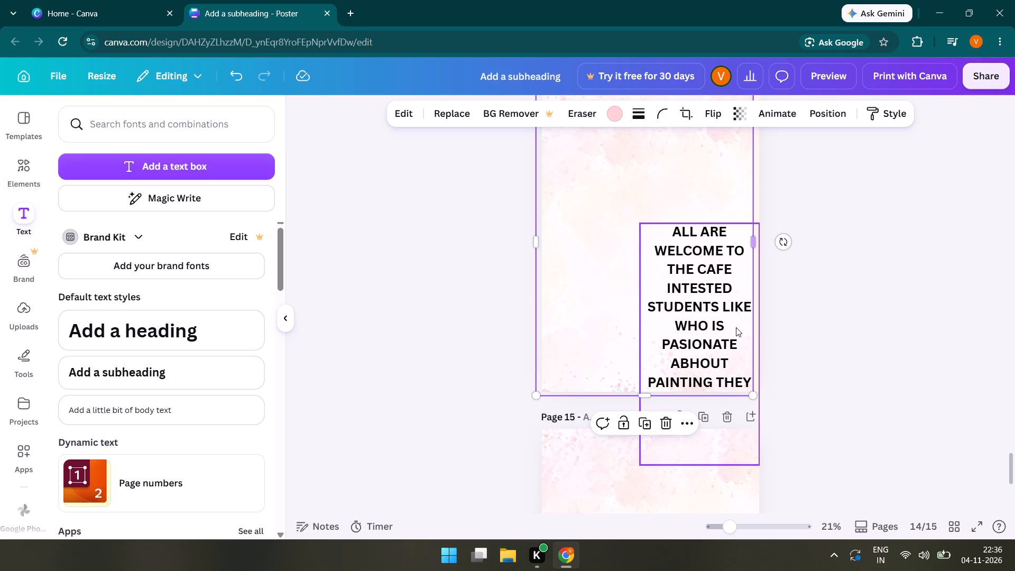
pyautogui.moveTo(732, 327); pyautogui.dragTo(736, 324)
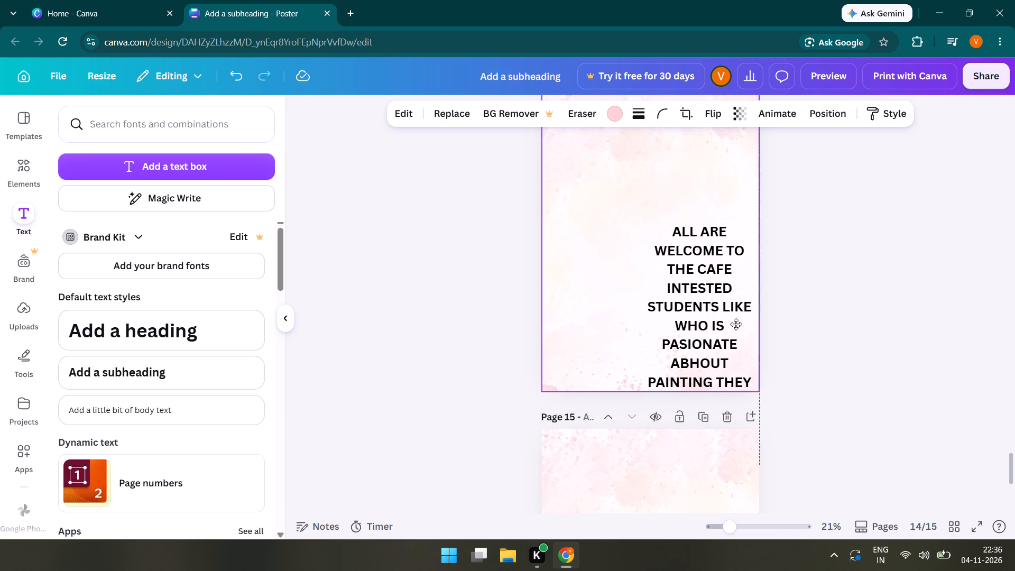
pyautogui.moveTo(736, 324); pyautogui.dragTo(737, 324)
# Move the heading text up and left so it lies centred within page 14.
pyautogui.click(701, 325)
pyautogui.moveTo(701, 325); pyautogui.dragTo(645, 195)
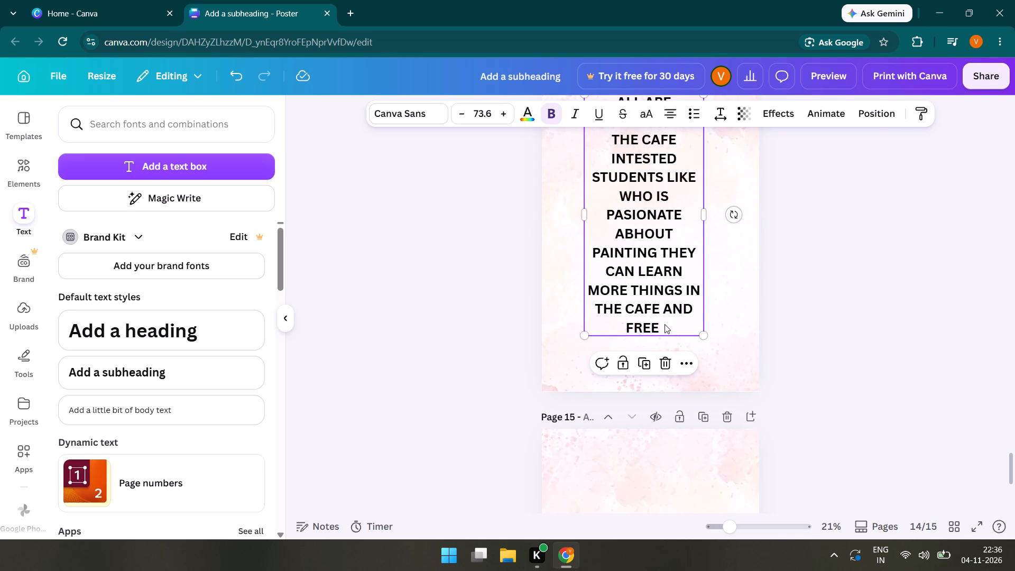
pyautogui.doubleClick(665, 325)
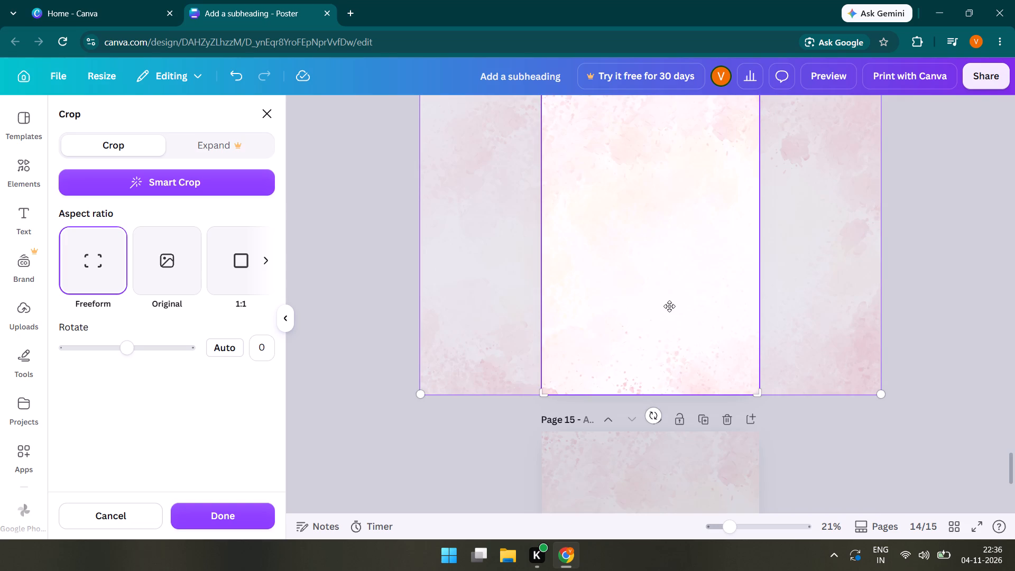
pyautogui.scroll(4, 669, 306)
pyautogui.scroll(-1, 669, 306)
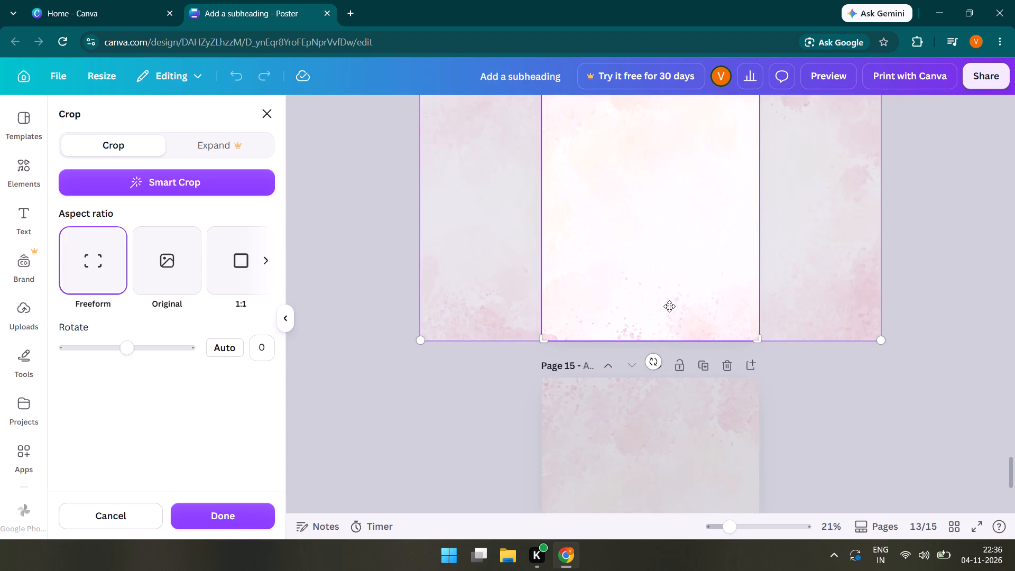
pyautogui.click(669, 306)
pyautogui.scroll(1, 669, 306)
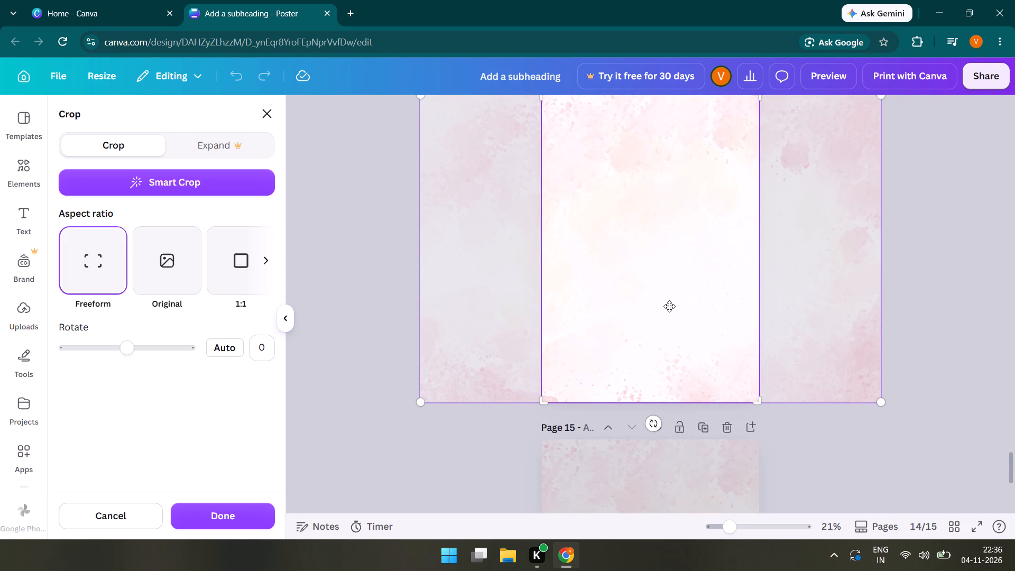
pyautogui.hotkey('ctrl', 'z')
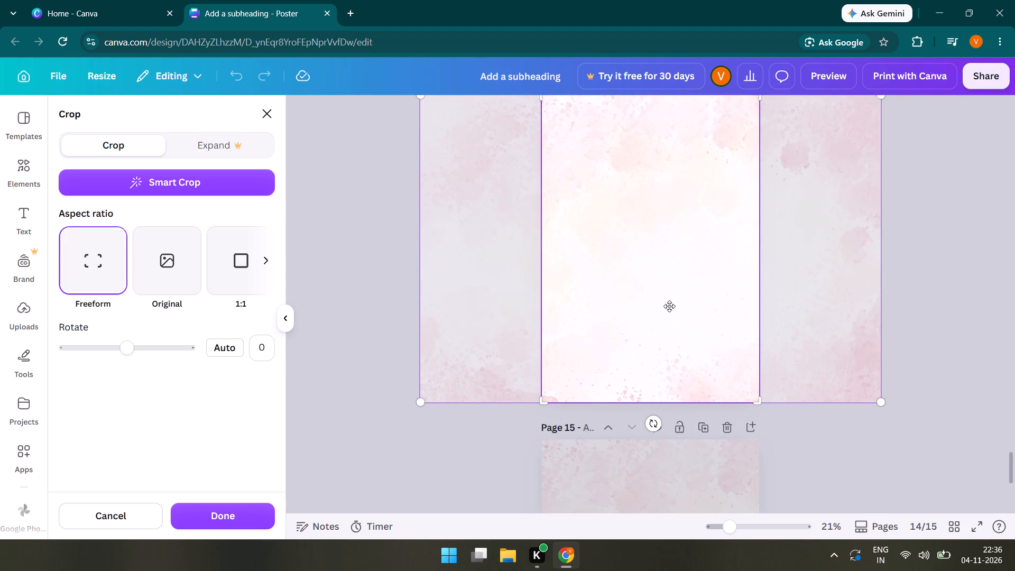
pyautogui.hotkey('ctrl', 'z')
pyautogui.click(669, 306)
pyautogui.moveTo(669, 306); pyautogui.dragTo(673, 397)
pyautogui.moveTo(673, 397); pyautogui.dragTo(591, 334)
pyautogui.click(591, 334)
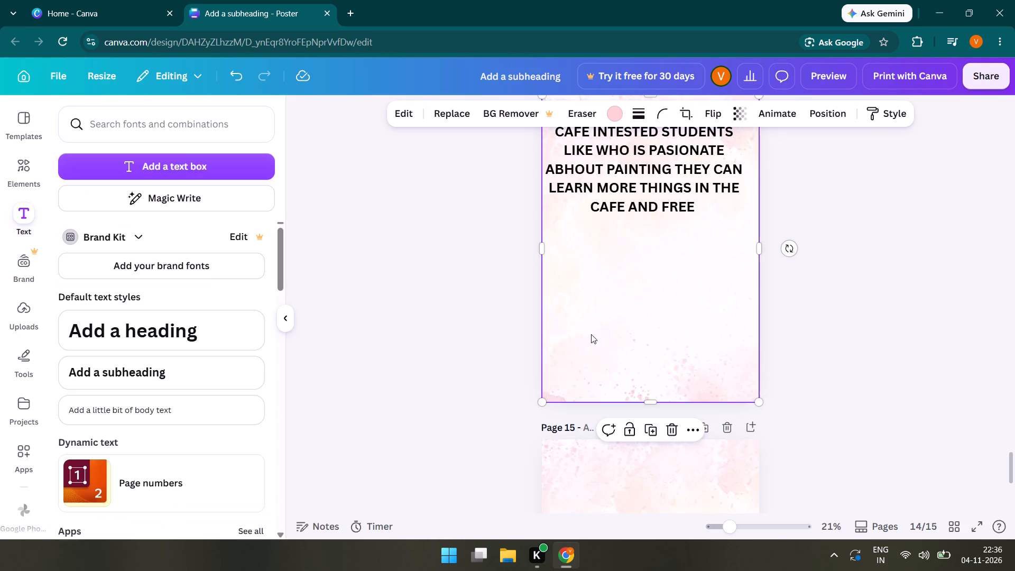
# Continue page 14's heading after "CAFE AND FREE" with "GIFTS THAT WHO WILL BE DOING GOOD THAT WILL BE THW REWARD".
pyautogui.scroll(2, 678, 282)
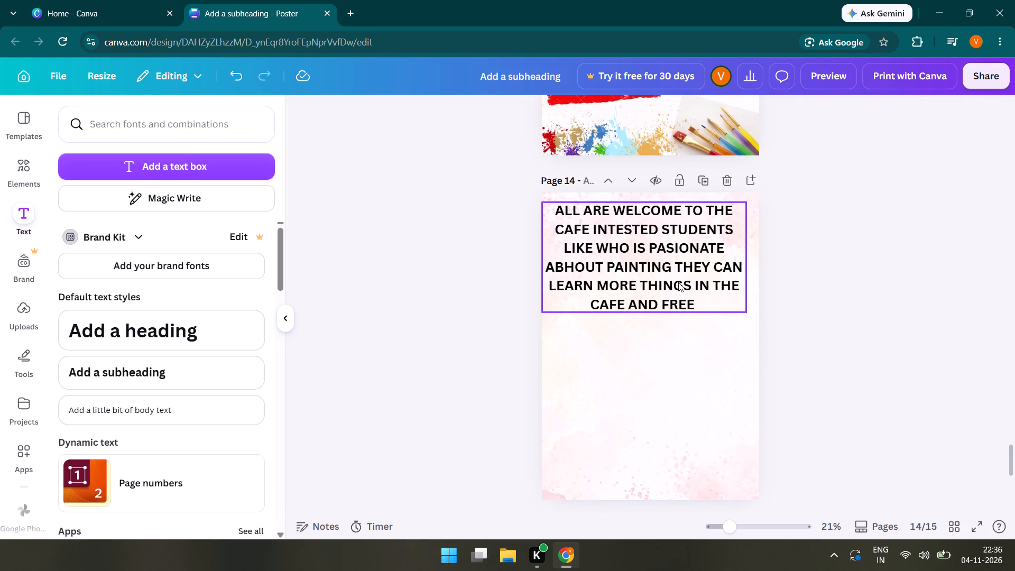
pyautogui.click(700, 302)
pyautogui.doubleClick(700, 302)
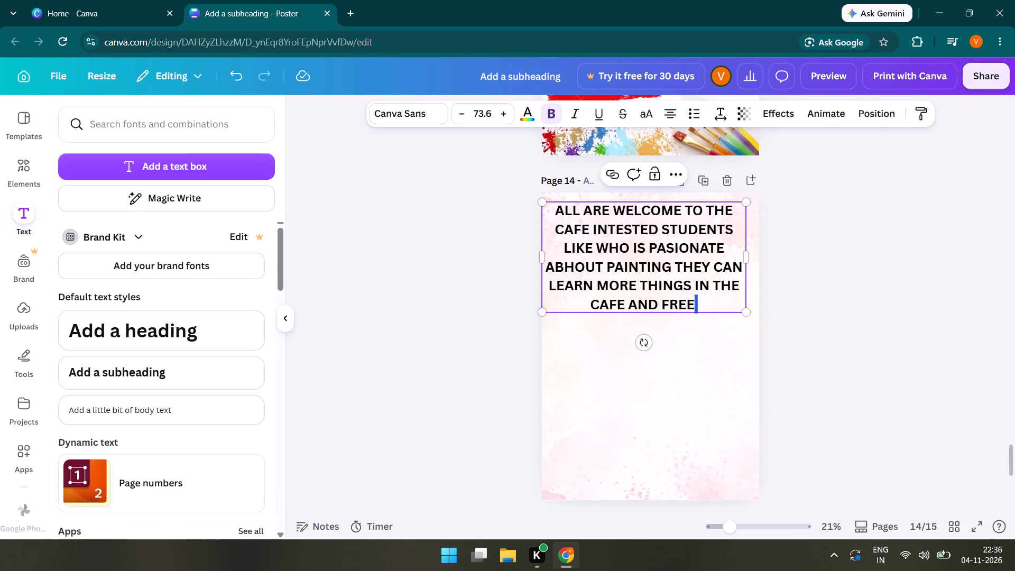
pyautogui.press('space')
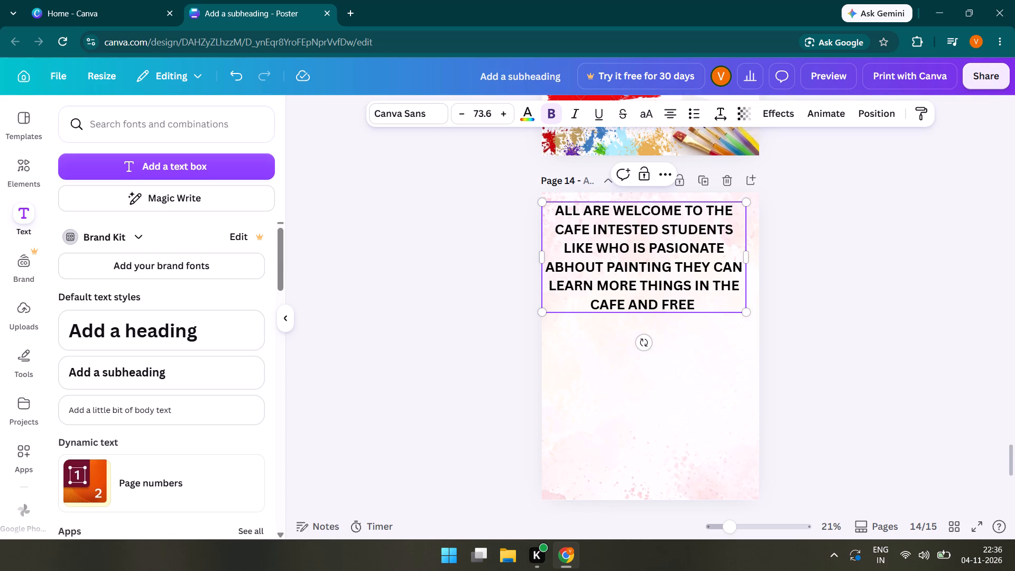
pyautogui.write('GIFTS THAT WHO')
pyautogui.press('space')
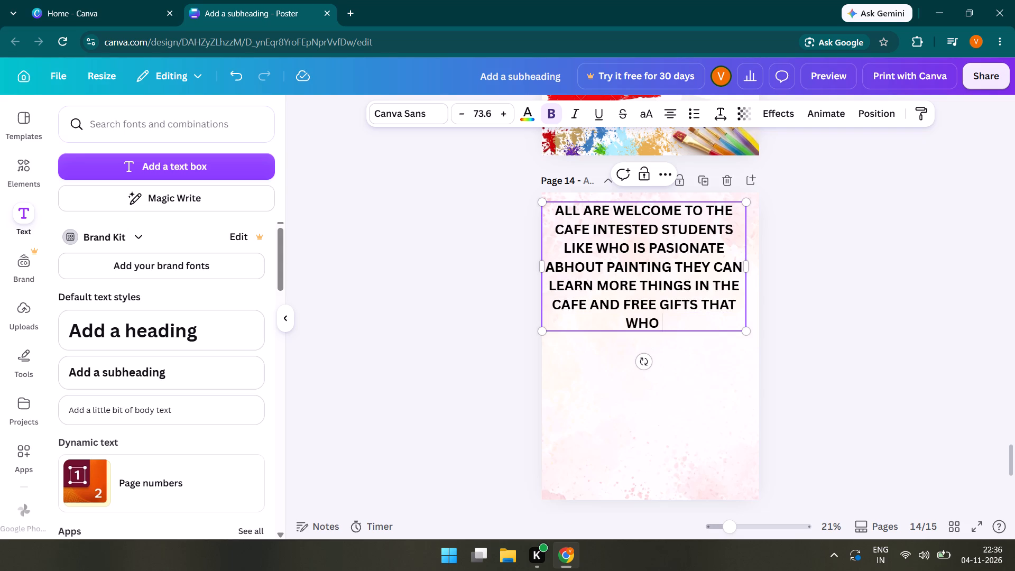
pyautogui.write('WILL BE DOING GOOD THAT WILL BE T')
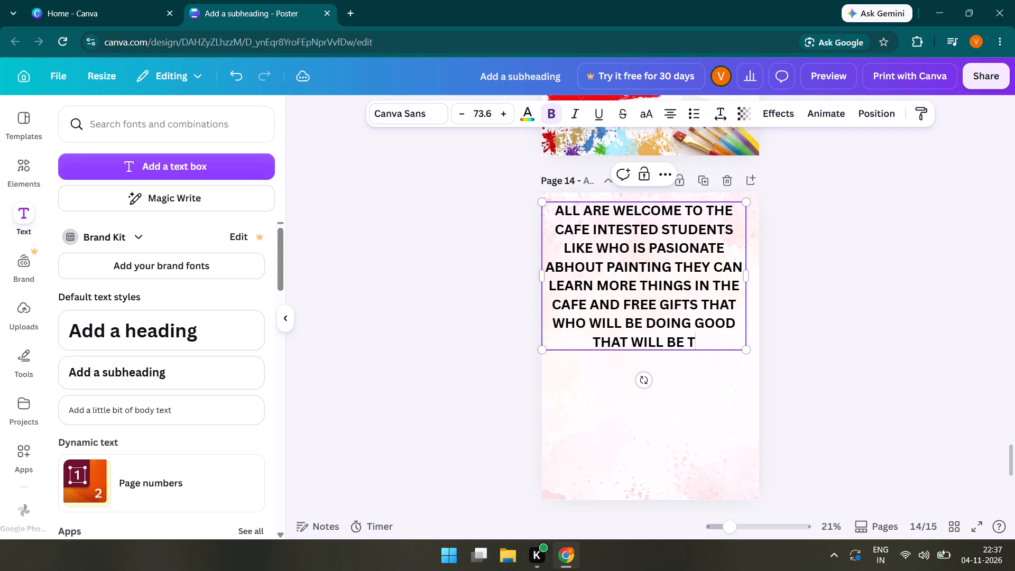
pyautogui.write('HW REWARD IN THE')
pyautogui.press('space')
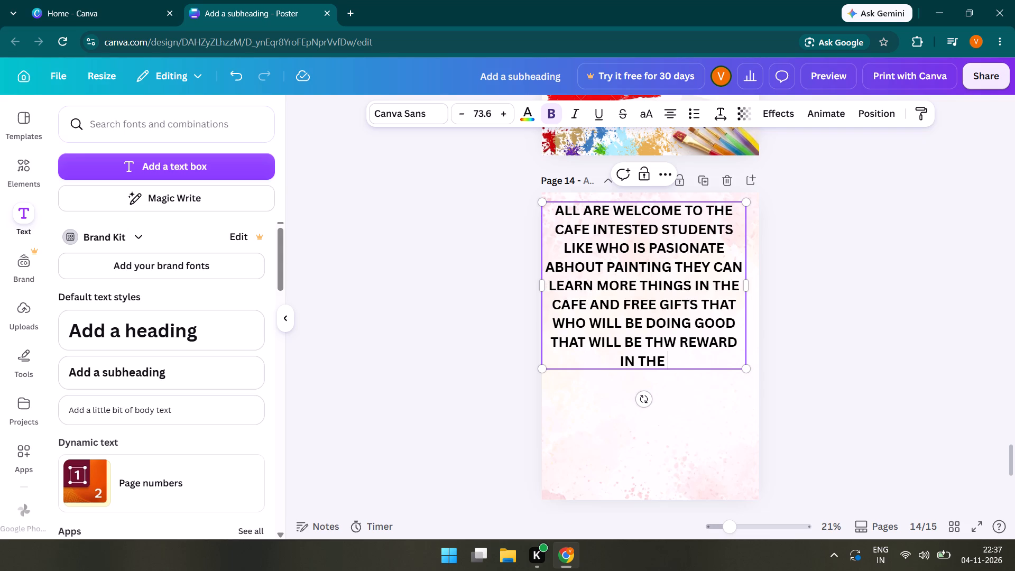
pyautogui.press('BackSpace')
pyautogui.press('BackSpace')
pyautogui.press('BackSpace')
pyautogui.press('BackSpace')
pyautogui.press('BackSpace')
pyautogui.press('BackSpace')
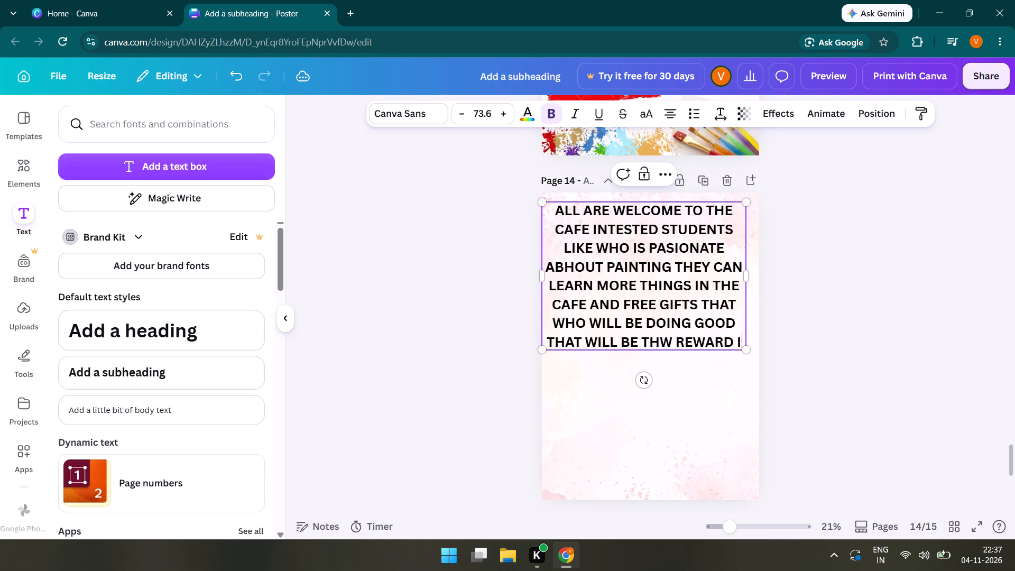
pyautogui.press('BackSpace')
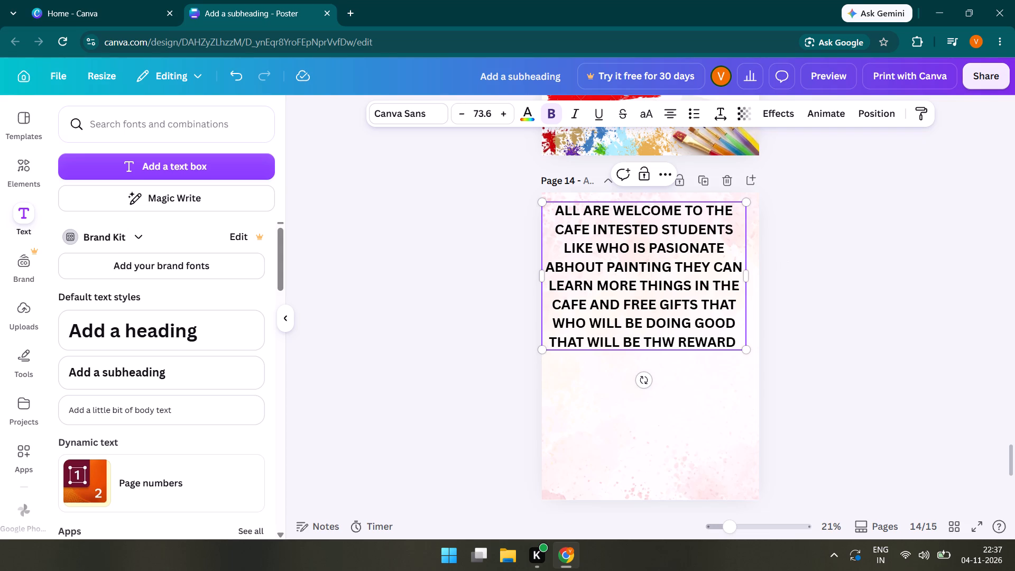
# Narrow page 14's welcome text box so it wraps to ten lines, and centre it horizontally on the page with side margins.
pyautogui.moveTo(541, 275); pyautogui.dragTo(579, 285)
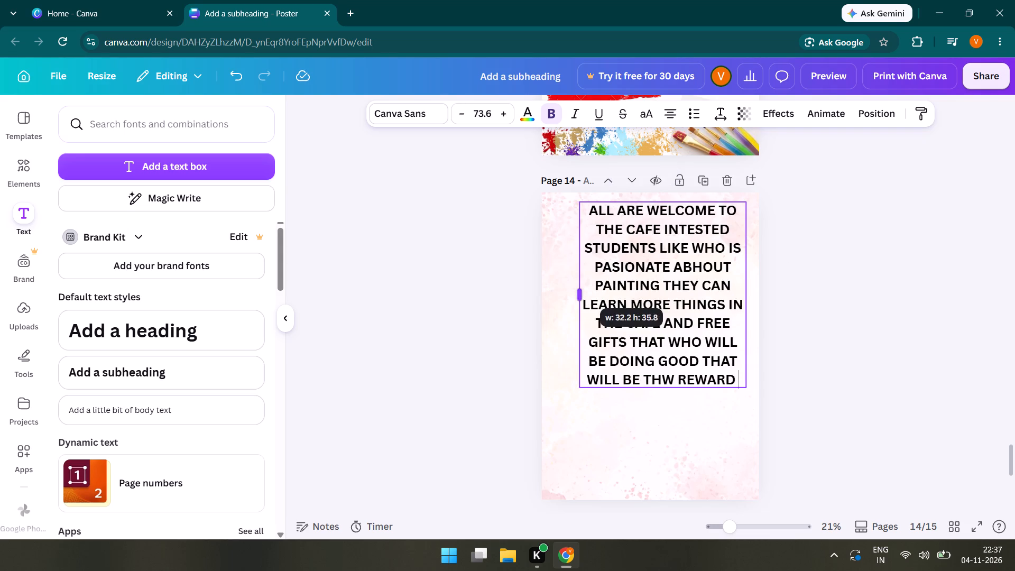
pyautogui.moveTo(579, 285); pyautogui.dragTo(587, 290)
pyautogui.click(804, 311)
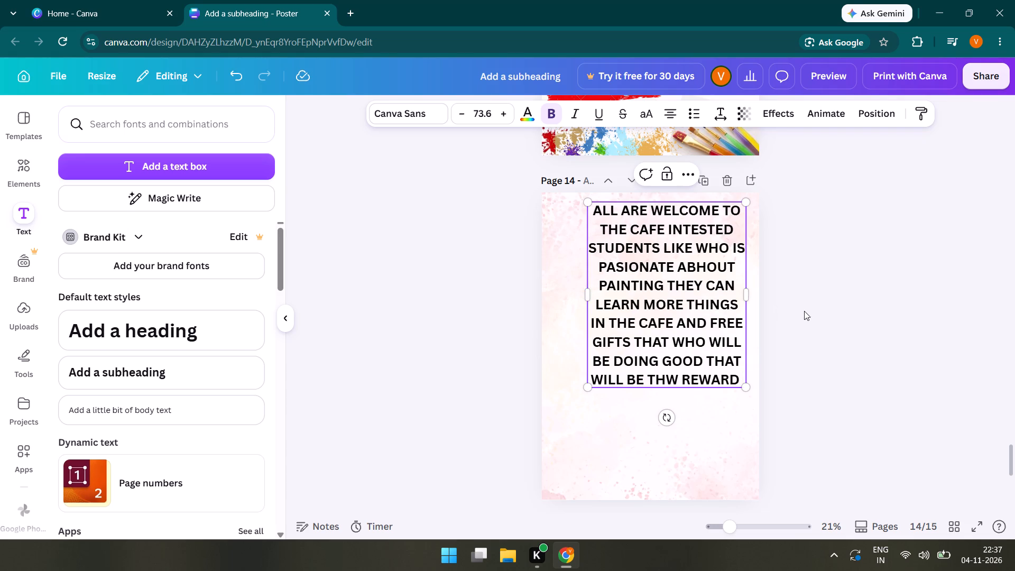
pyautogui.moveTo(683, 303); pyautogui.dragTo(675, 325)
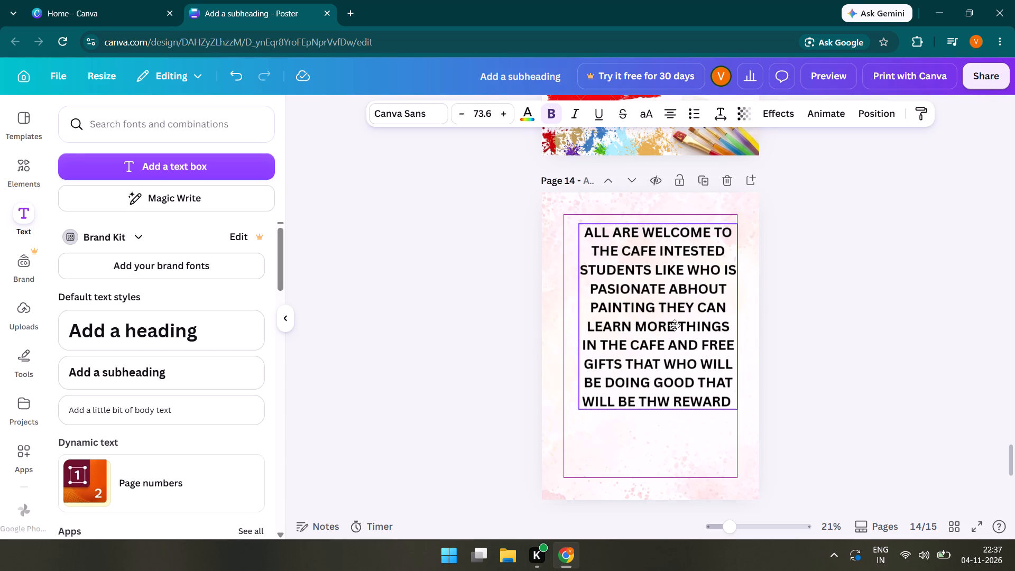
pyautogui.moveTo(675, 325); pyautogui.dragTo(665, 328)
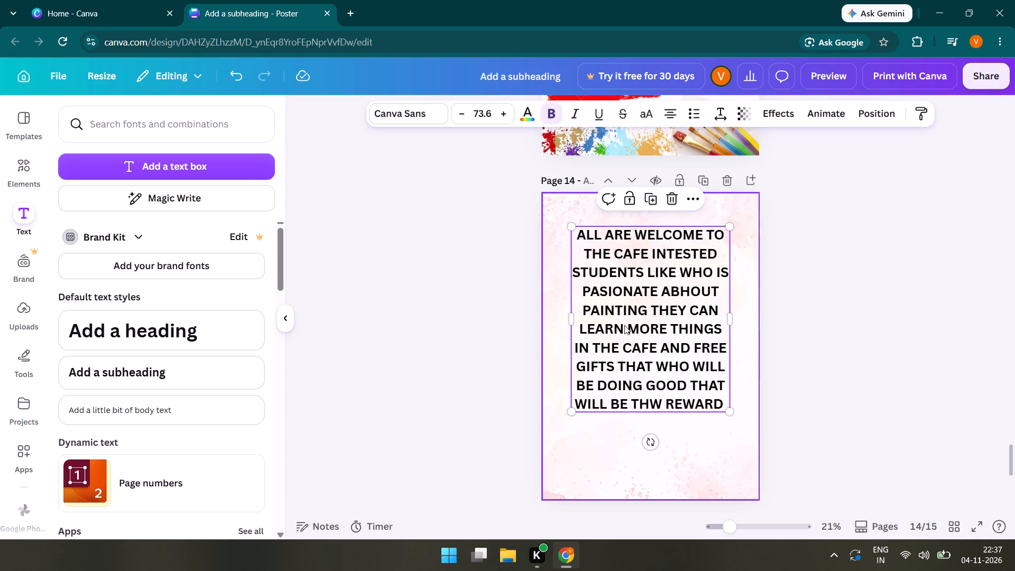
pyautogui.moveTo(570, 319); pyautogui.dragTo(557, 318)
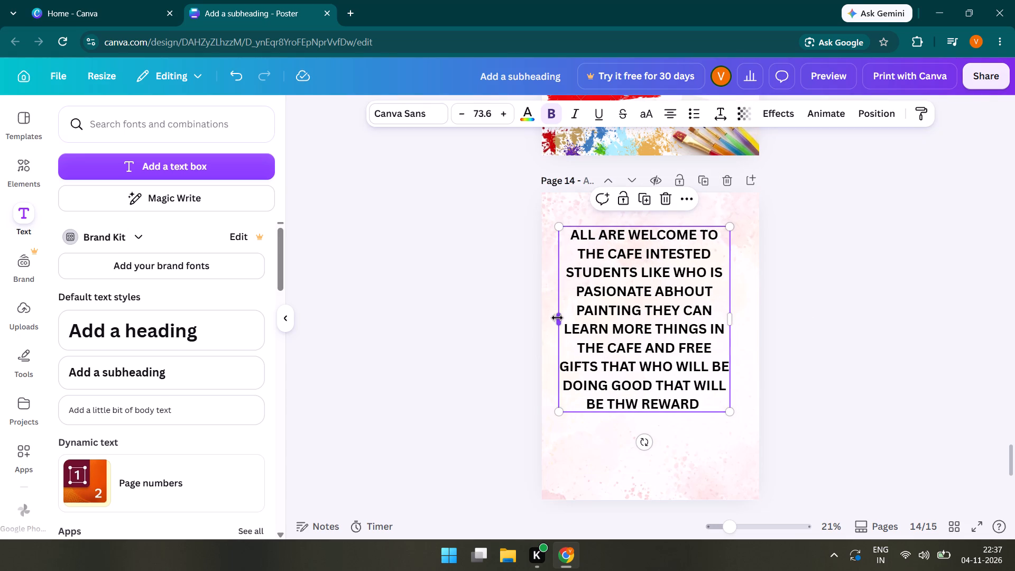
pyautogui.moveTo(842, 340); pyautogui.dragTo(669, 340)
pyautogui.moveTo(669, 340); pyautogui.dragTo(677, 343)
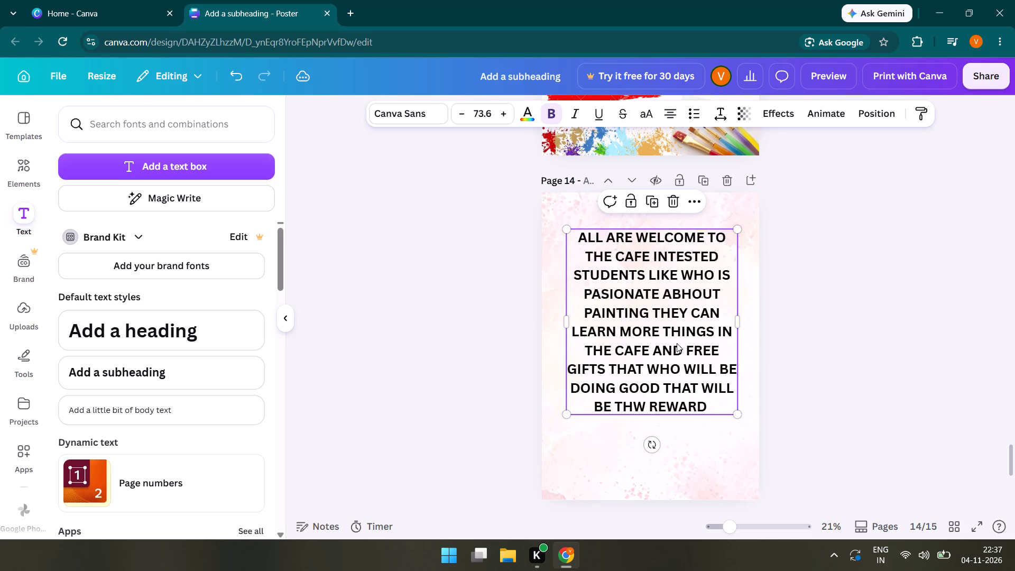
pyautogui.click(919, 374)
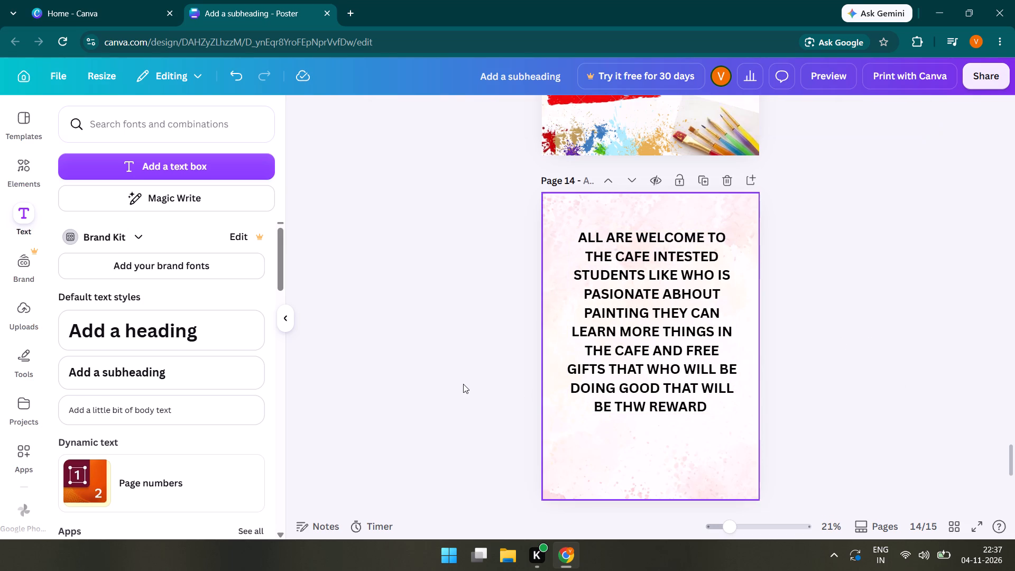
# Add a subheading to page 14 reading "THANKYOU EVERYONE WHO IS PARTICPATING TOMORROW".
pyautogui.scroll(-1, 463, 384)
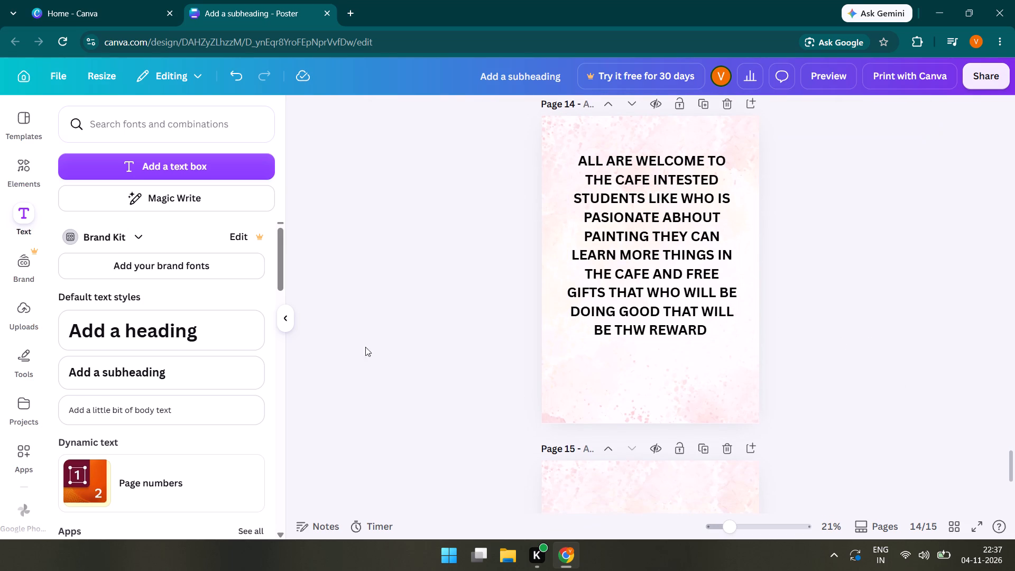
pyautogui.click(207, 364)
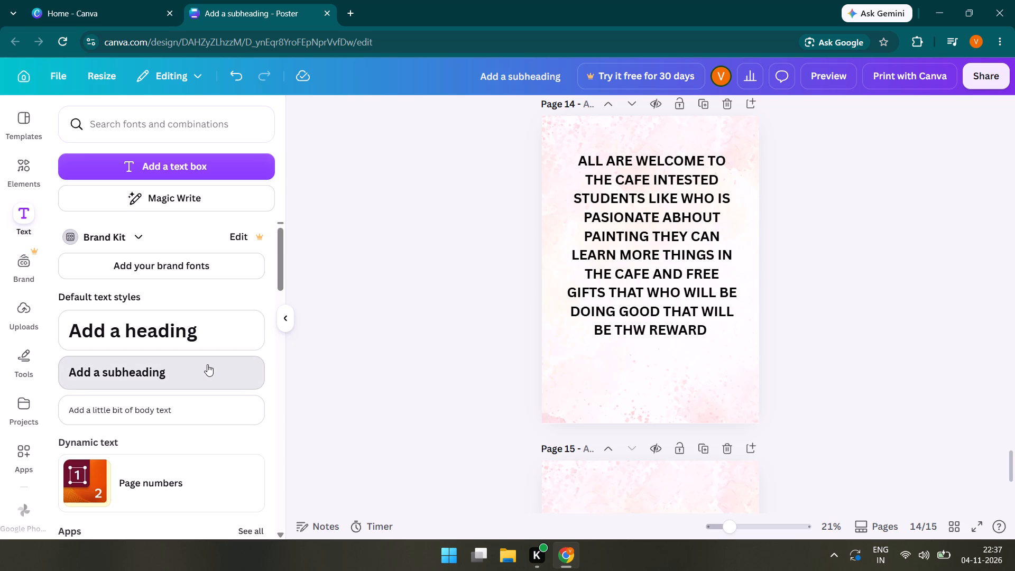
pyautogui.press('BackSpace')
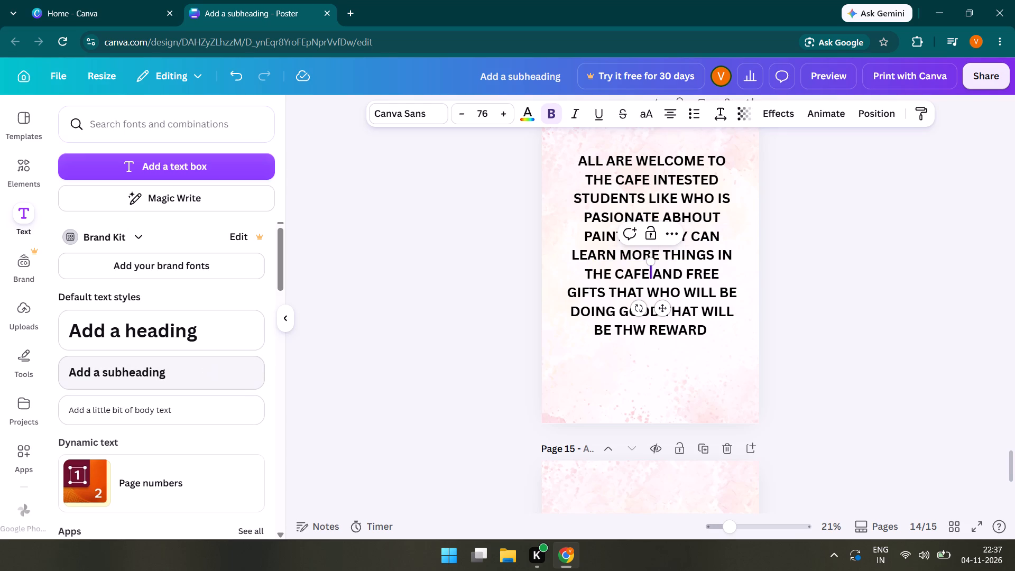
pyautogui.write('THANKYOU EVERYONE WHO IS PART')
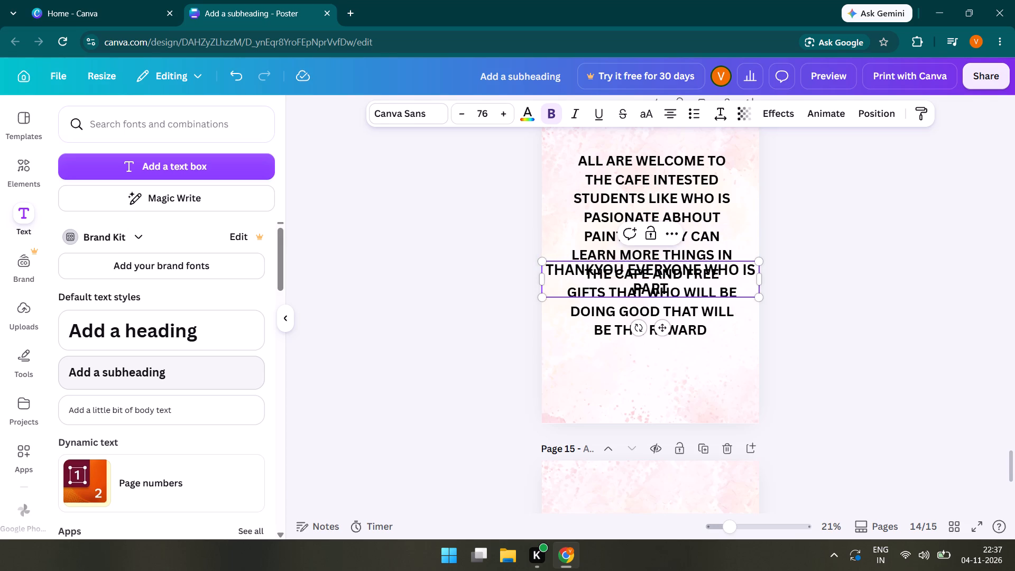
pyautogui.write('IC')
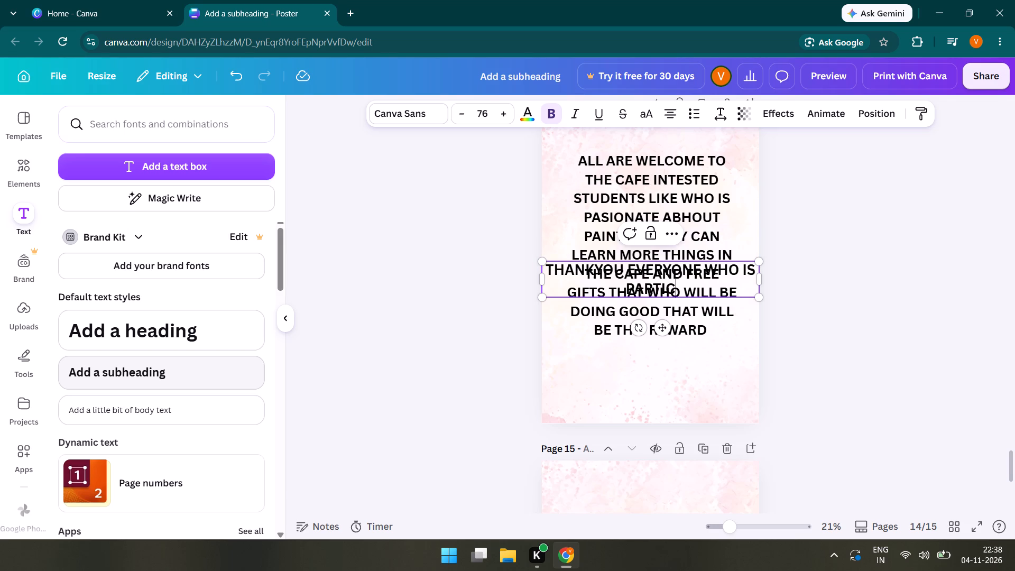
pyautogui.write('PATING TOMO')
pyautogui.write('RROW')
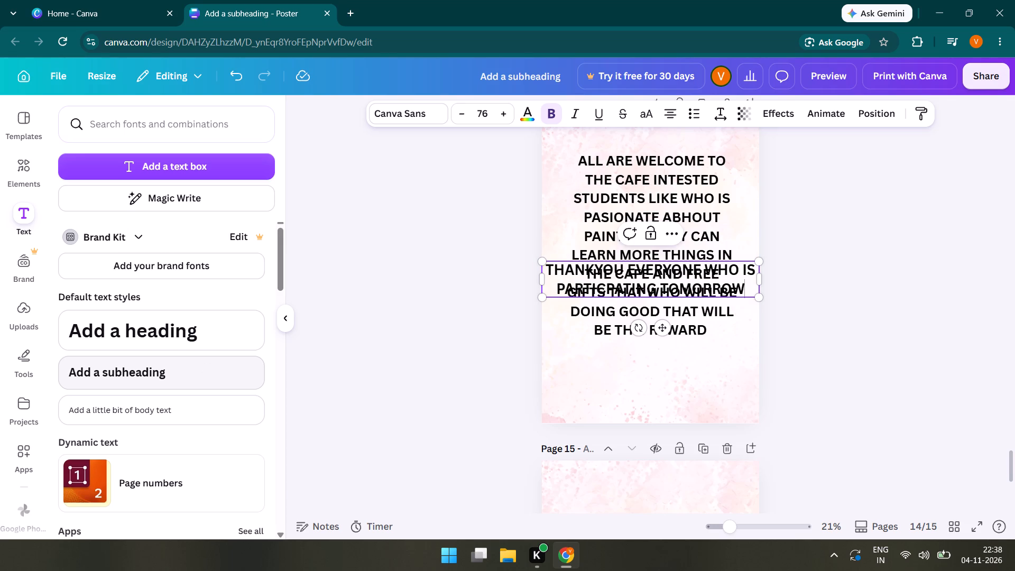
pyautogui.press('space')
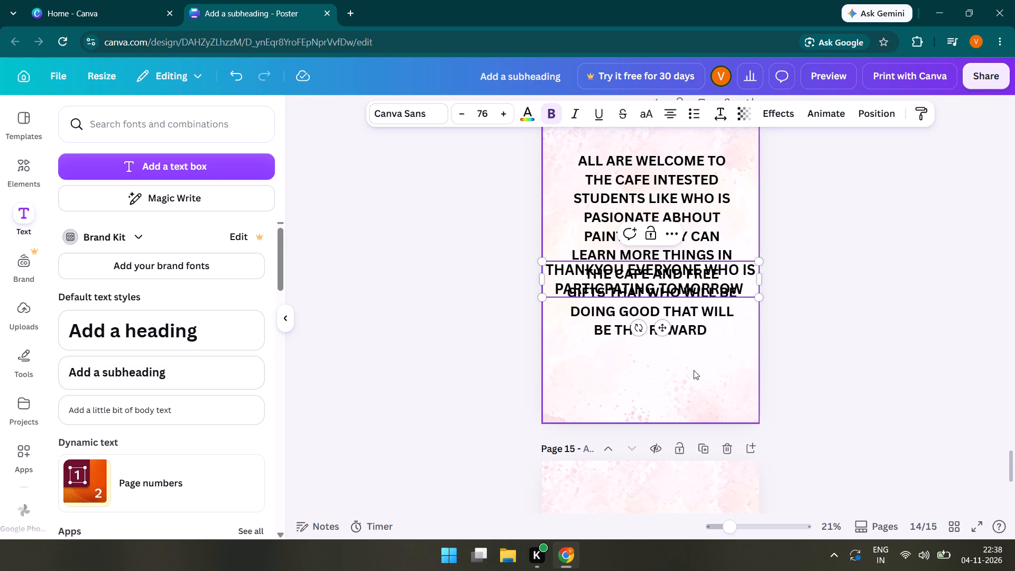
pyautogui.click(688, 402)
# Place the thank-you subheading centred below page 14's welcome text, narrowing its box so it wraps to three lines.
pyautogui.moveTo(691, 283); pyautogui.dragTo(676, 339)
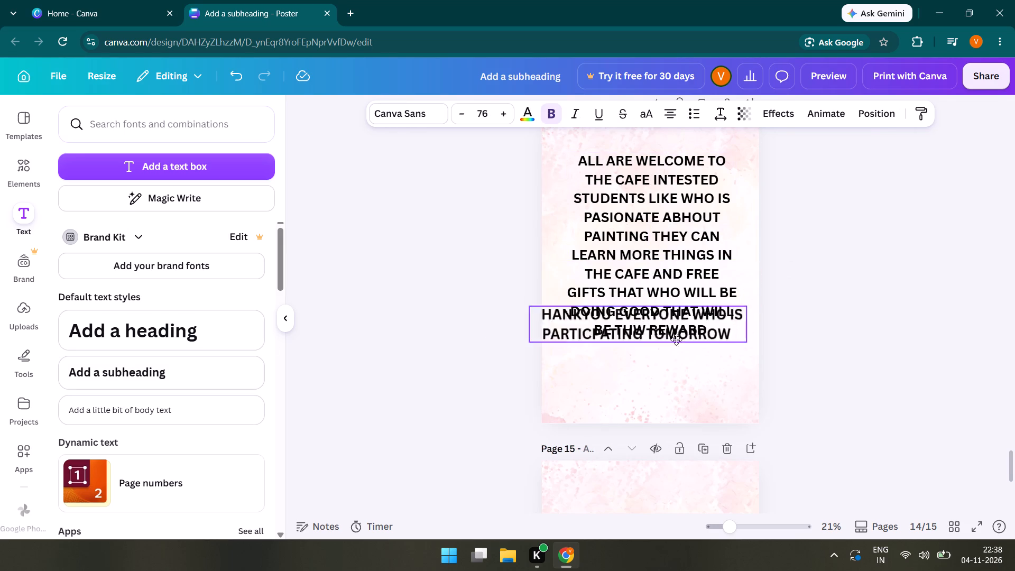
pyautogui.moveTo(676, 339); pyautogui.dragTo(693, 373)
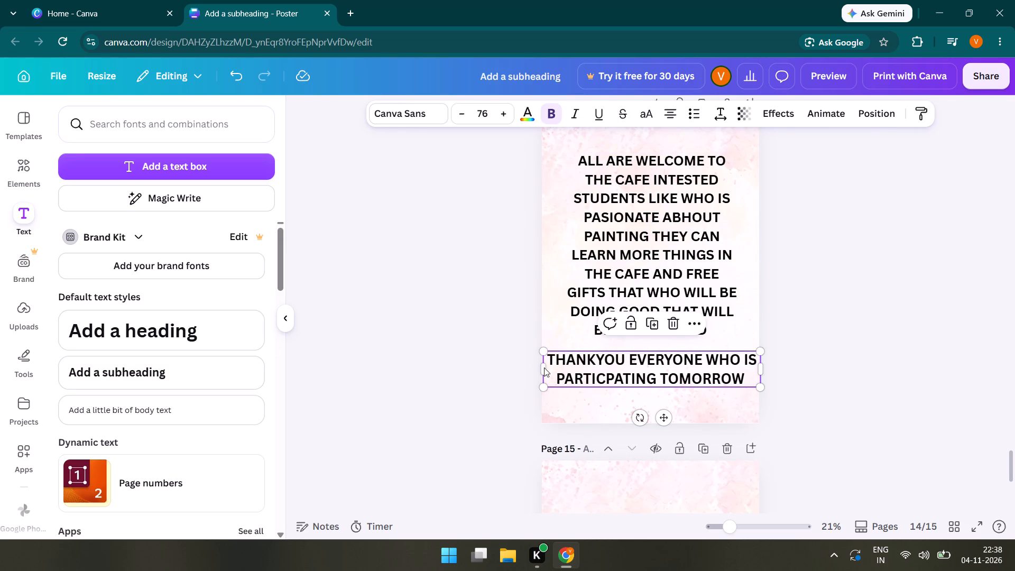
pyautogui.moveTo(542, 372); pyautogui.dragTo(579, 380)
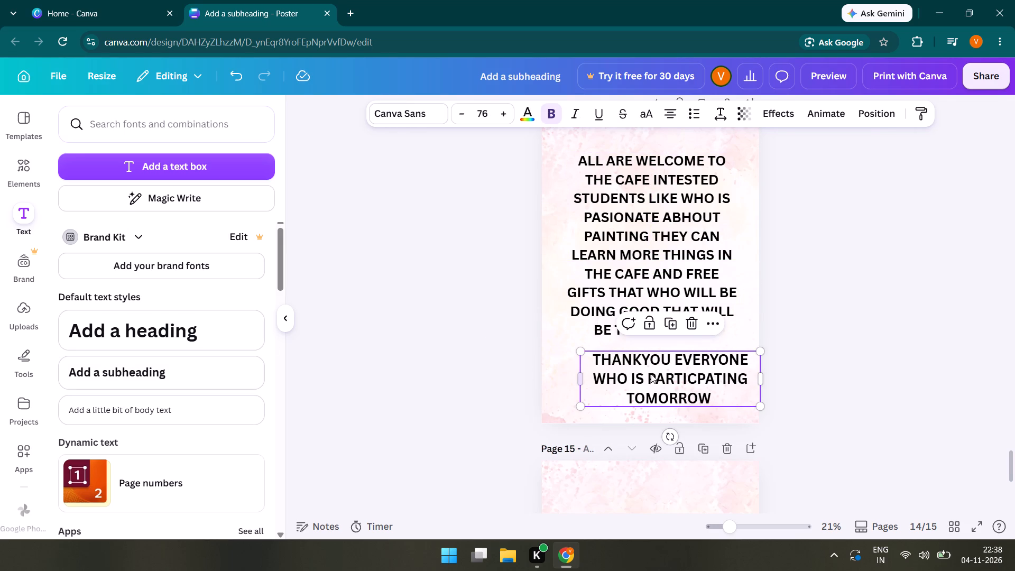
pyautogui.click(780, 349)
pyautogui.moveTo(687, 370); pyautogui.dragTo(669, 369)
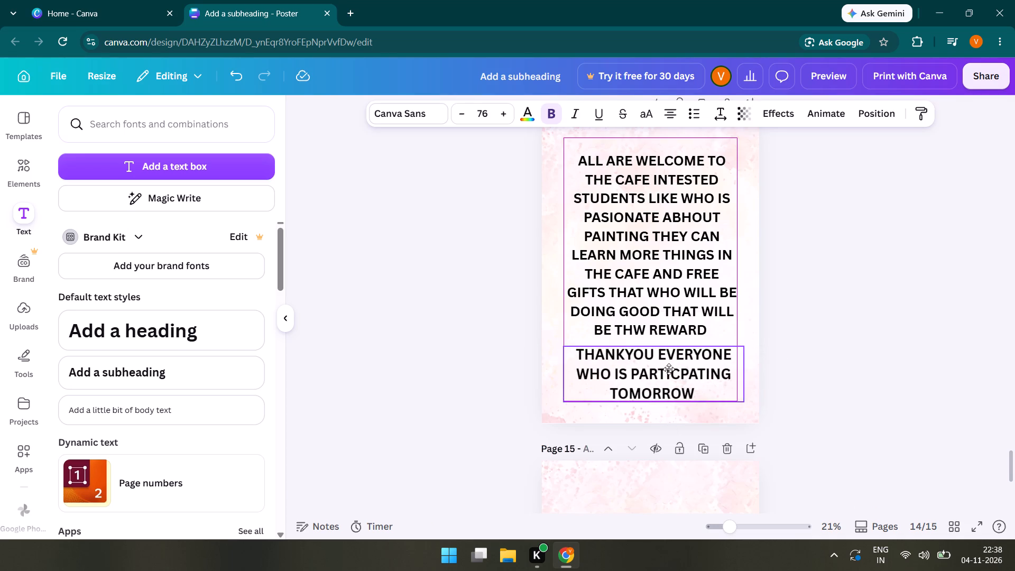
pyautogui.moveTo(669, 369); pyautogui.dragTo(668, 376)
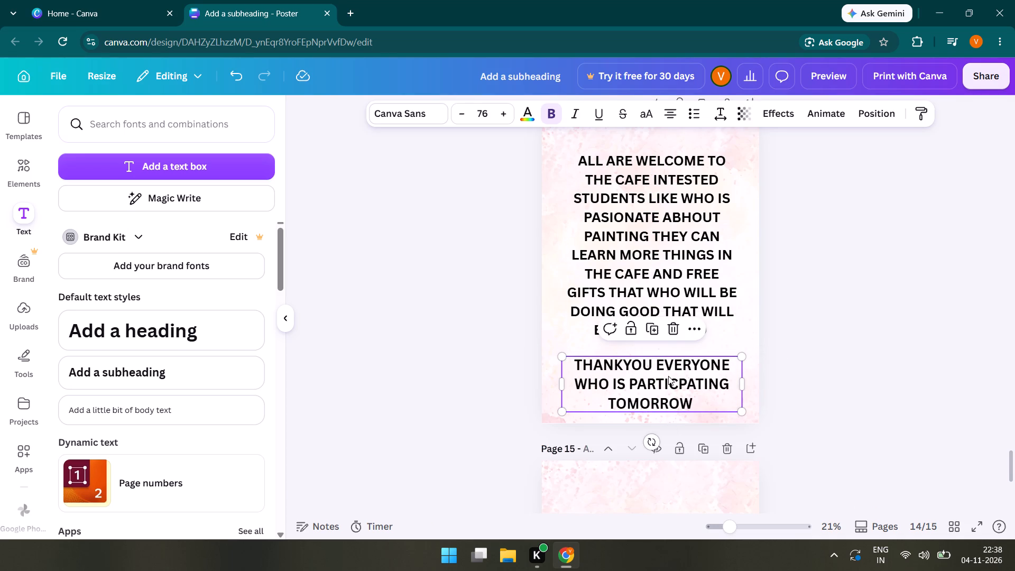
pyautogui.click(848, 341)
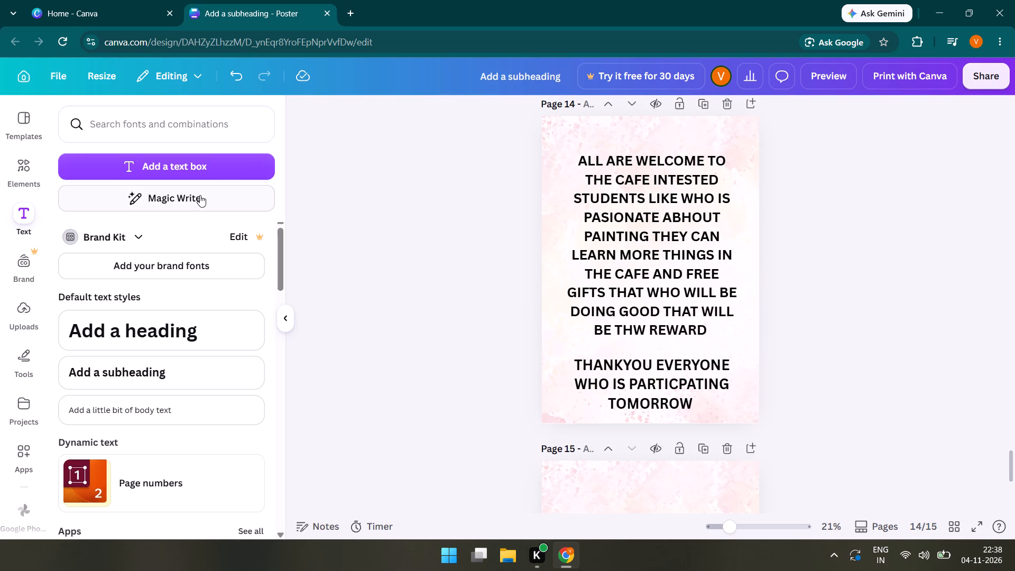
# Browse the paints graphics and photos, then clear the search and bring up all recently used elements.
pyautogui.click(20, 173)
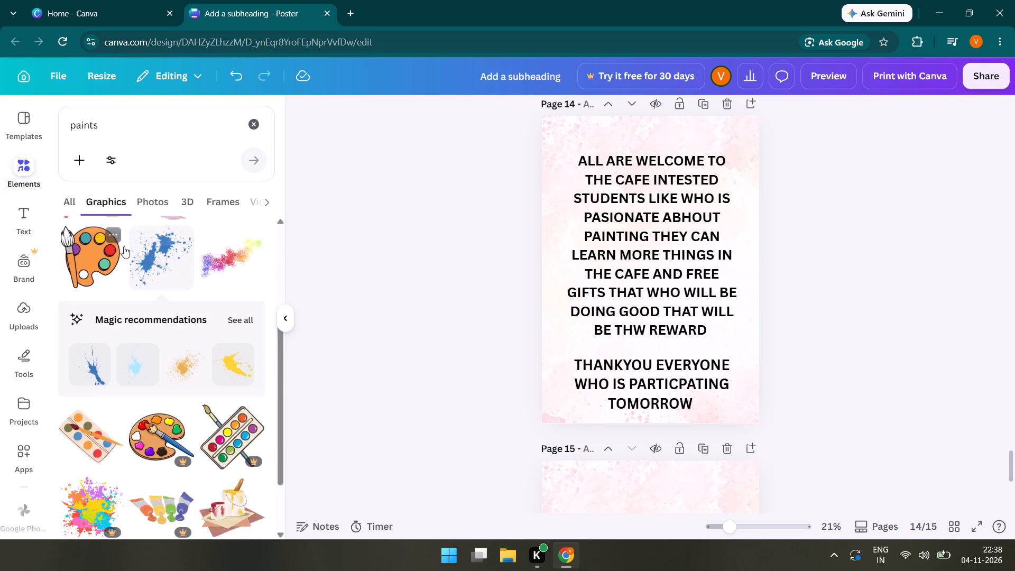
pyautogui.click(71, 197)
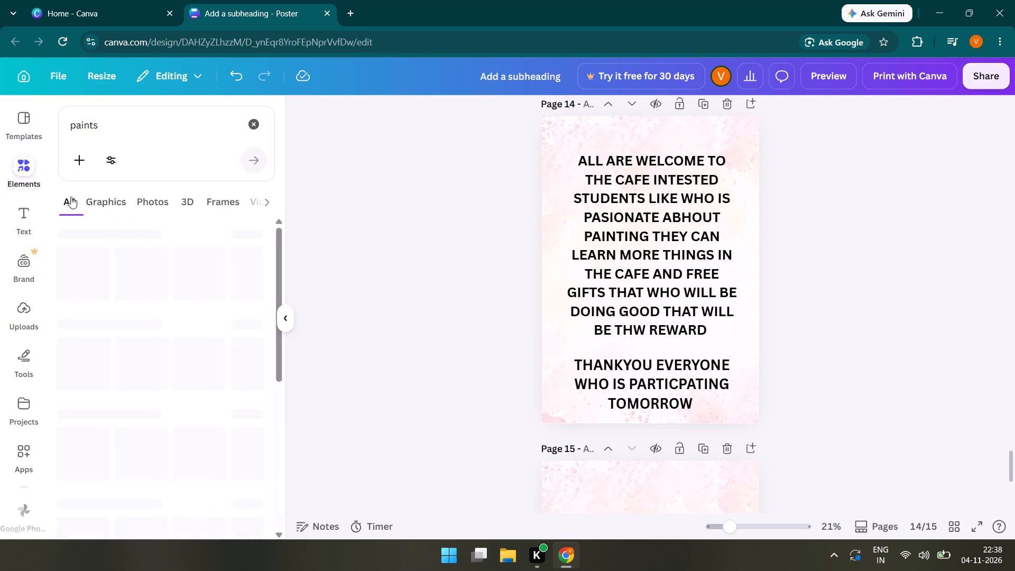
pyautogui.scroll(5, 230, 288)
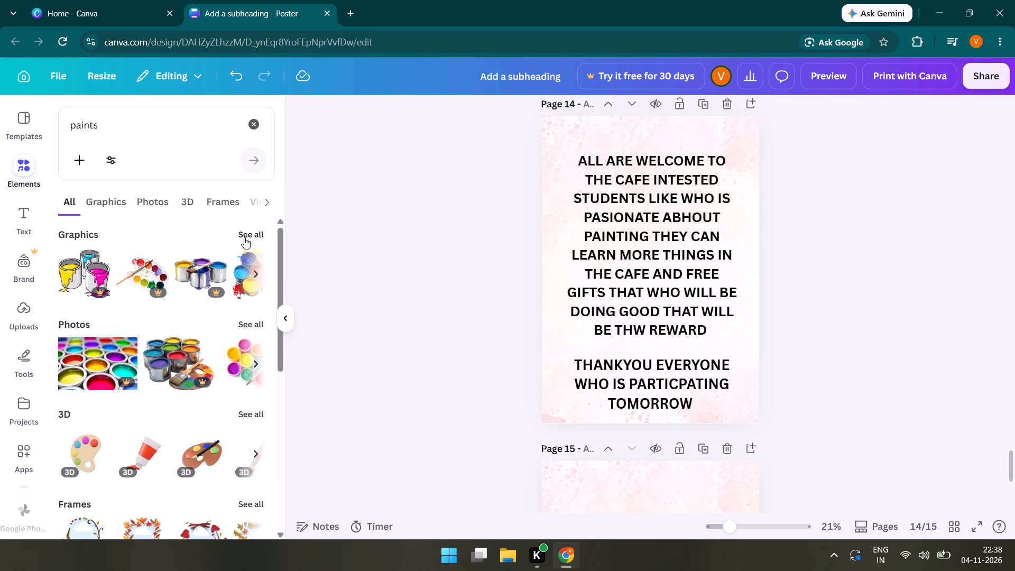
pyautogui.click(246, 232)
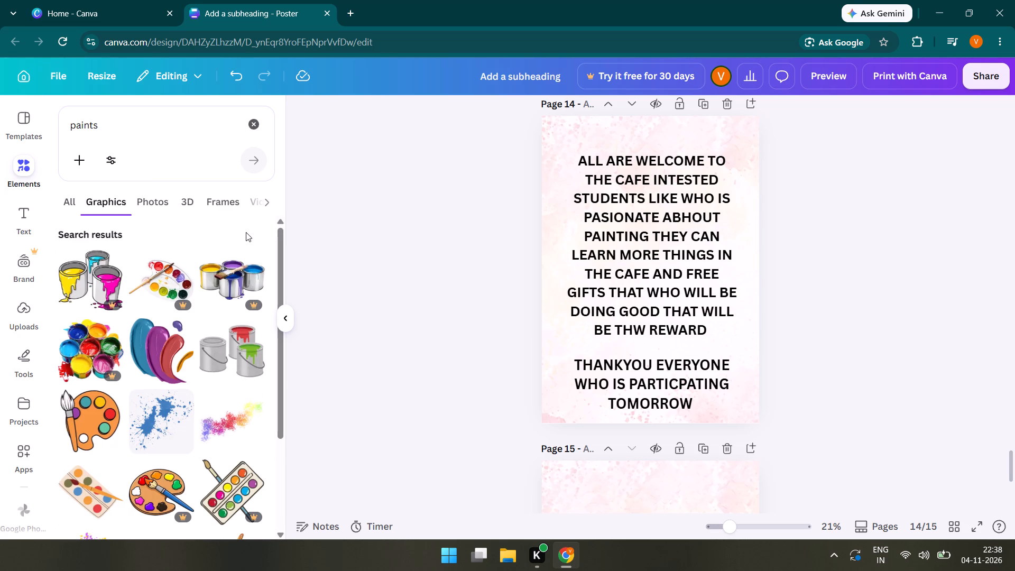
pyautogui.click(153, 200)
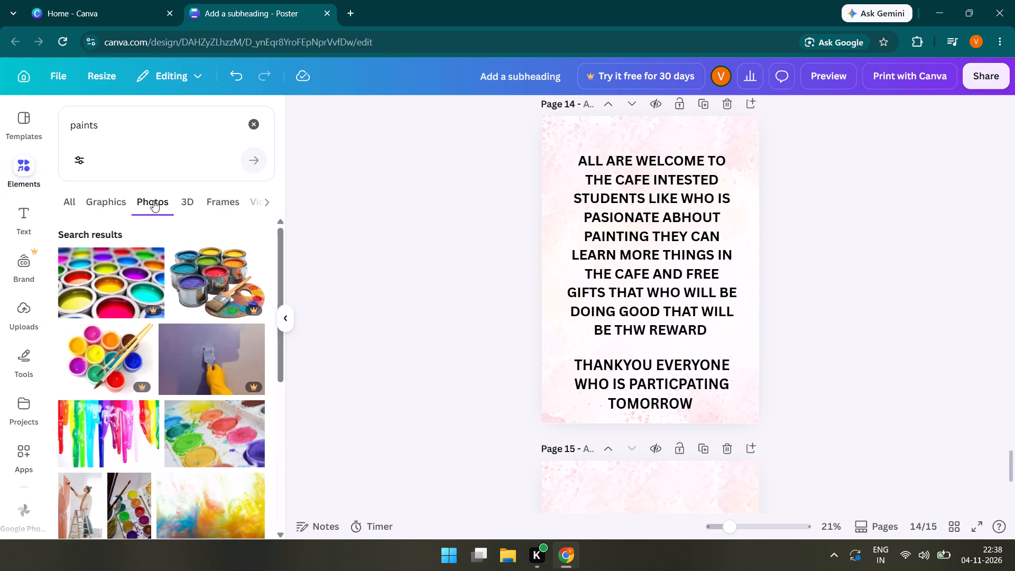
pyautogui.click(254, 125)
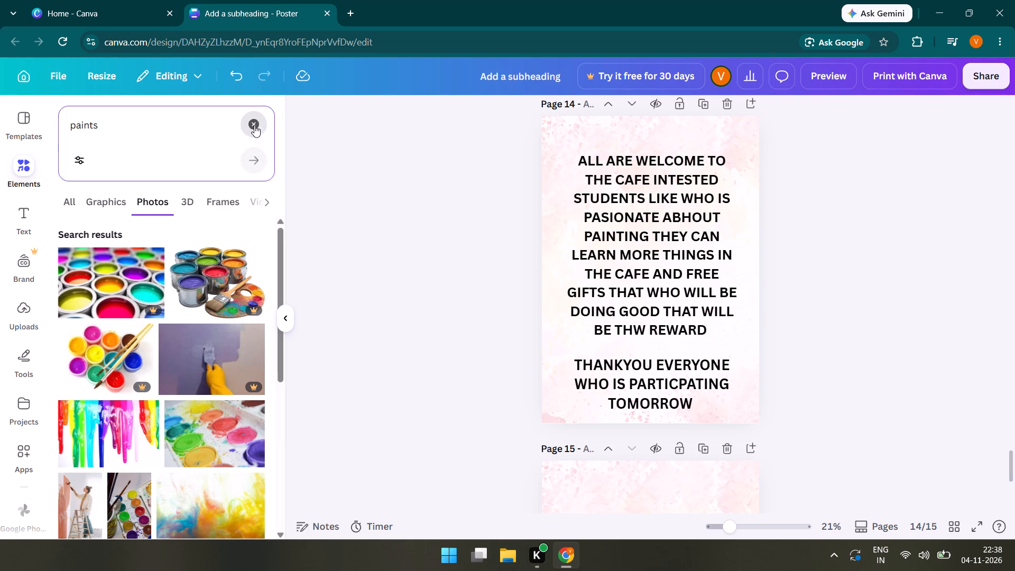
pyautogui.click(342, 325)
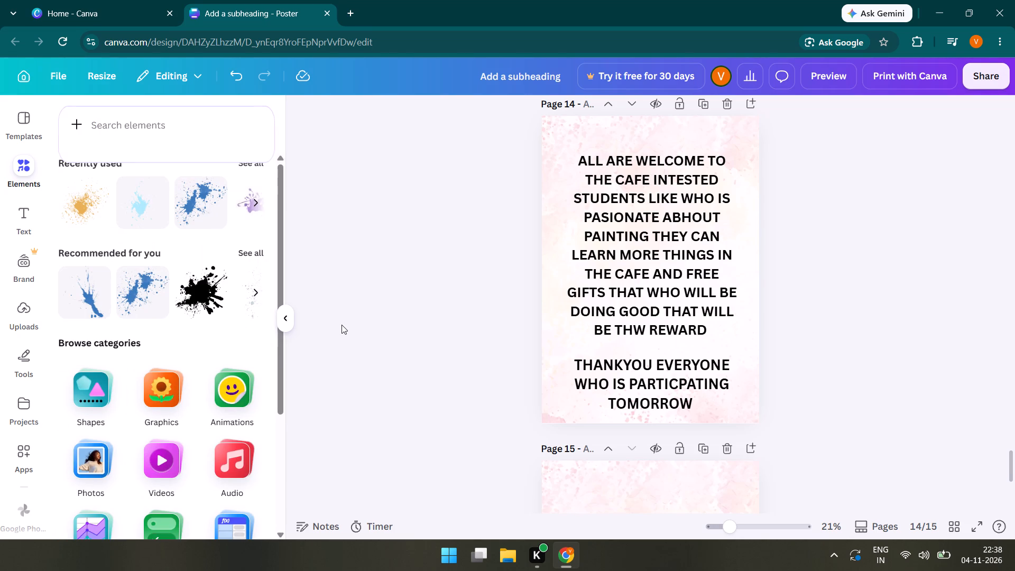
pyautogui.click(248, 164)
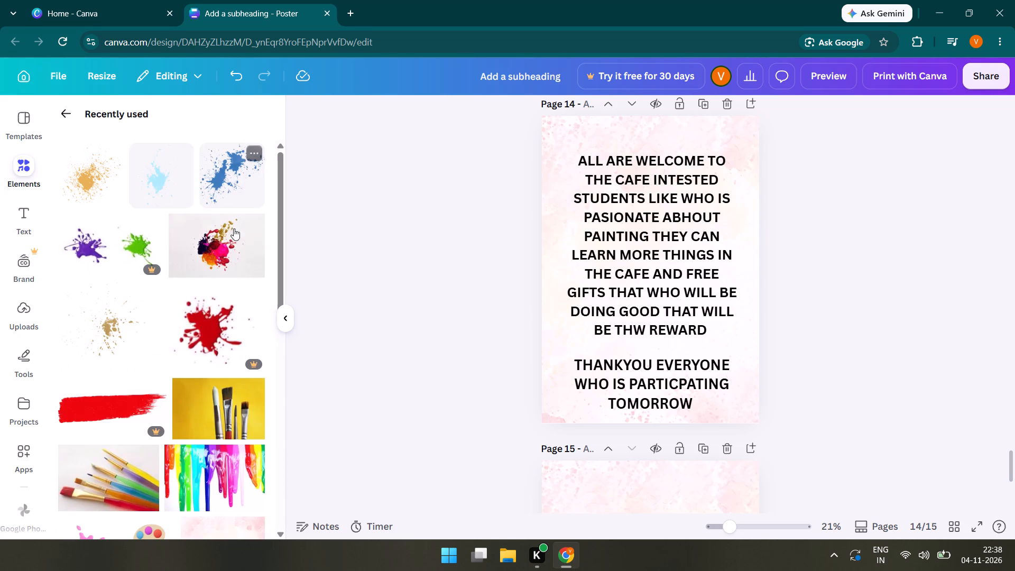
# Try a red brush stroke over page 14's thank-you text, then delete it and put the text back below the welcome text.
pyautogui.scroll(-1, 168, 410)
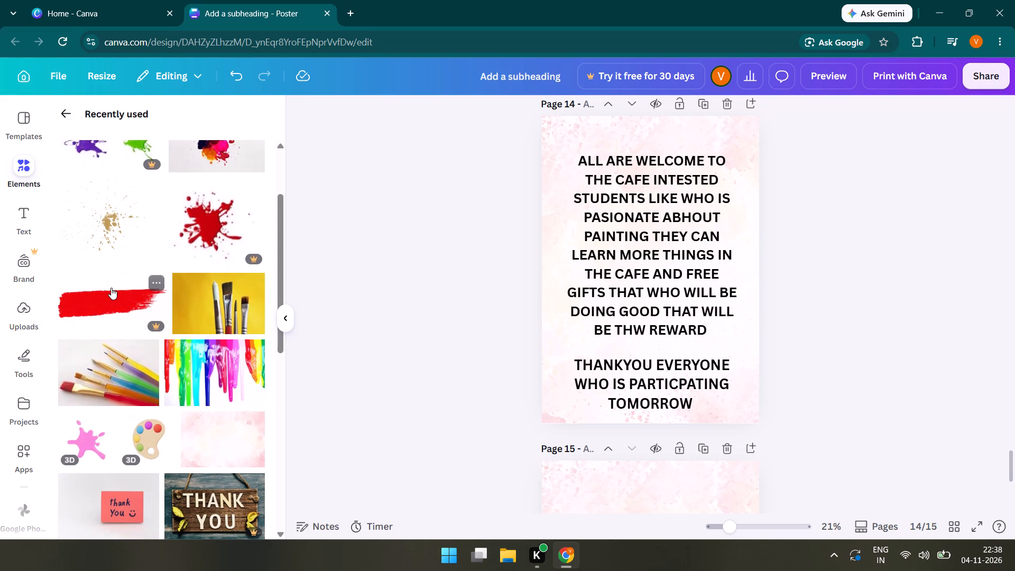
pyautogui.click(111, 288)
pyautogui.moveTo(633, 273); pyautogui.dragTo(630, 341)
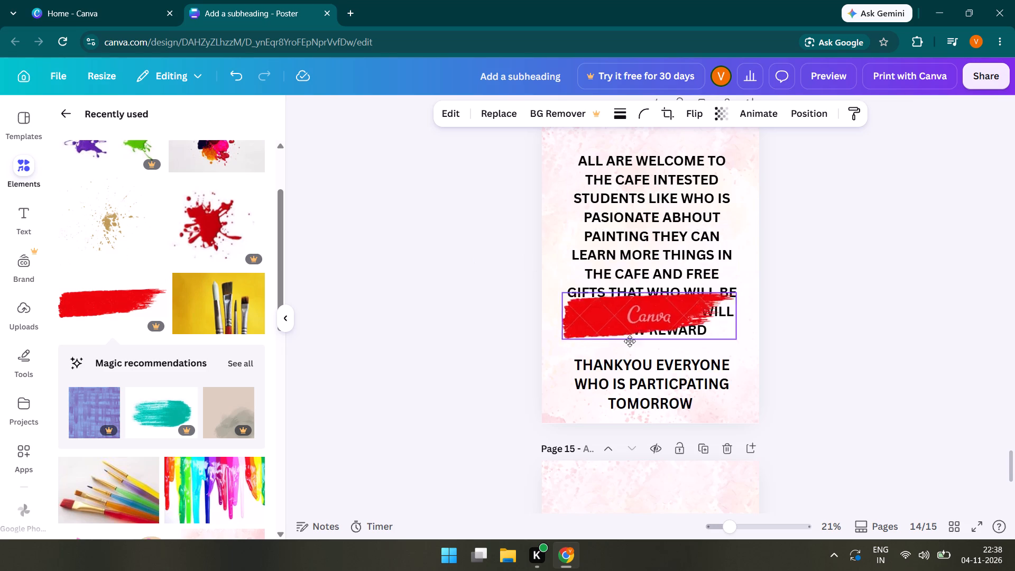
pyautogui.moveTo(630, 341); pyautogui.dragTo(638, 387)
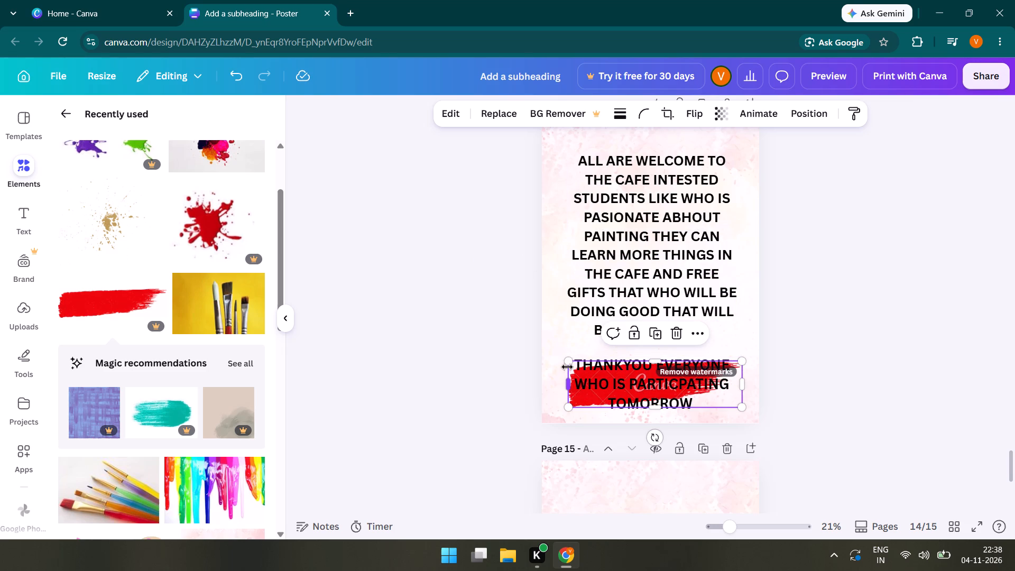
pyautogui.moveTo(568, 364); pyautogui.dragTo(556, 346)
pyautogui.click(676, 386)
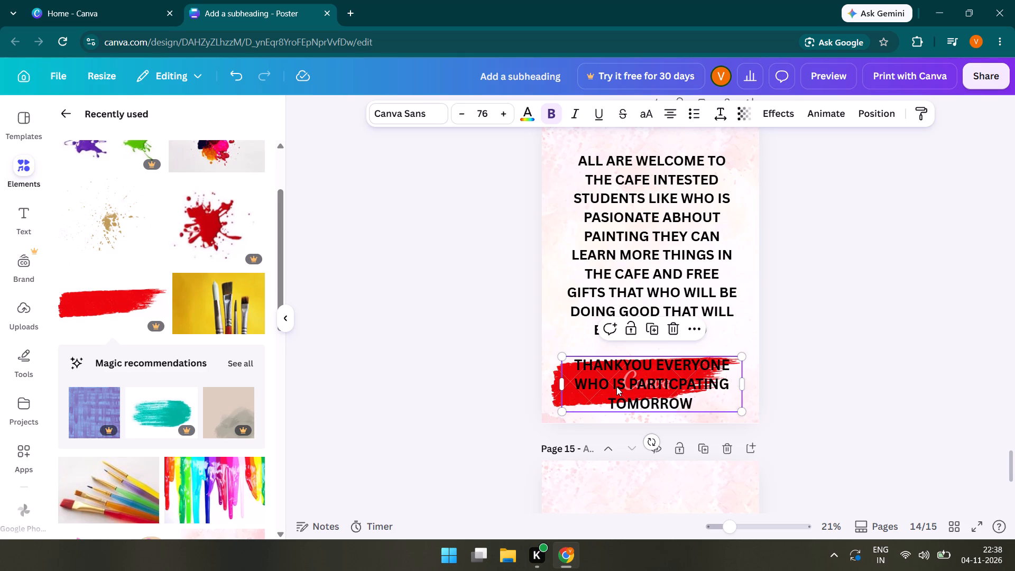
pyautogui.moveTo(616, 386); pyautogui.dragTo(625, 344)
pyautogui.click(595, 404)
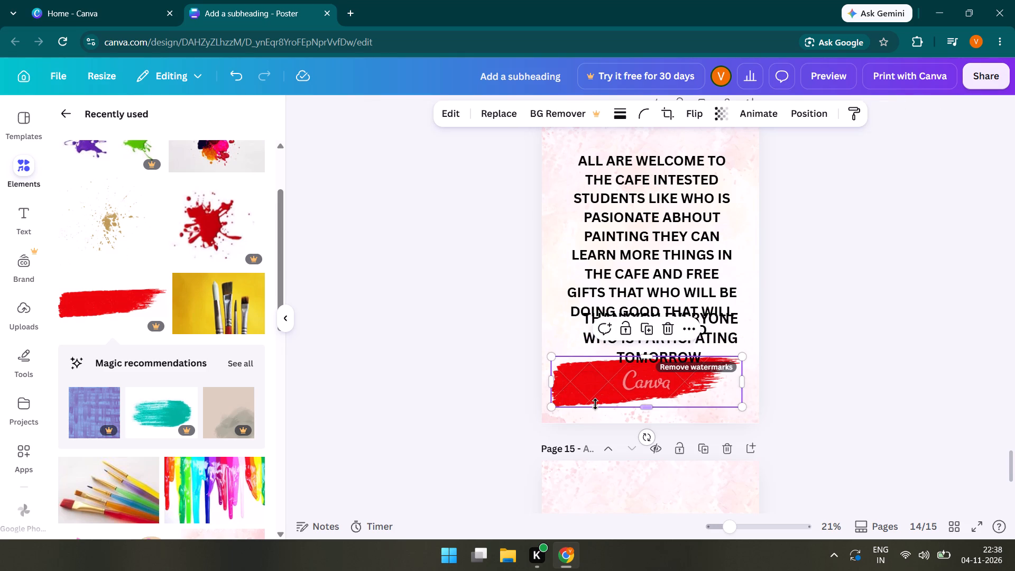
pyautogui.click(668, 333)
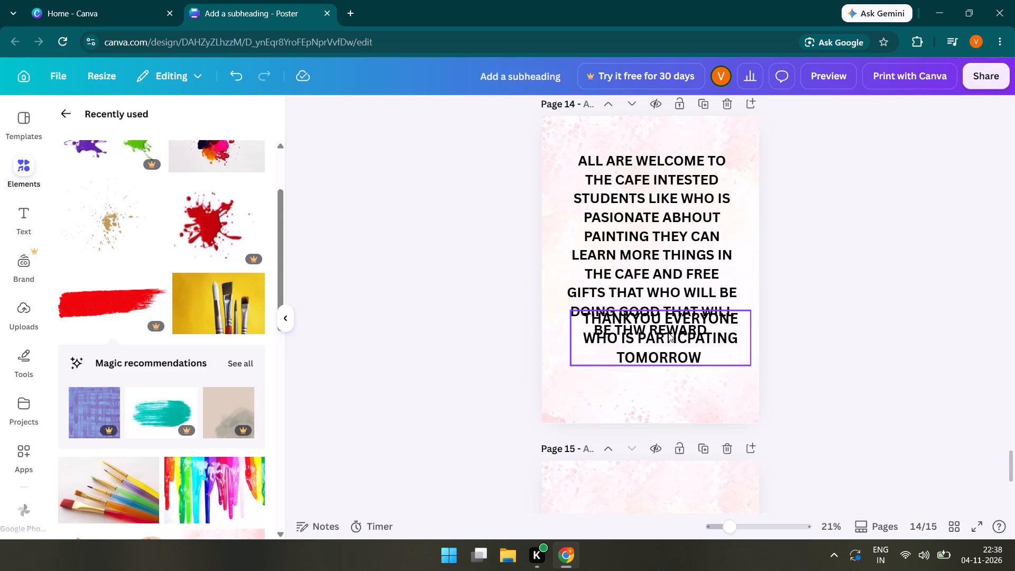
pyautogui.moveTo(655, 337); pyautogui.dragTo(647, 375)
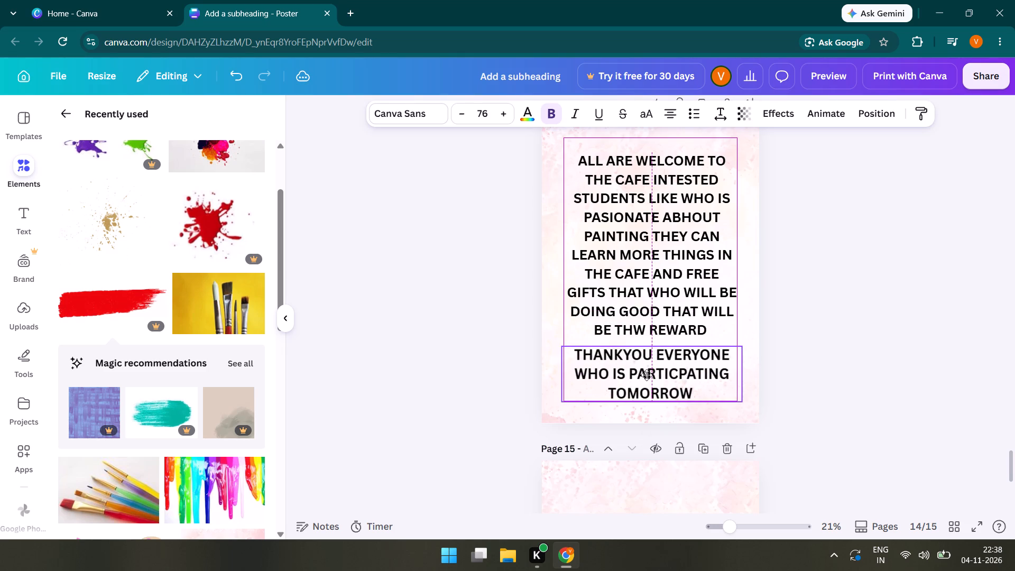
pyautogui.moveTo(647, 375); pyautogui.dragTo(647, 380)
# Resize page 14's welcome text to size 71.8, wrapped to eight lines, and centre it across the upper part of the page.
pyautogui.click(650, 257)
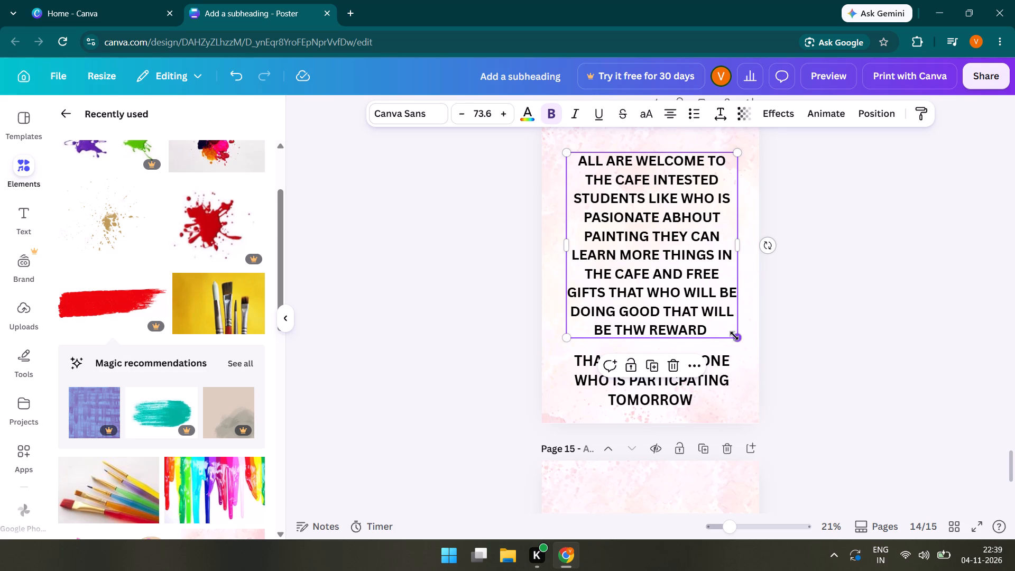
pyautogui.moveTo(734, 336); pyautogui.dragTo(729, 314)
pyautogui.doubleClick(729, 314)
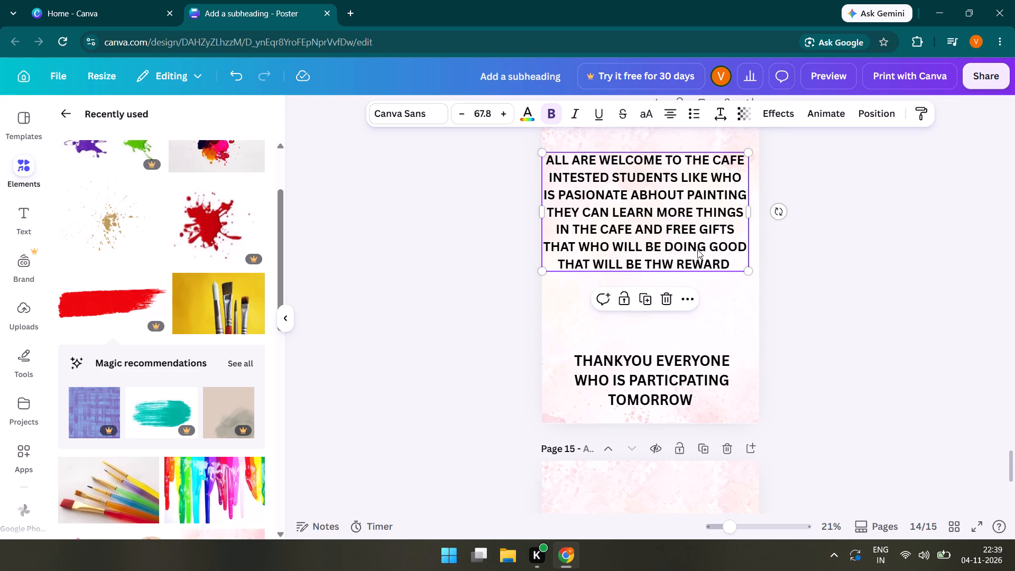
pyautogui.moveTo(750, 270); pyautogui.dragTo(744, 302)
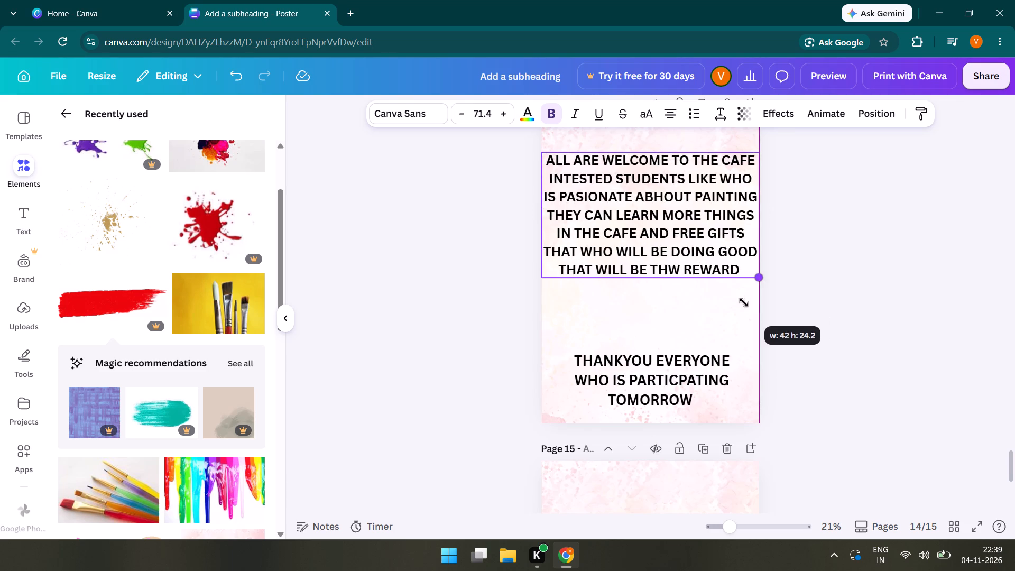
pyautogui.moveTo(744, 302); pyautogui.dragTo(734, 326)
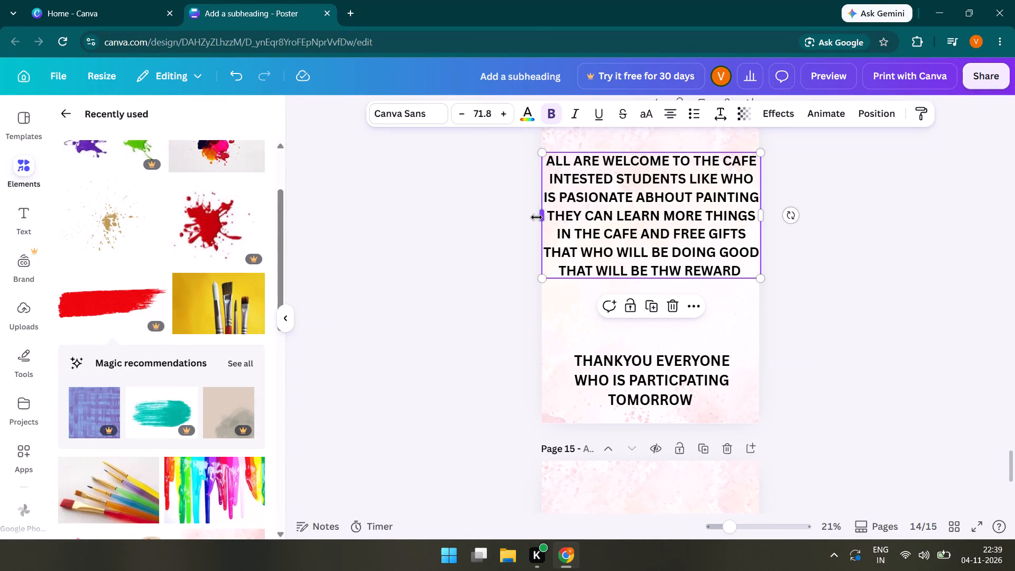
pyautogui.click(546, 219)
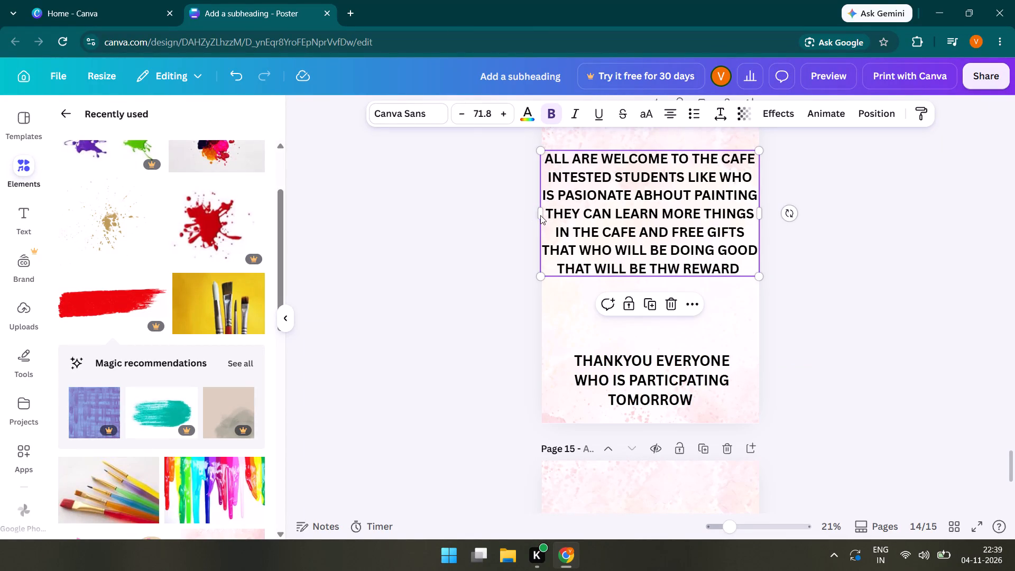
pyautogui.moveTo(540, 213); pyautogui.dragTo(561, 224)
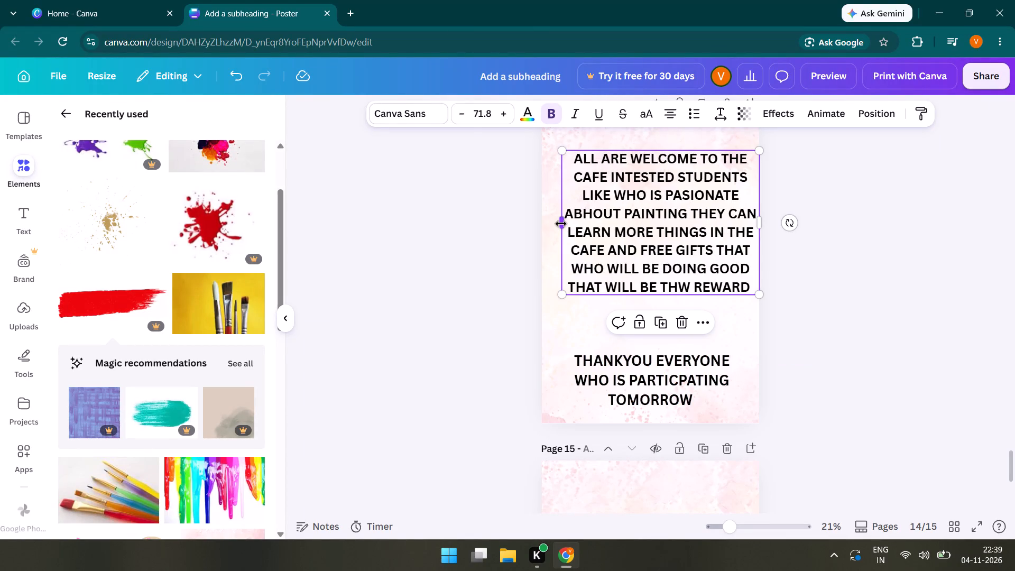
pyautogui.click(787, 277)
pyautogui.moveTo(679, 250); pyautogui.dragTo(662, 254)
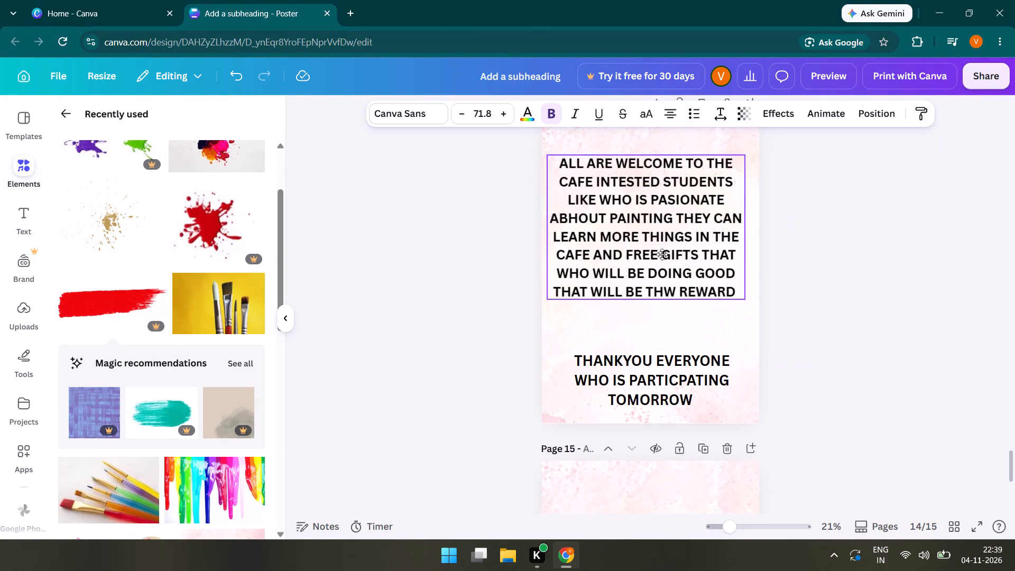
pyautogui.moveTo(662, 254); pyautogui.dragTo(670, 249)
pyautogui.click(847, 346)
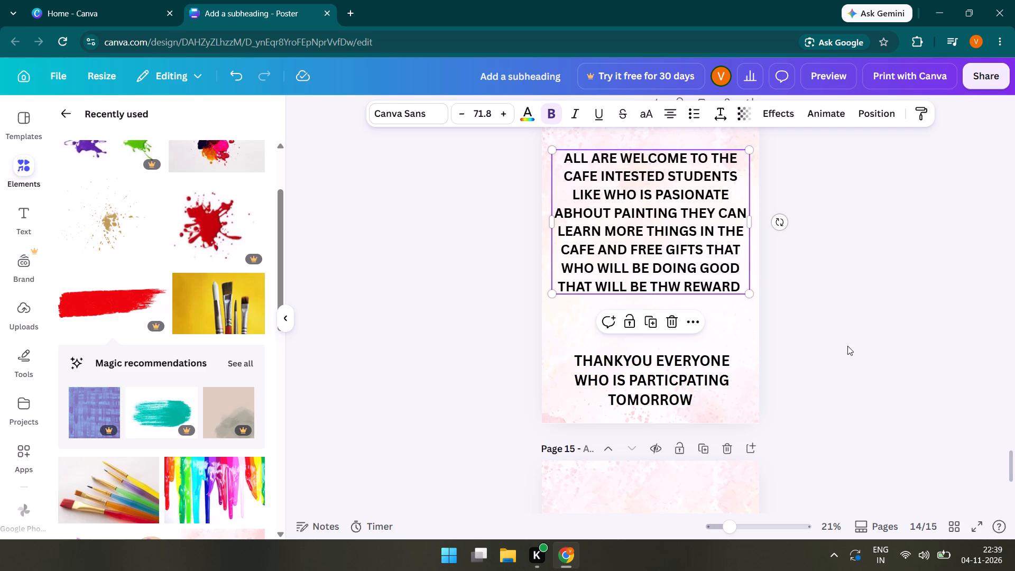
# Move page 14's thank-you text slightly up, keeping it centred below the welcome text.
pyautogui.moveTo(660, 389); pyautogui.dragTo(659, 375)
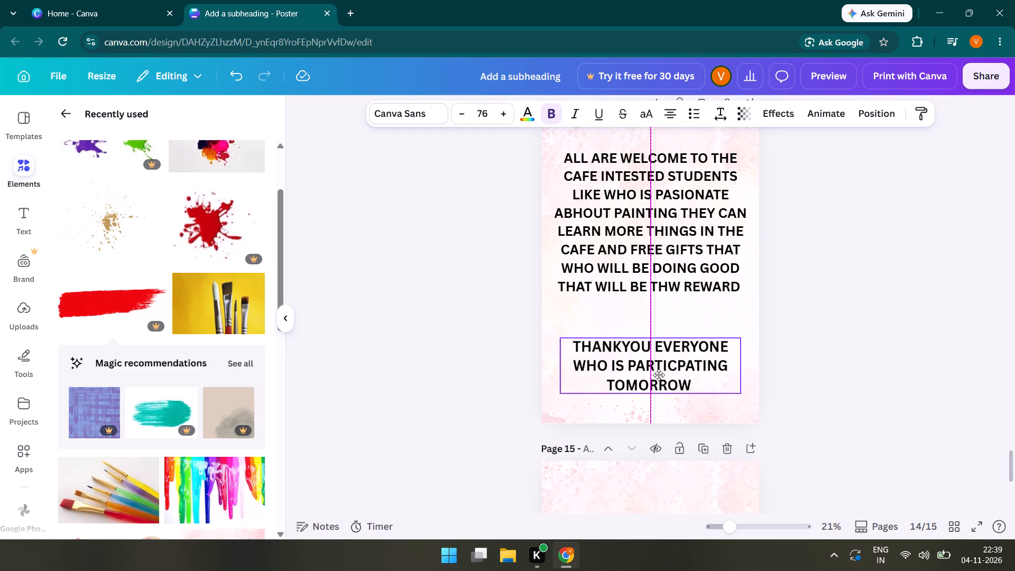
pyautogui.moveTo(659, 375); pyautogui.dragTo(657, 375)
pyautogui.click(500, 384)
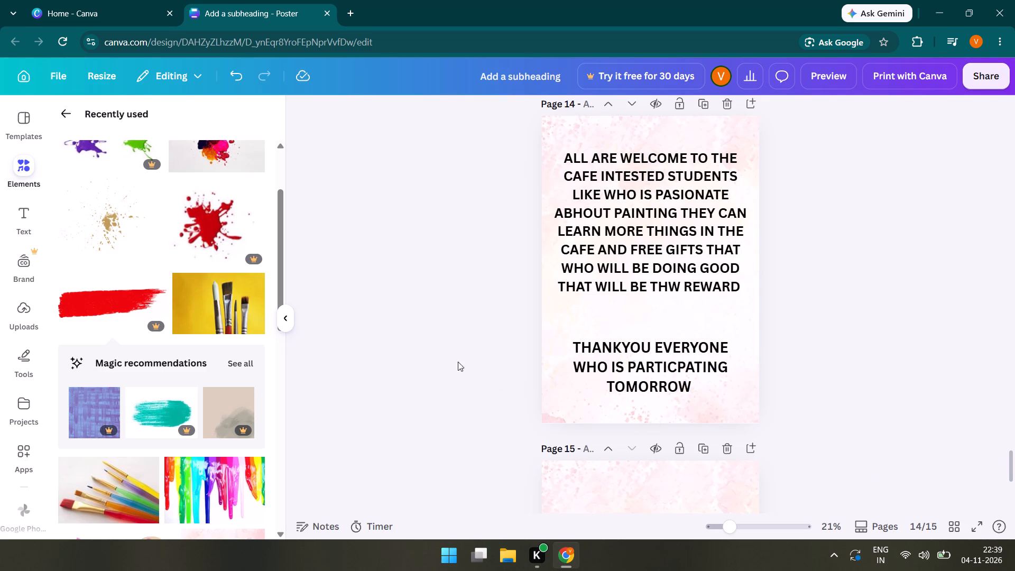
# Add the small gold-brown paint splatter from the recently used elements and place it in page 14's bottom-left corner.
pyautogui.scroll(2, 164, 293)
pyautogui.click(99, 334)
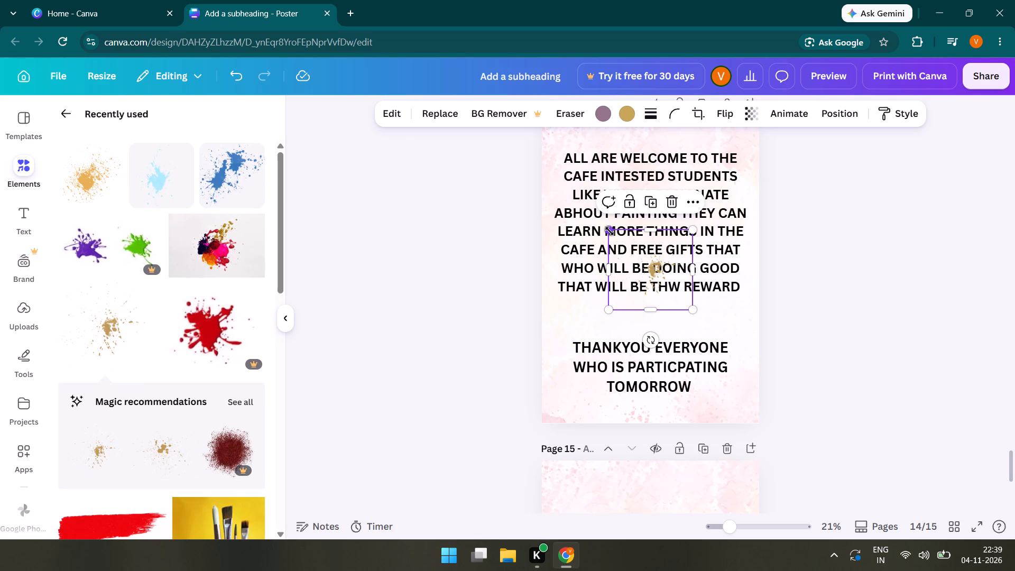
pyautogui.moveTo(610, 231); pyautogui.dragTo(489, 179)
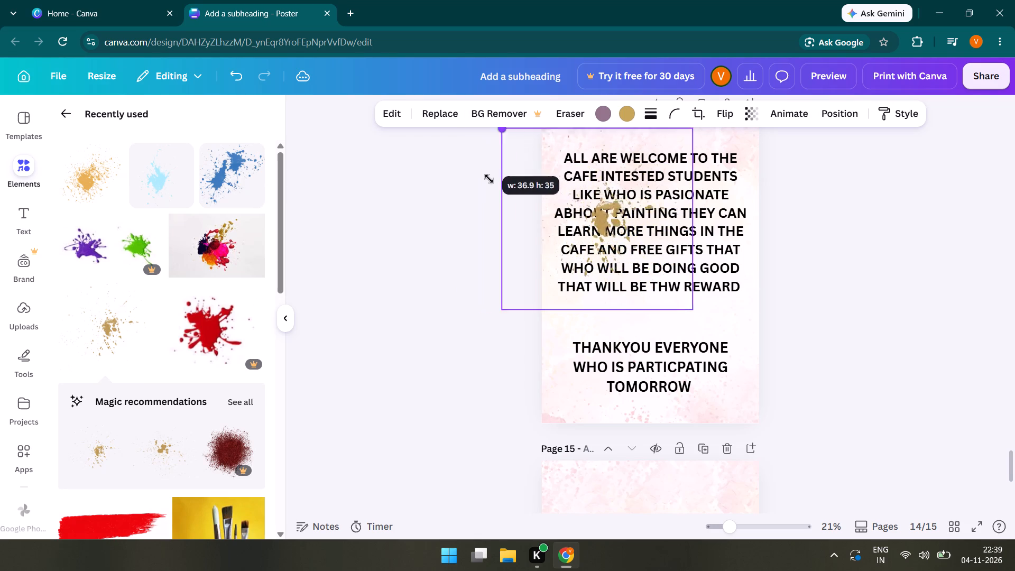
pyautogui.moveTo(489, 179); pyautogui.dragTo(568, 282)
pyautogui.moveTo(658, 273); pyautogui.dragTo(559, 404)
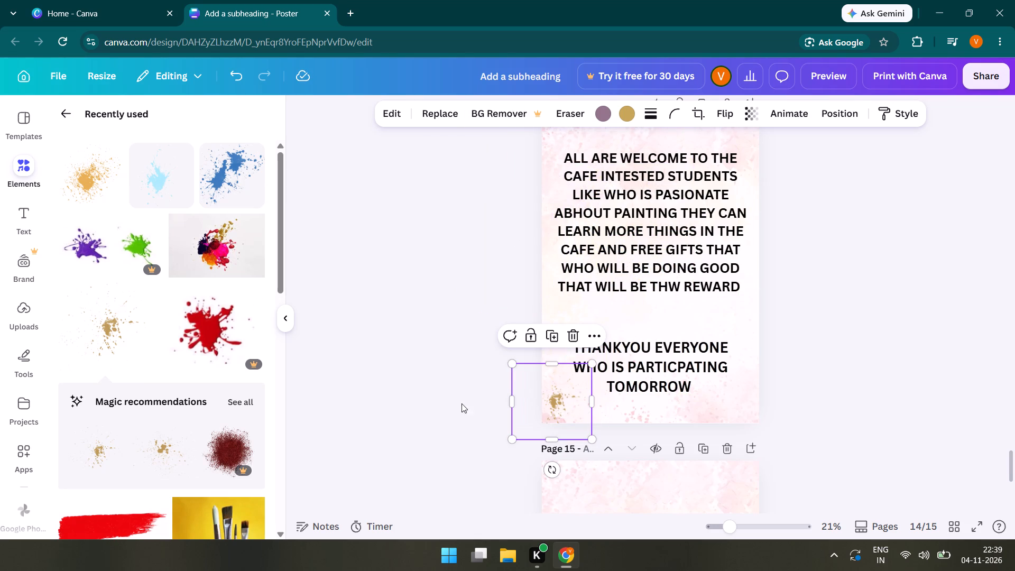
pyautogui.click(450, 406)
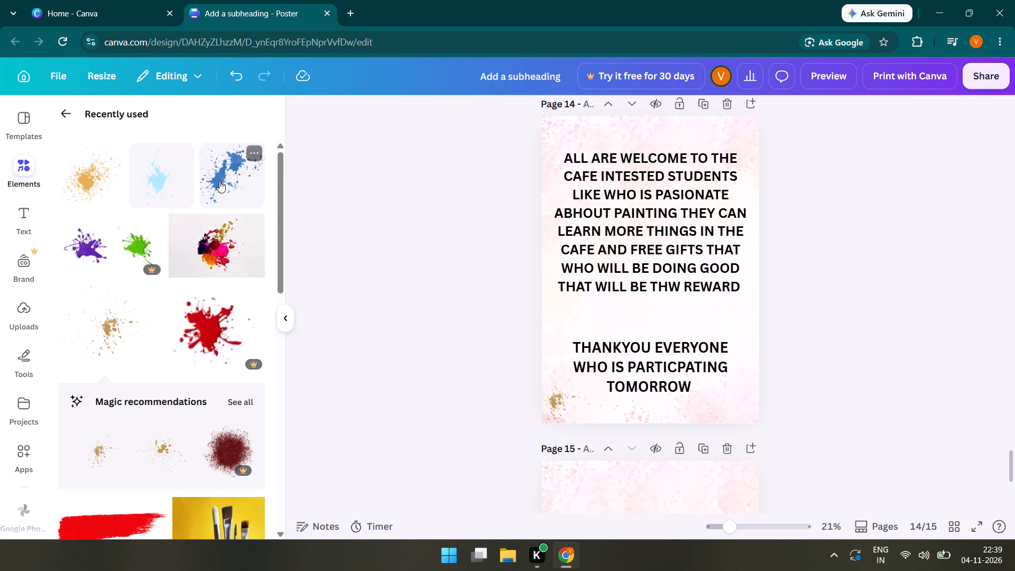
# Add the blue paint splatter to page 14 beside the gold-brown one, below the thank-you text.
pyautogui.click(219, 181)
pyautogui.moveTo(635, 287); pyautogui.dragTo(568, 426)
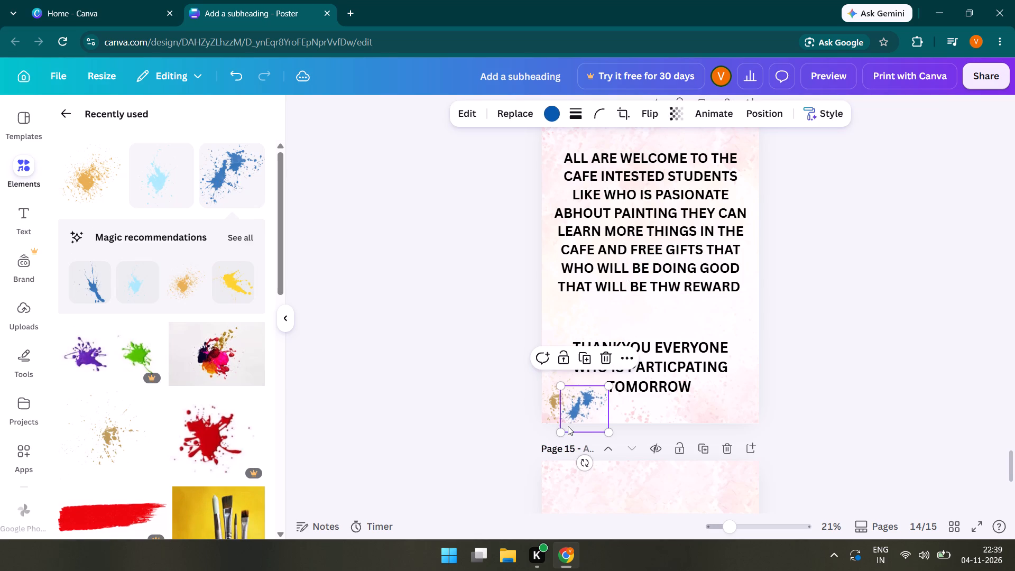
pyautogui.click(443, 378)
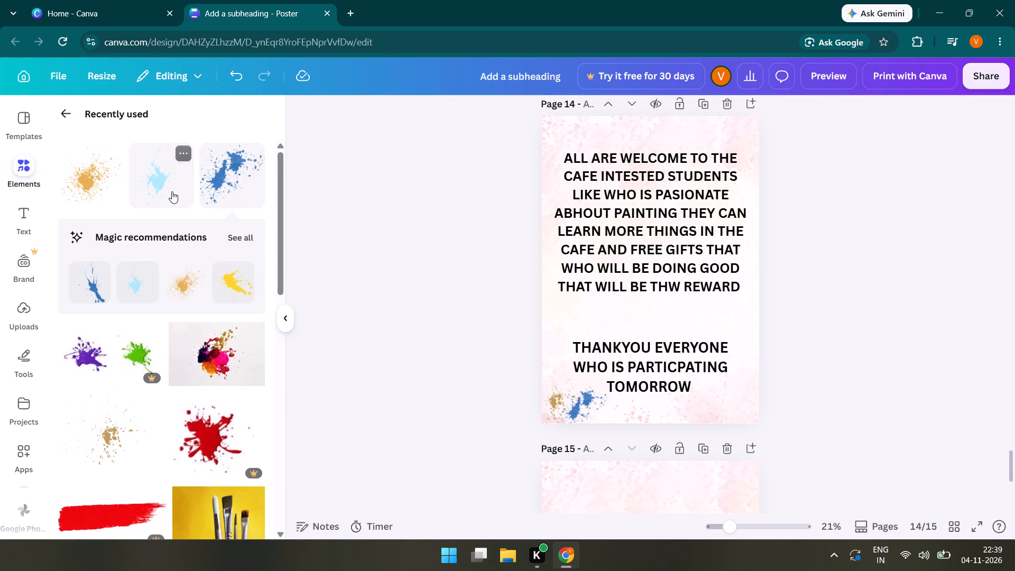
# Add the orange paint splatter at page 14's left edge, just above the gold-brown and blue splatters.
pyautogui.click(89, 168)
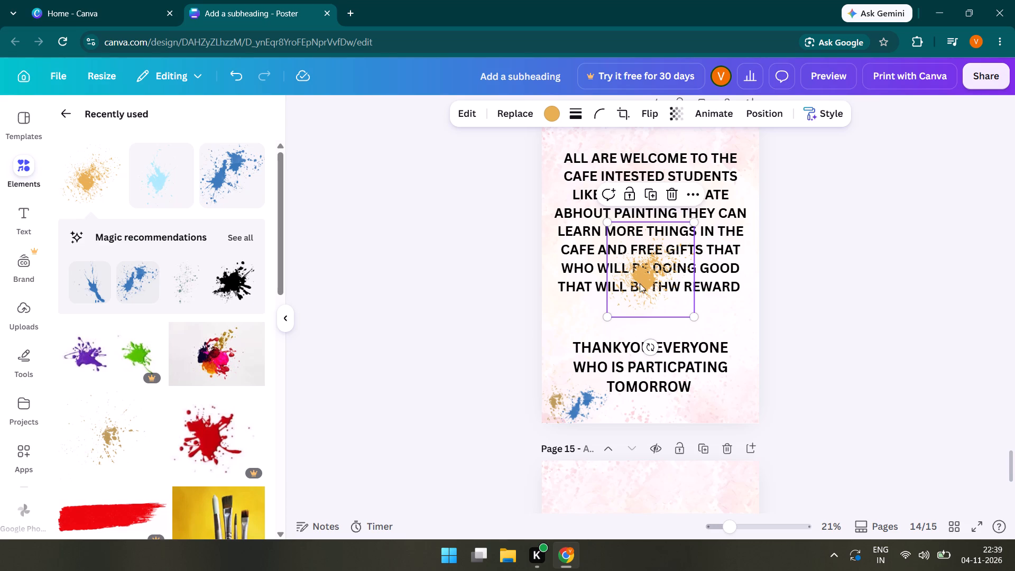
pyautogui.moveTo(640, 287); pyautogui.dragTo(552, 390)
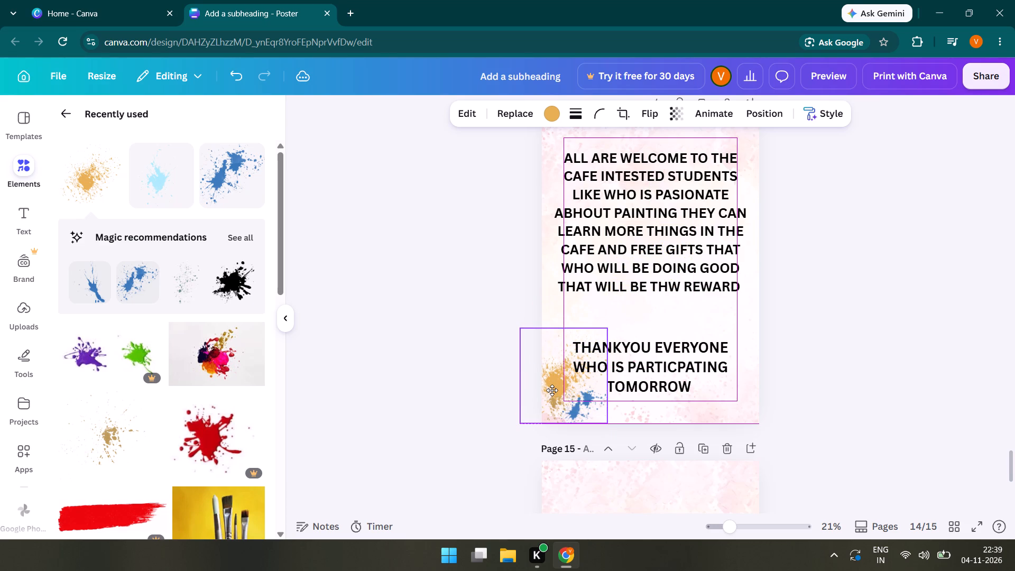
pyautogui.moveTo(552, 390); pyautogui.dragTo(561, 377)
pyautogui.click(441, 403)
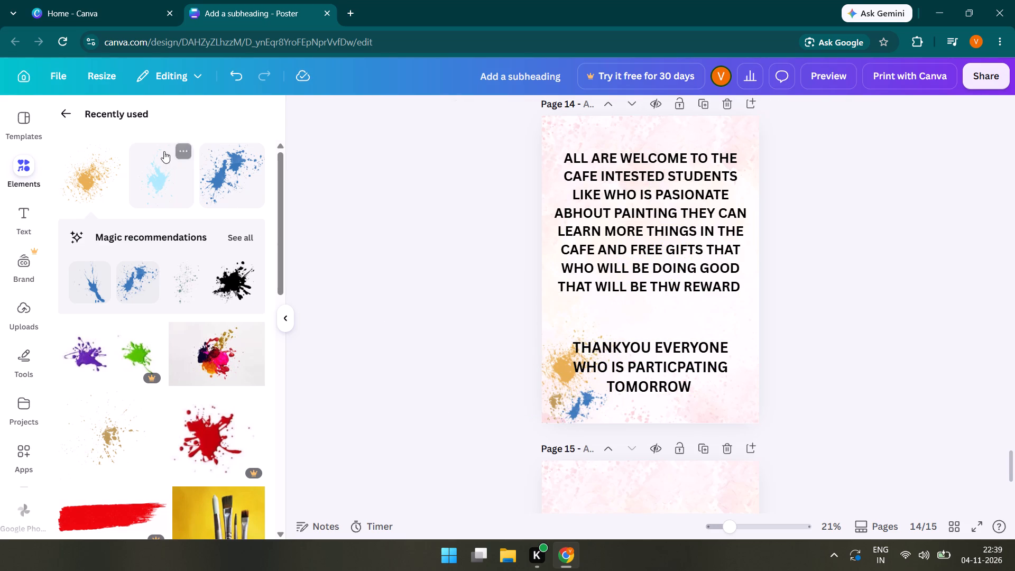
# Add the light-blue paint splatter from the recently used elements and place it in page 14's bottom-right corner.
pyautogui.click(153, 171)
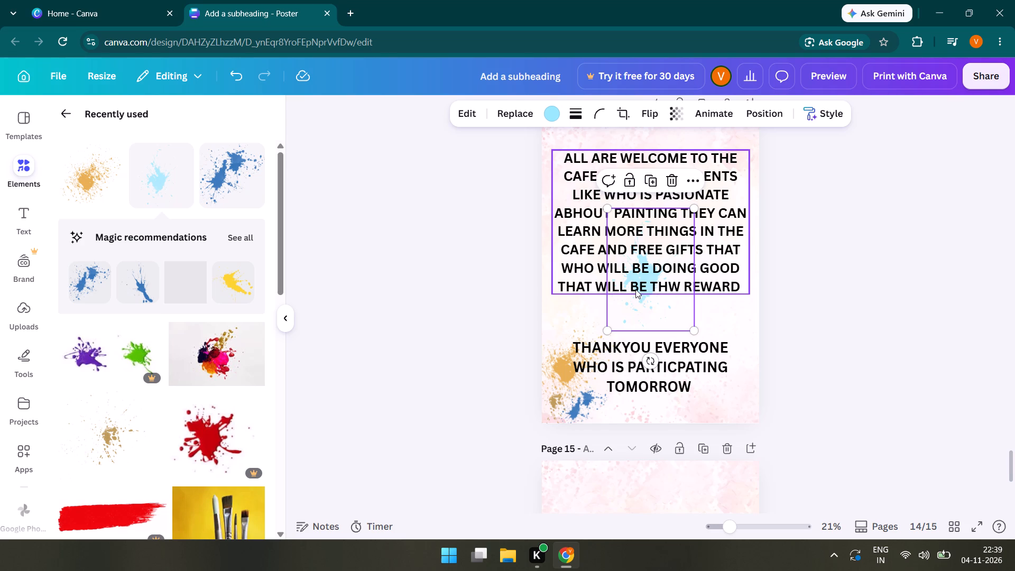
pyautogui.moveTo(635, 289); pyautogui.dragTo(732, 412)
pyautogui.click(447, 403)
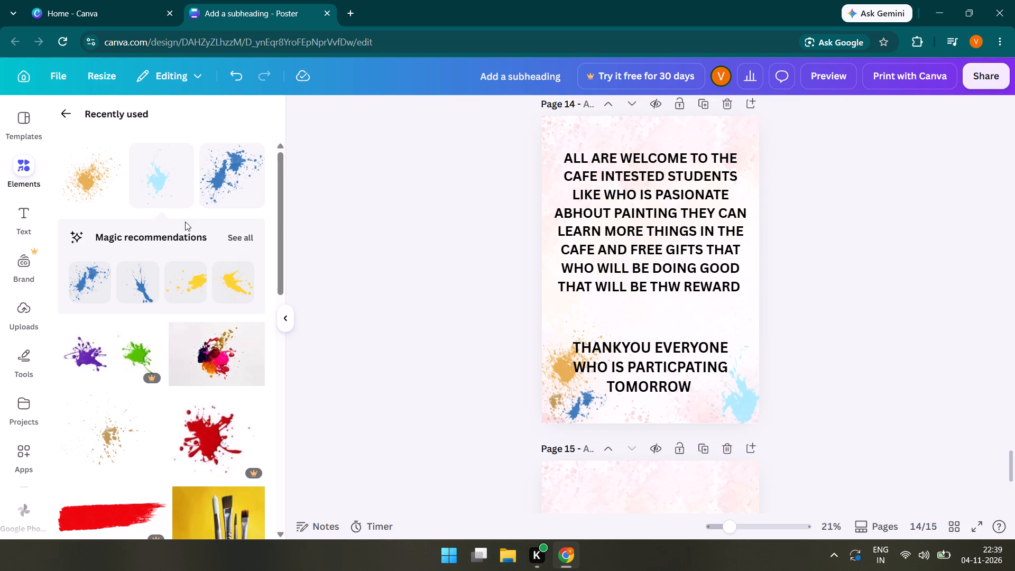
# Add the small gold-brown paint splatter at page 14's bottom edge, just left of the light-blue splatter.
pyautogui.scroll(3, 198, 233)
pyautogui.scroll(-1, 198, 233)
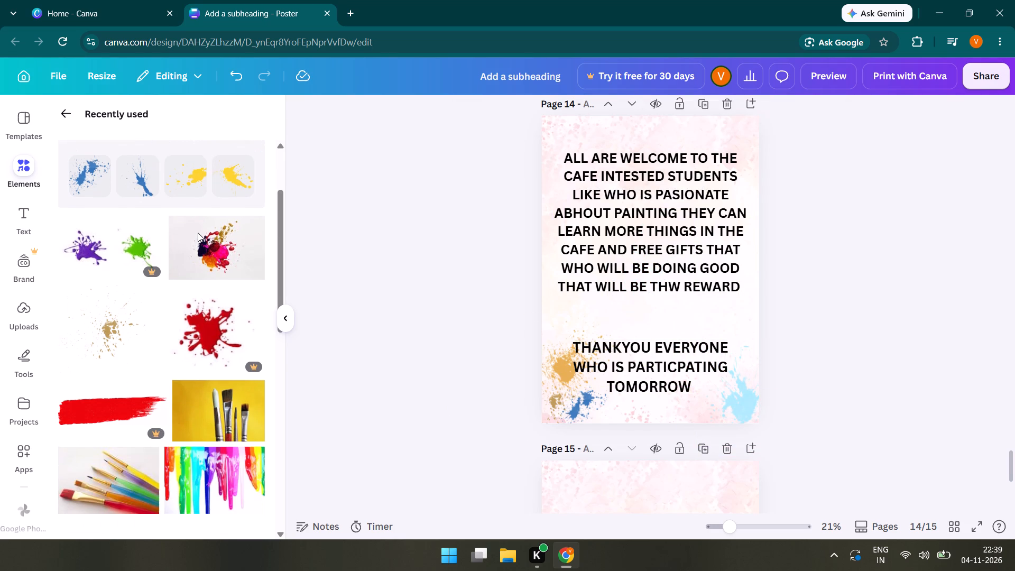
pyautogui.scroll(-1, 198, 233)
pyautogui.click(111, 317)
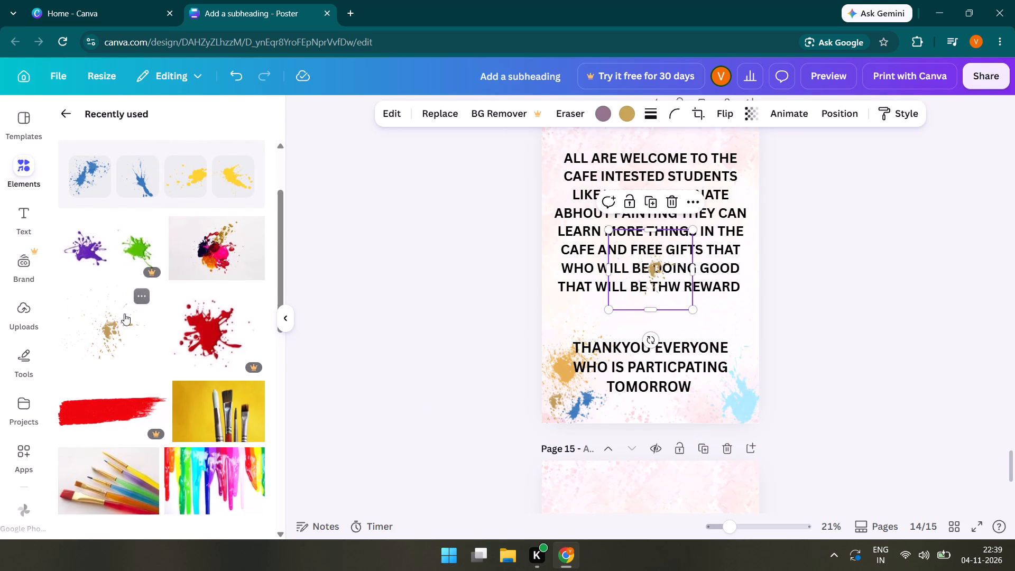
pyautogui.moveTo(617, 280); pyautogui.dragTo(686, 407)
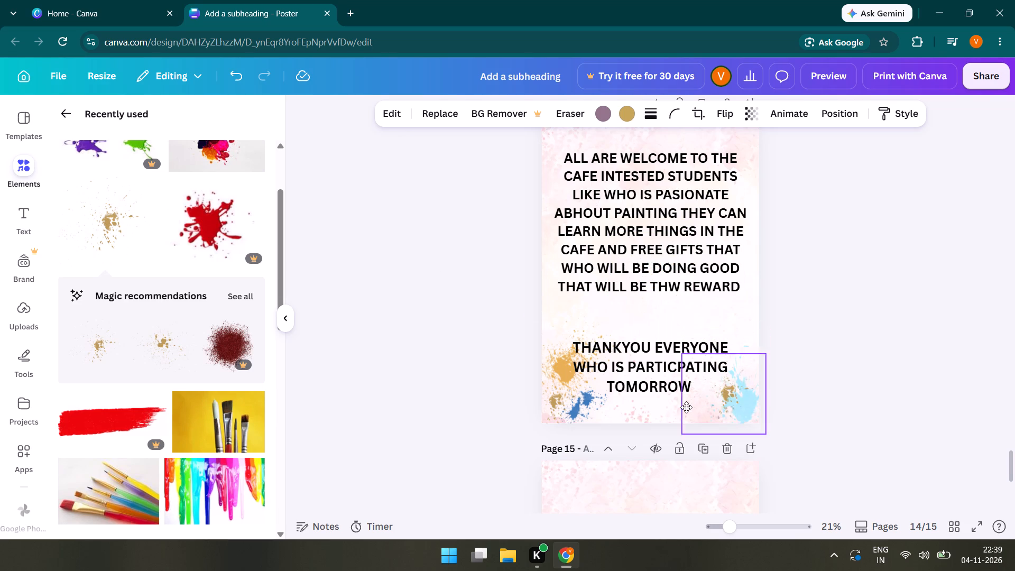
pyautogui.moveTo(686, 407); pyautogui.dragTo(686, 430)
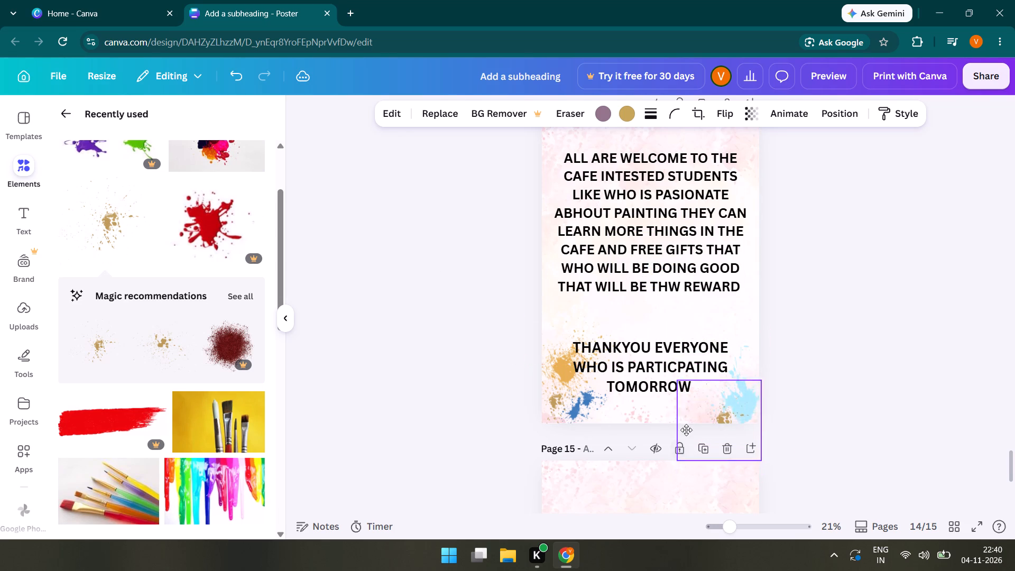
pyautogui.moveTo(686, 430); pyautogui.dragTo(686, 429)
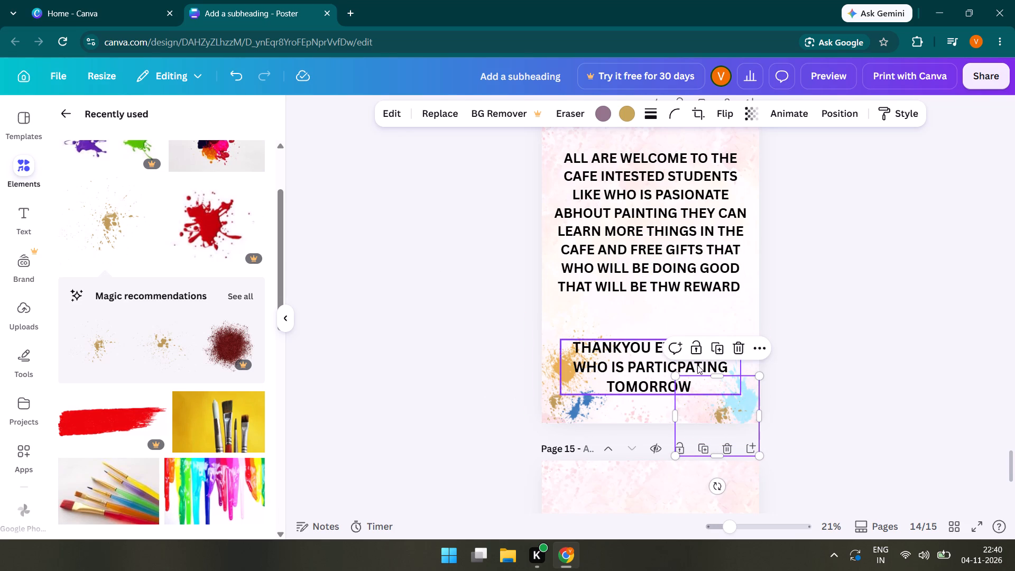
# Duplicate the gold-brown splatter and place the copy at page 14's right edge, just above the light-blue splatter.
pyautogui.click(721, 342)
pyautogui.moveTo(730, 430); pyautogui.dragTo(758, 386)
pyautogui.click(905, 394)
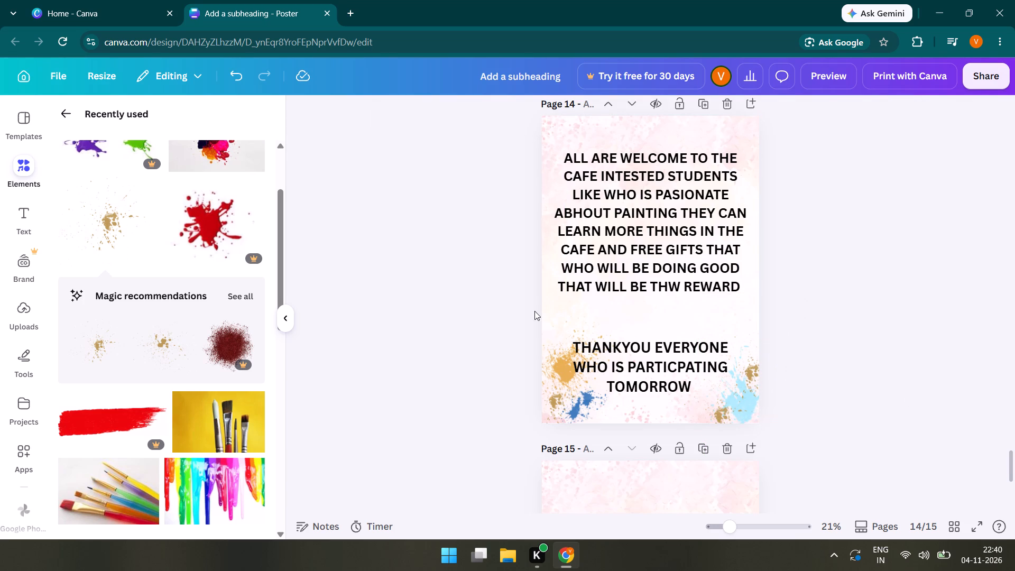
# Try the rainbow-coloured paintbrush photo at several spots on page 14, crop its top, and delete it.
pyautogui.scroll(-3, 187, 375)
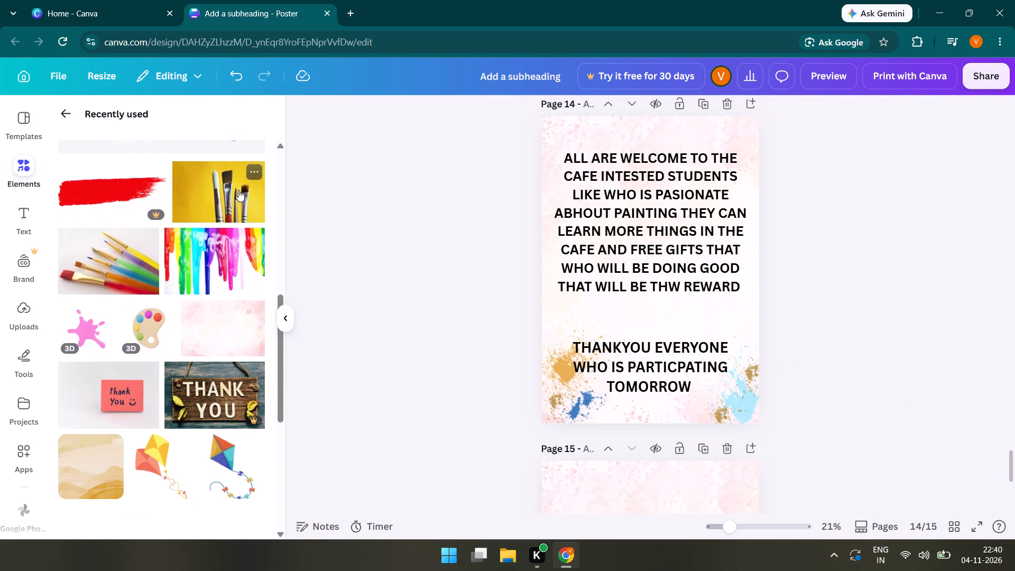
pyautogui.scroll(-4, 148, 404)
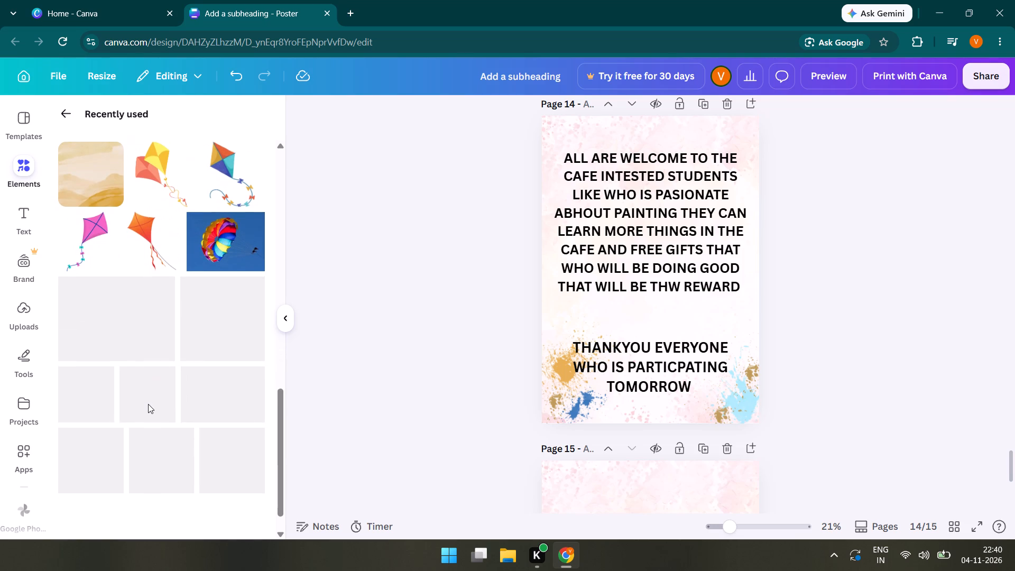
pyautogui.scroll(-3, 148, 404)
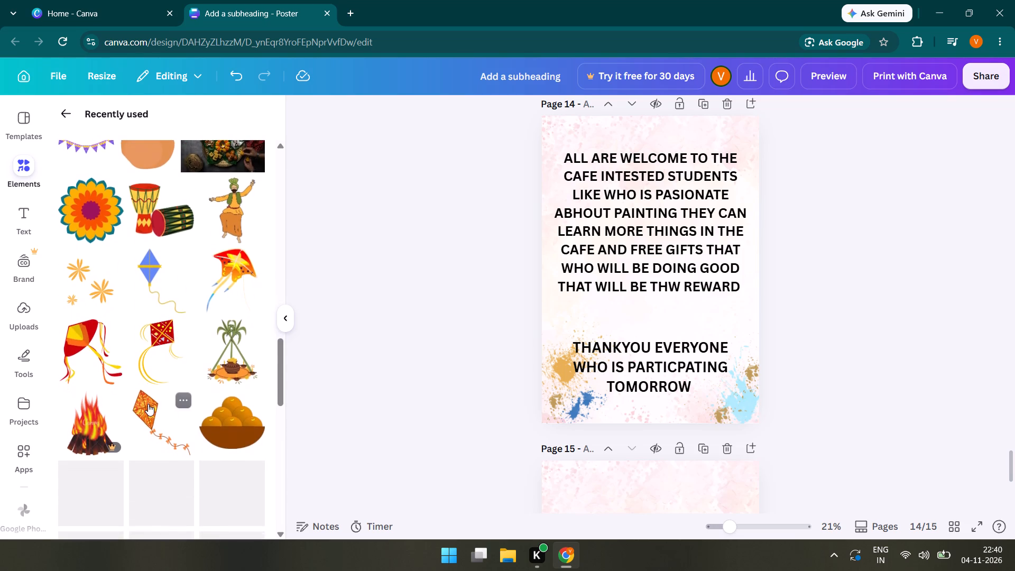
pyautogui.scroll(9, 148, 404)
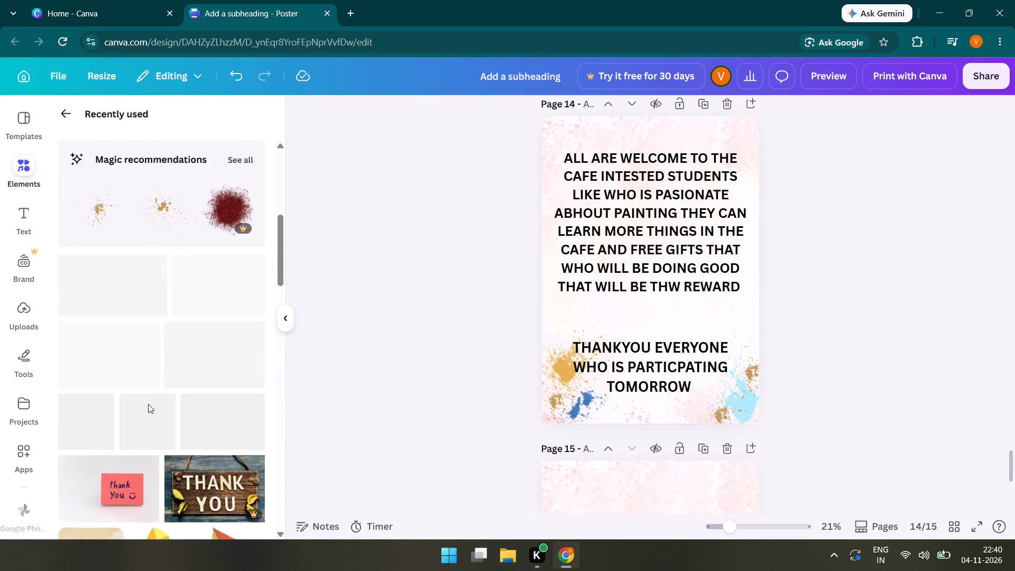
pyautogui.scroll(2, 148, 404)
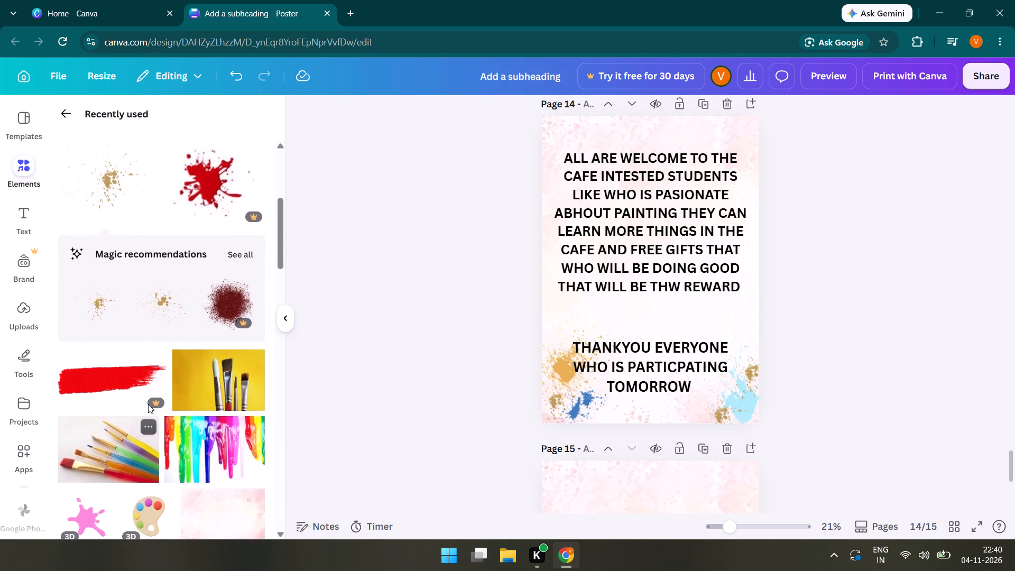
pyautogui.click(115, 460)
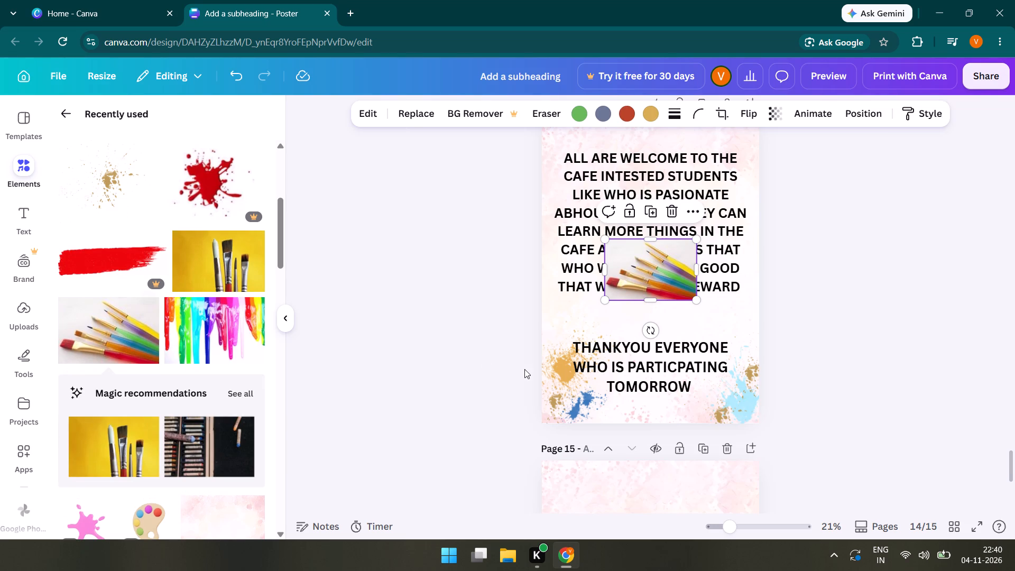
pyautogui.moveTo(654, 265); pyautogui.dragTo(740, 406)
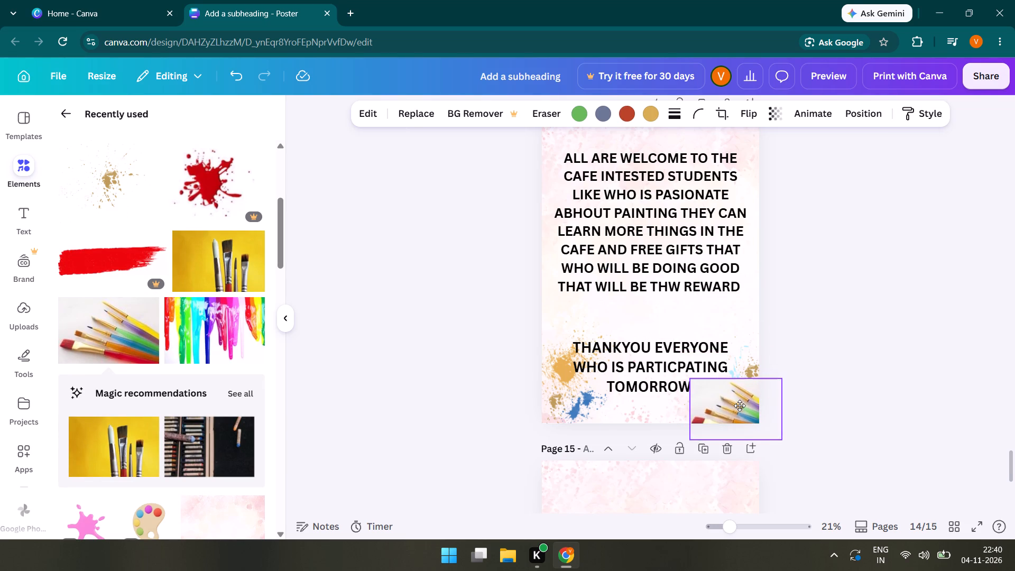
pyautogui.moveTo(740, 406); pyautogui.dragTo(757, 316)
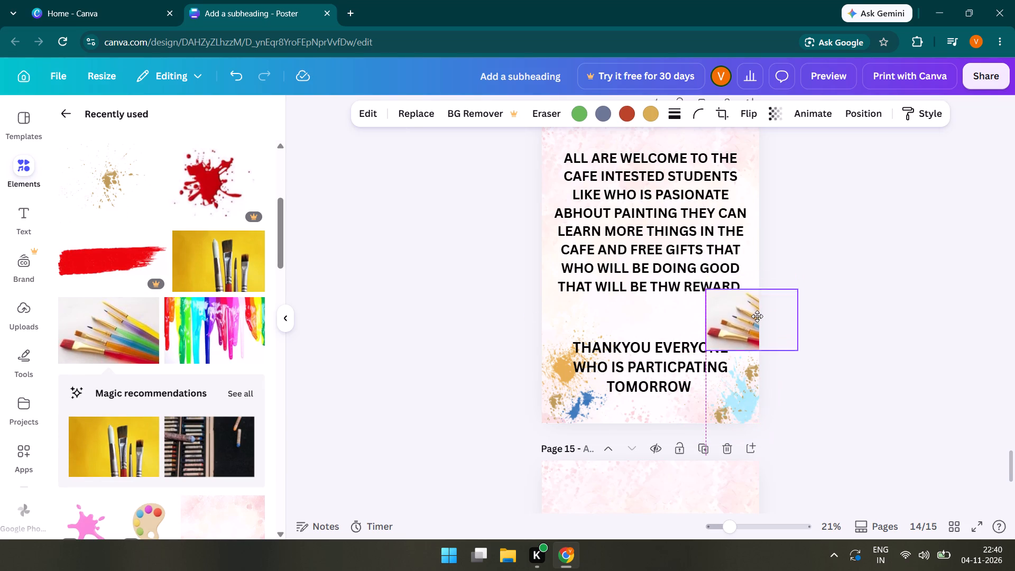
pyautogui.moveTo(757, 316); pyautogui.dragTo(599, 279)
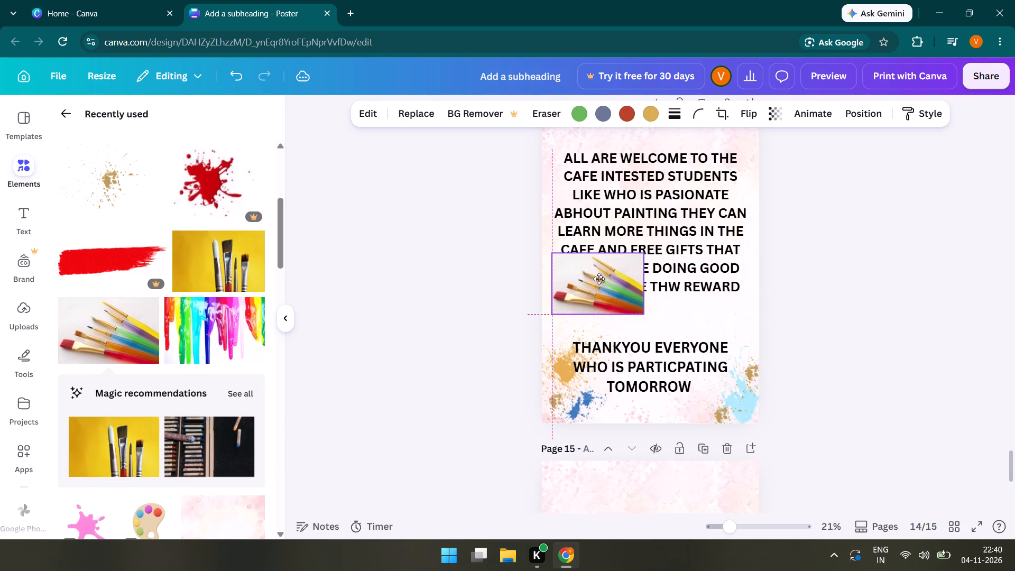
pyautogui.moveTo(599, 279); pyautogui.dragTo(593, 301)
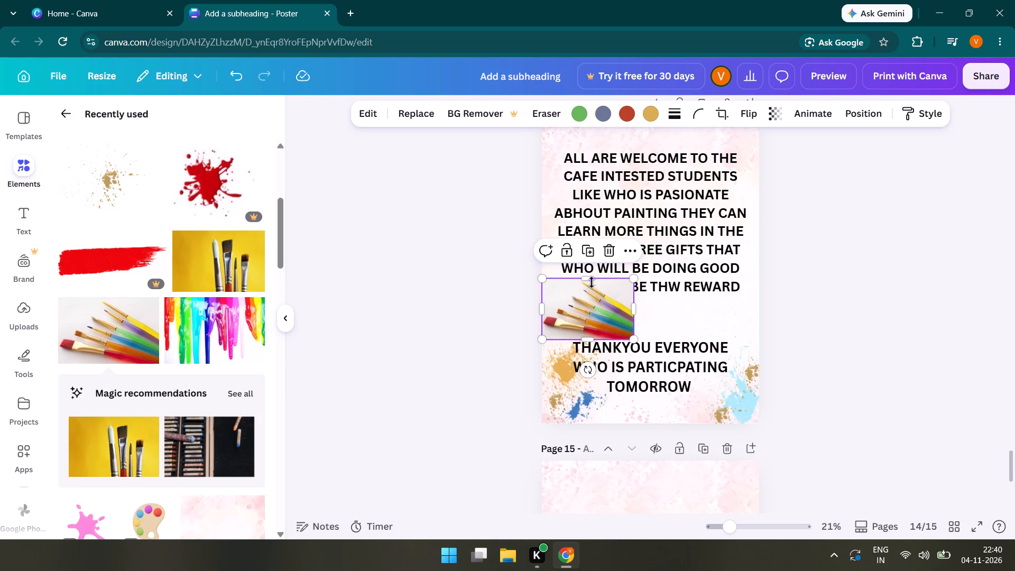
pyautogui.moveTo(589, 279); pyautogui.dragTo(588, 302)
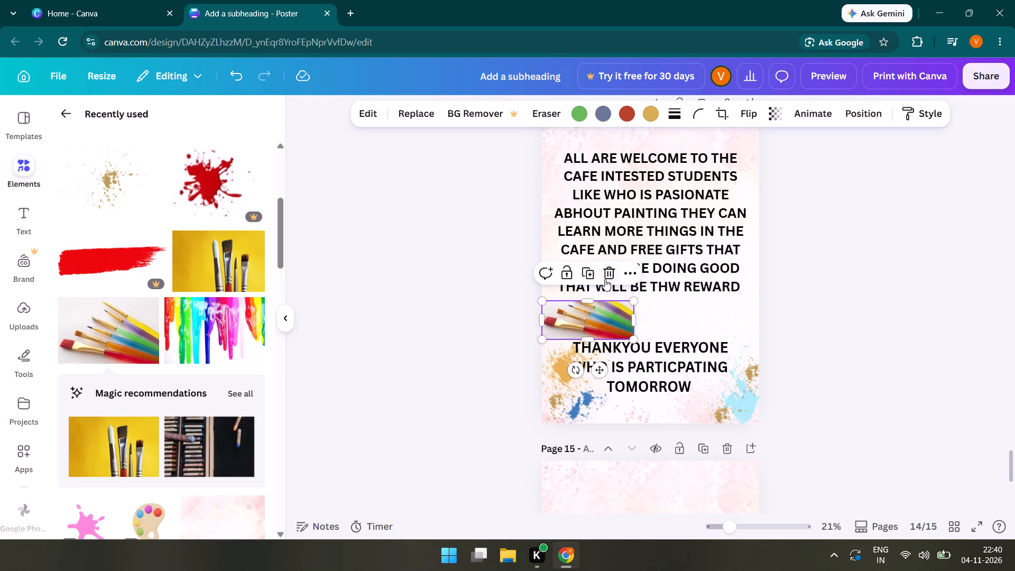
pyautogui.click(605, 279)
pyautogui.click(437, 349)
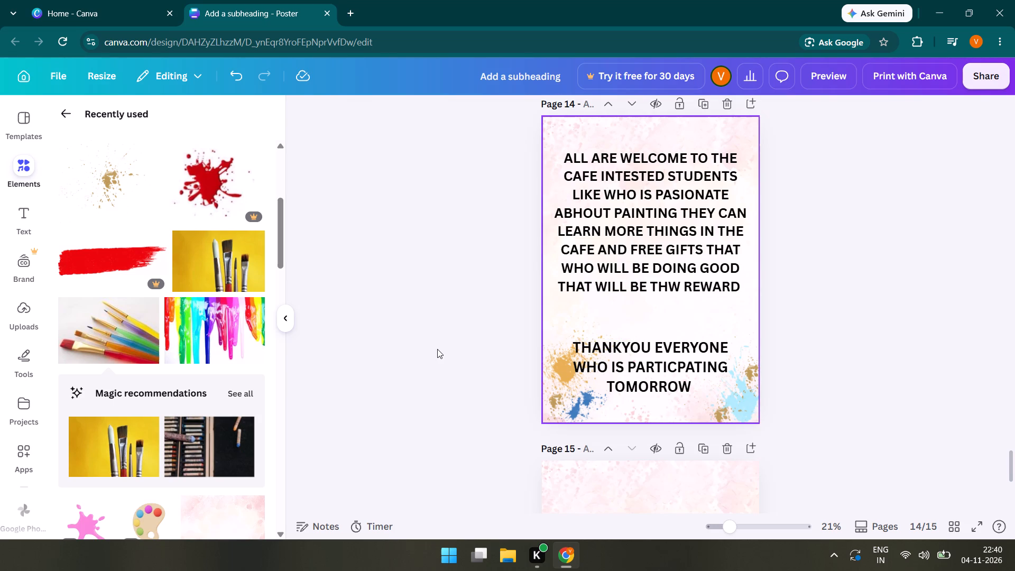
# Add the orange paint splatter and place it in page 14's top-right corner, partly beyond the page edges.
pyautogui.scroll(-4, 170, 369)
pyautogui.scroll(5, 170, 369)
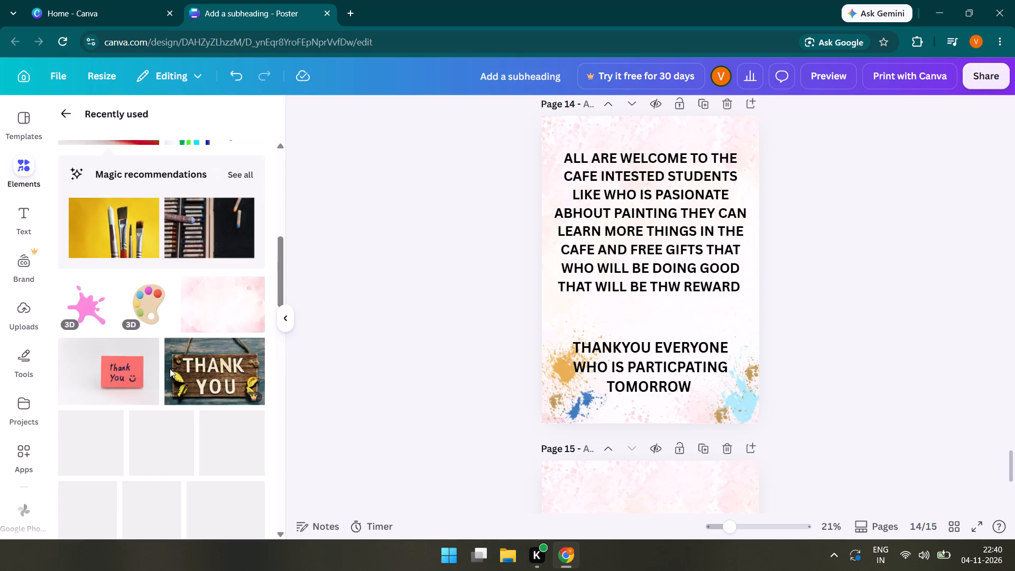
pyautogui.scroll(7, 170, 369)
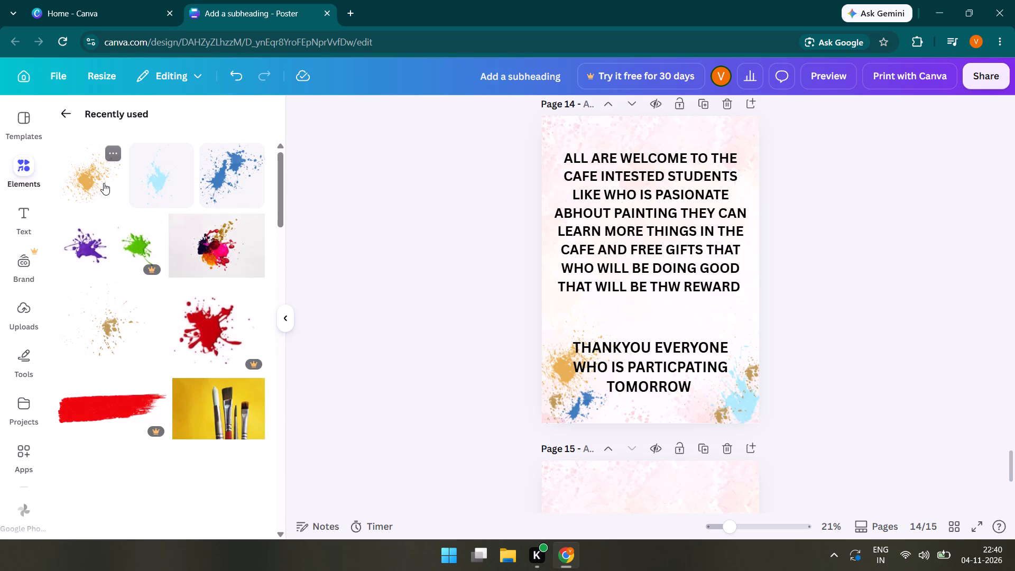
pyautogui.click(104, 183)
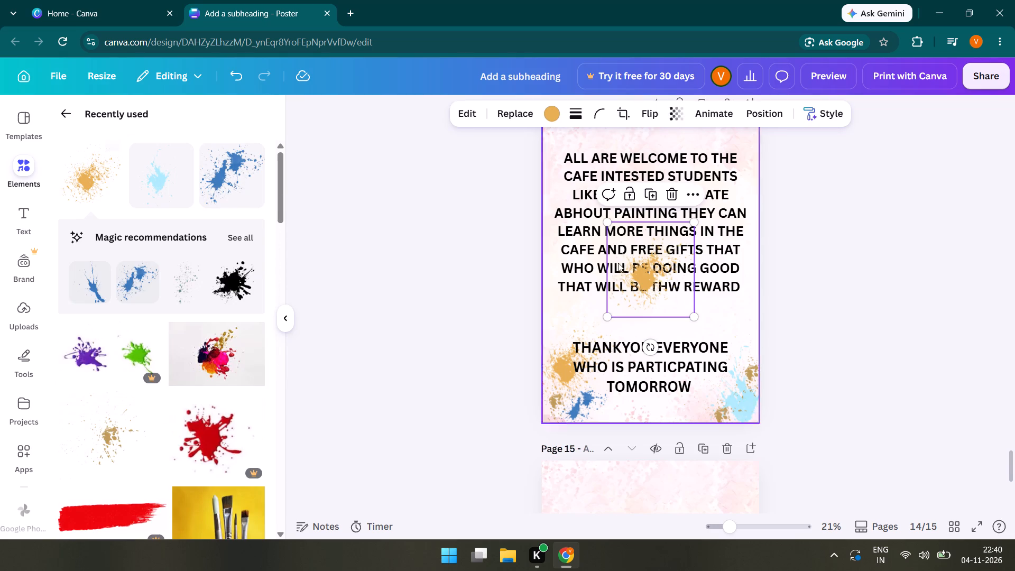
pyautogui.moveTo(641, 285); pyautogui.dragTo(727, 154)
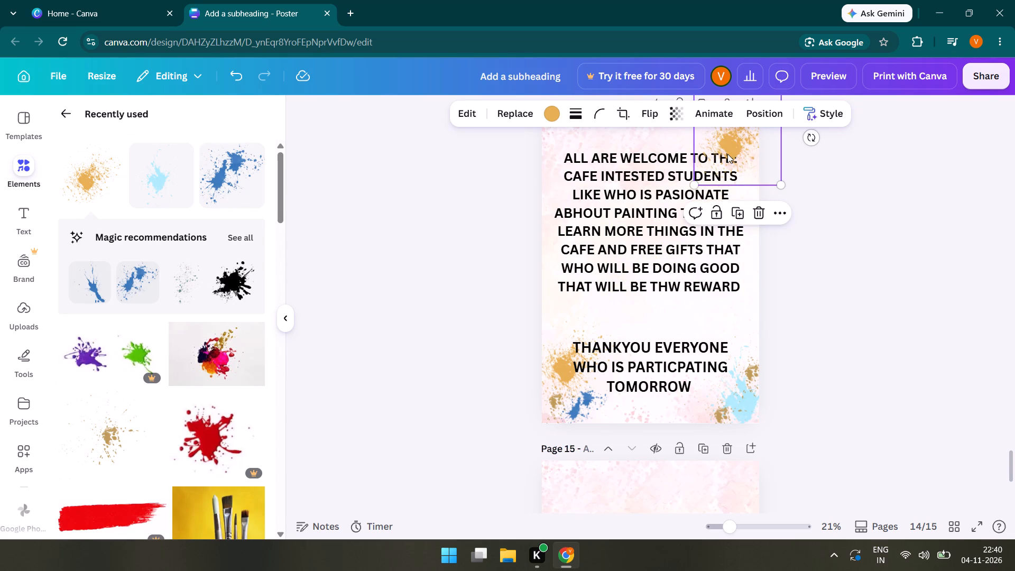
pyautogui.scroll(2, 842, 303)
pyautogui.moveTo(734, 263); pyautogui.dragTo(744, 254)
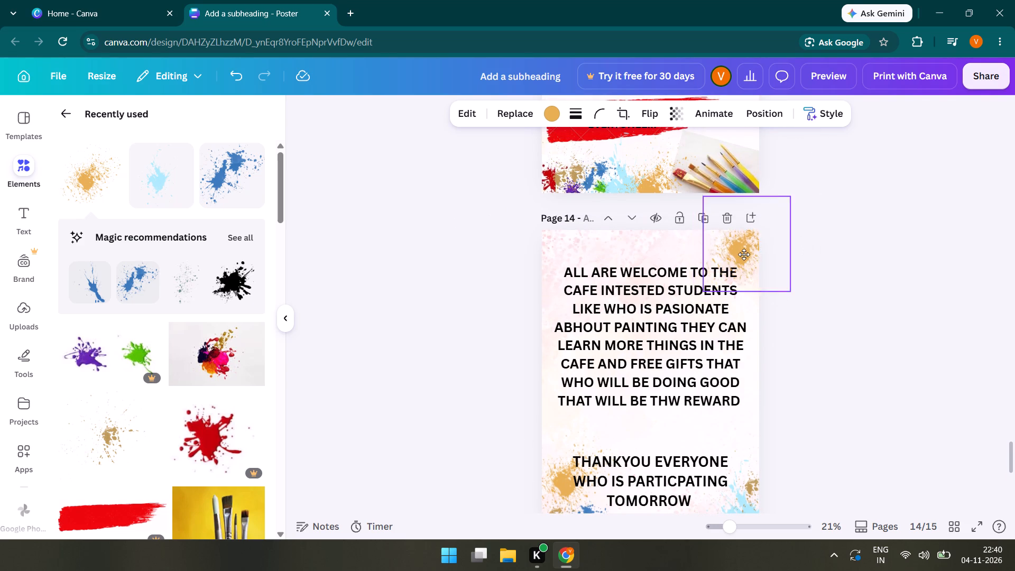
pyautogui.moveTo(744, 254); pyautogui.dragTo(745, 252)
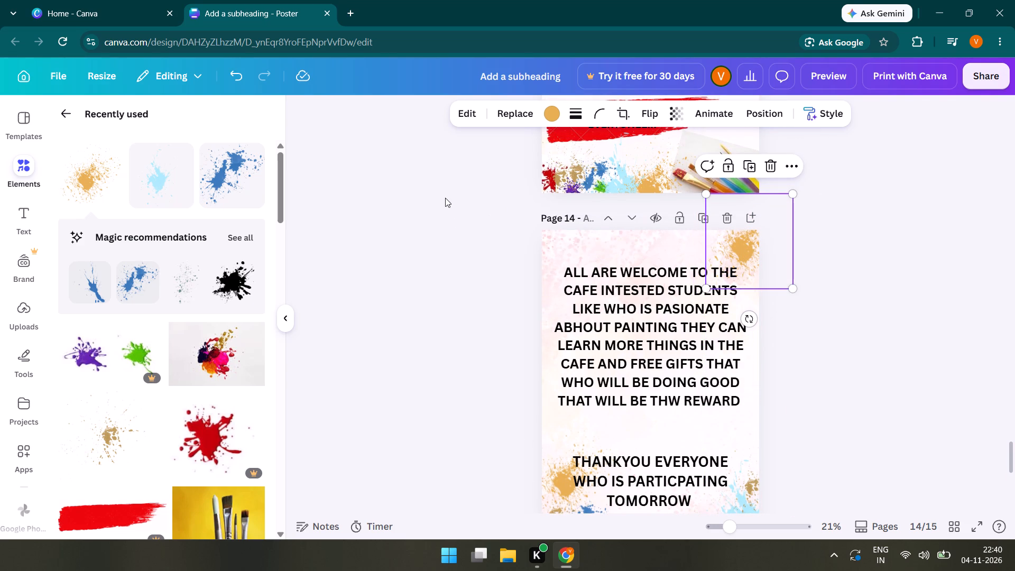
# Add the light-blue paint splatter at page 14's top edge, just left of the orange corner splatter.
pyautogui.click(169, 174)
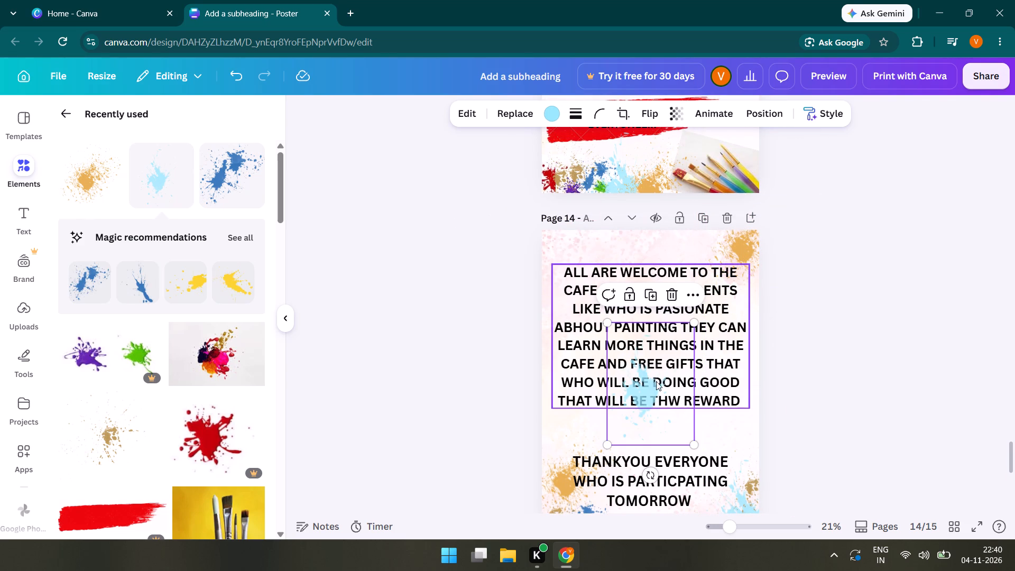
pyautogui.moveTo(655, 397); pyautogui.dragTo(732, 236)
pyautogui.click(451, 323)
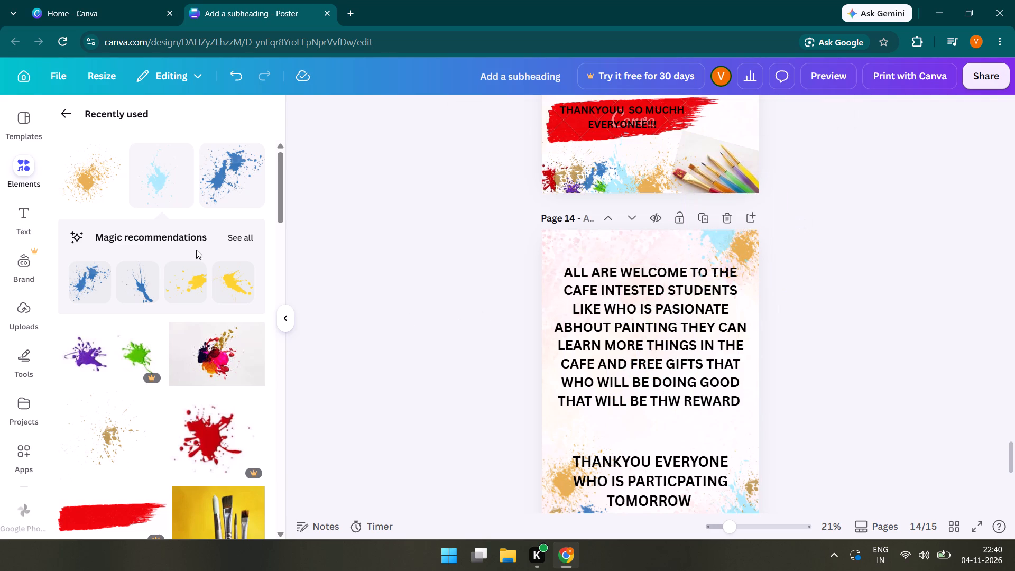
# Add another orange paint splatter and place it in page 14's top-left corner.
pyautogui.click(85, 172)
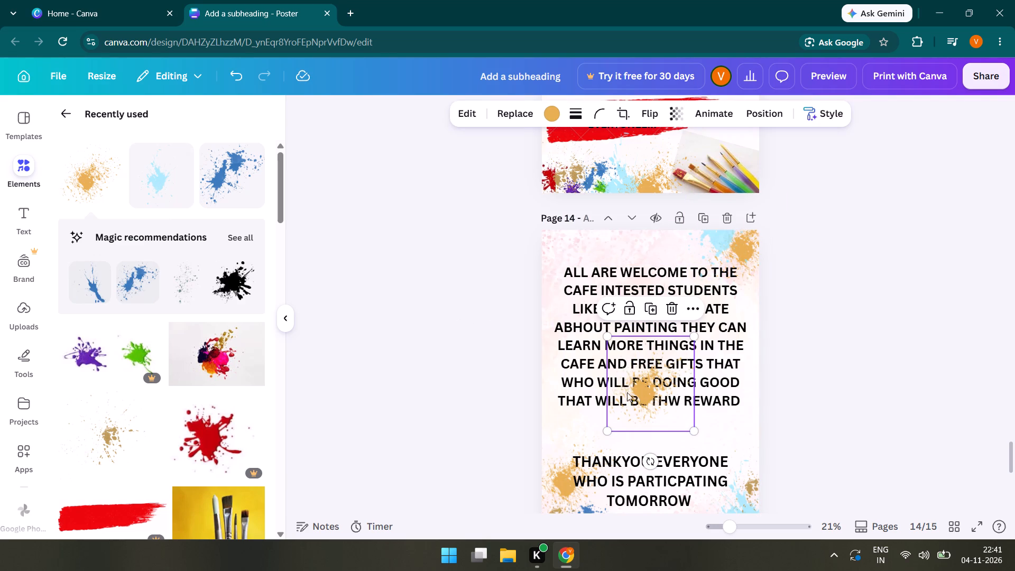
pyautogui.moveTo(649, 409); pyautogui.dragTo(556, 269)
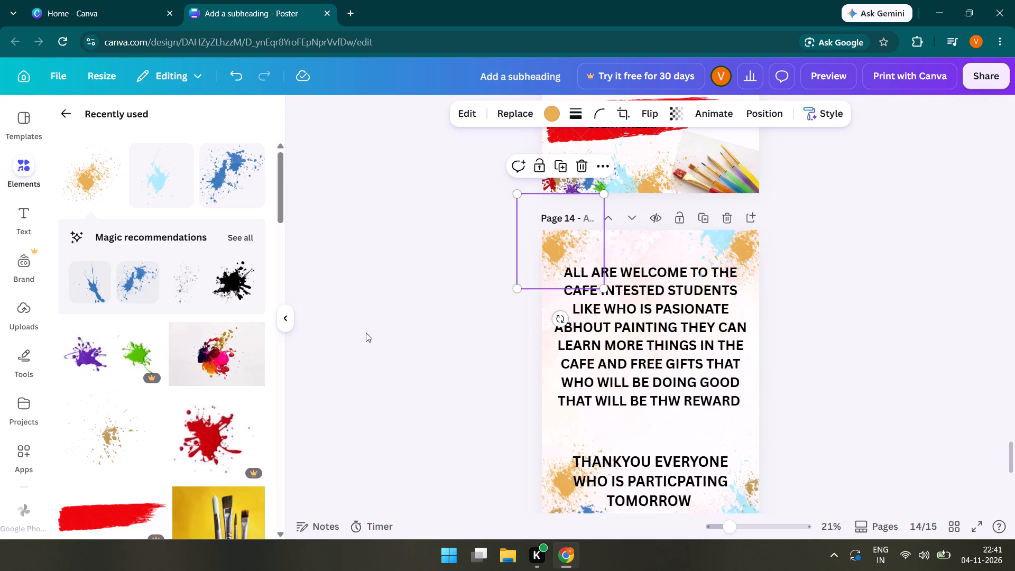
pyautogui.click(366, 333)
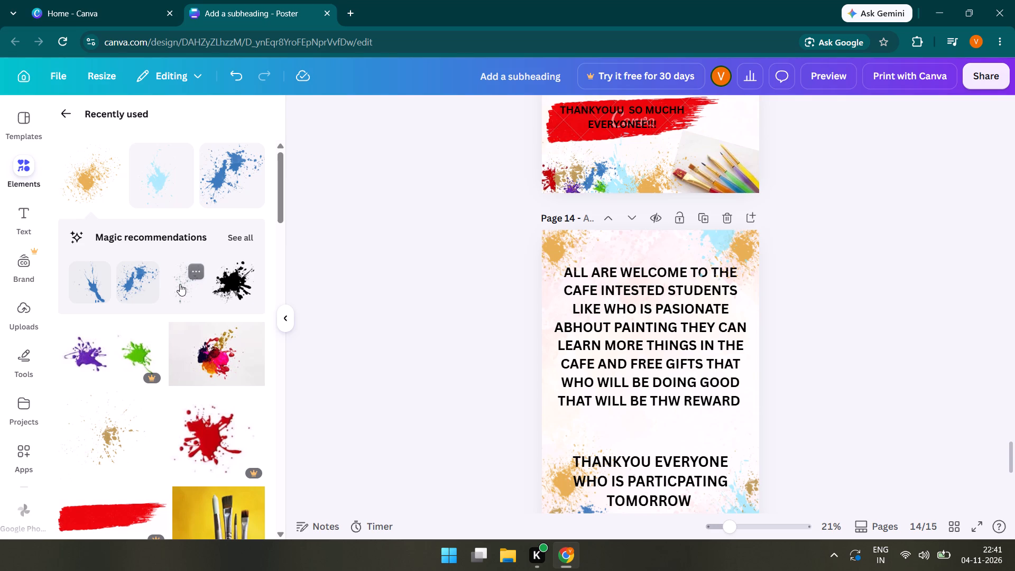
# Add the grey speckled splatter from the recommendations and place it over page 14's top-left corner, partly off the page.
pyautogui.click(180, 284)
pyautogui.moveTo(613, 405); pyautogui.dragTo(594, 356)
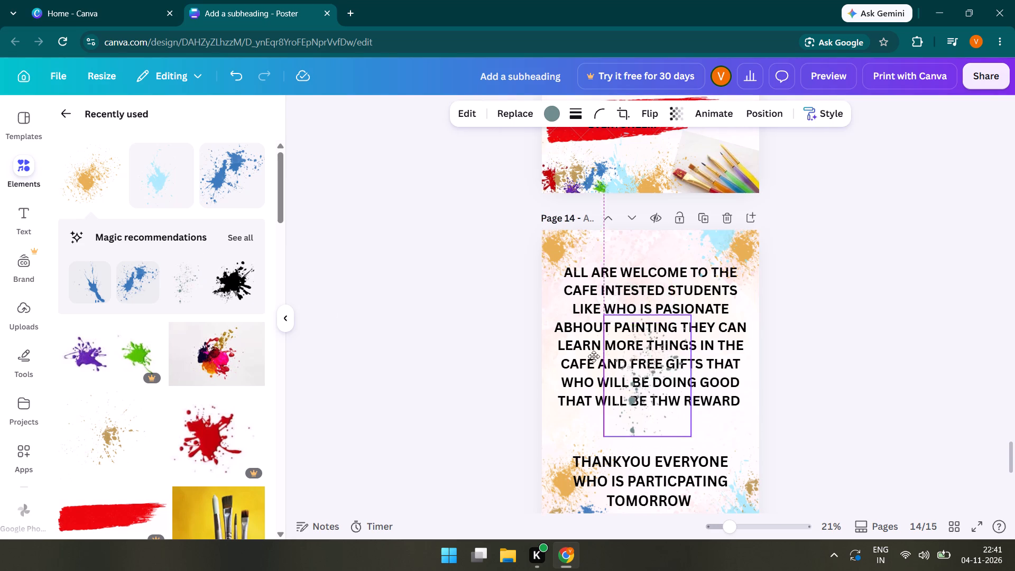
pyautogui.moveTo(594, 356); pyautogui.dragTo(525, 252)
pyautogui.click(412, 311)
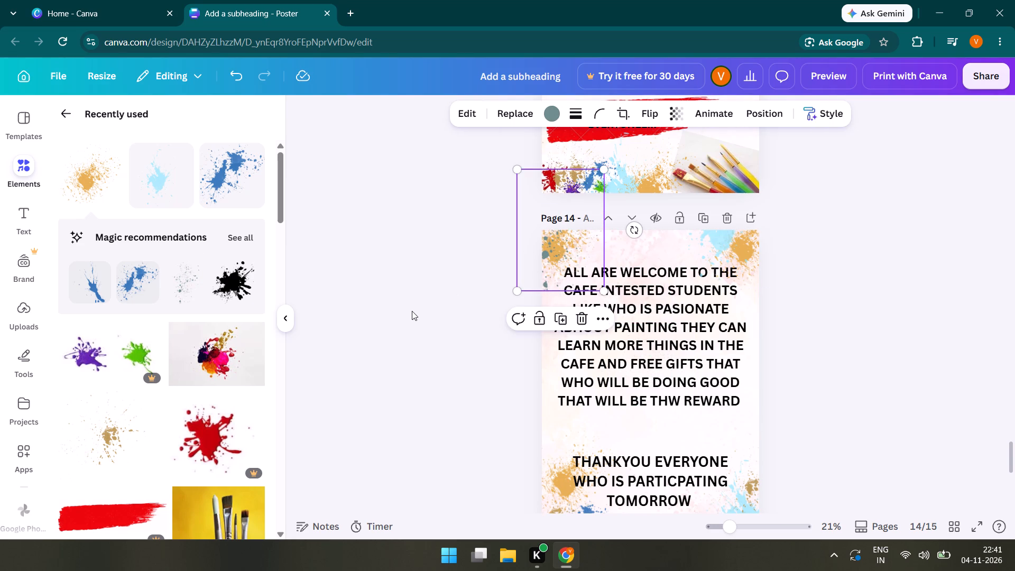
# Add the dark-blue paint streak from the recommendations and place it on page 14's right edge, just below the orange corner splatter.
pyautogui.click(96, 289)
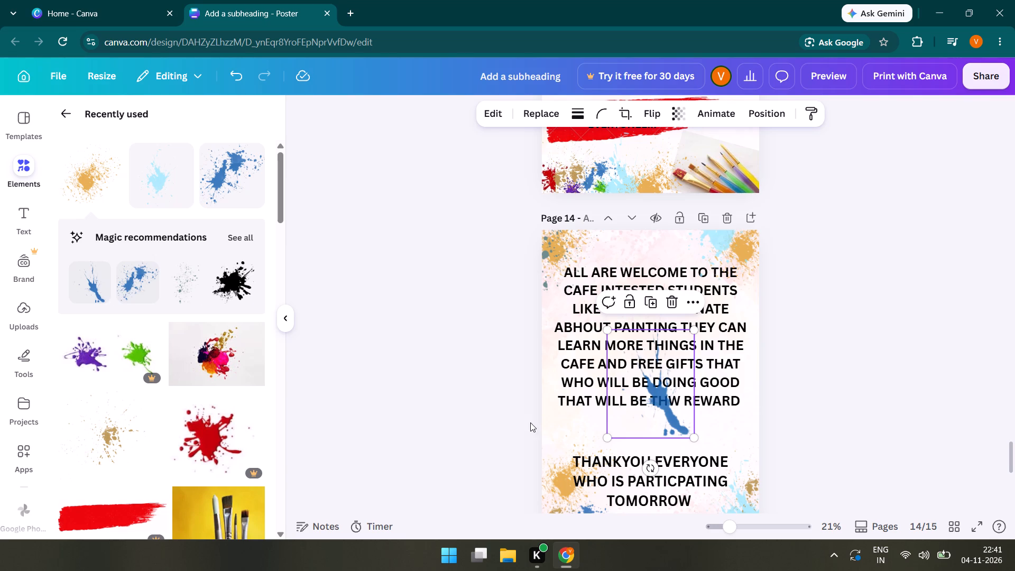
pyautogui.moveTo(635, 415); pyautogui.dragTo(741, 306)
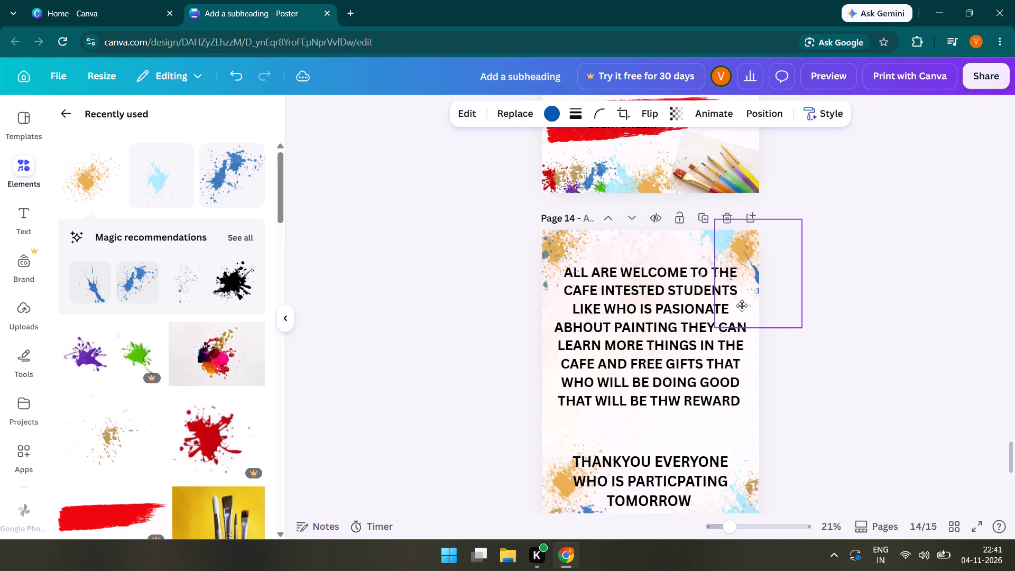
pyautogui.moveTo(741, 306); pyautogui.dragTo(732, 307)
pyautogui.click(445, 392)
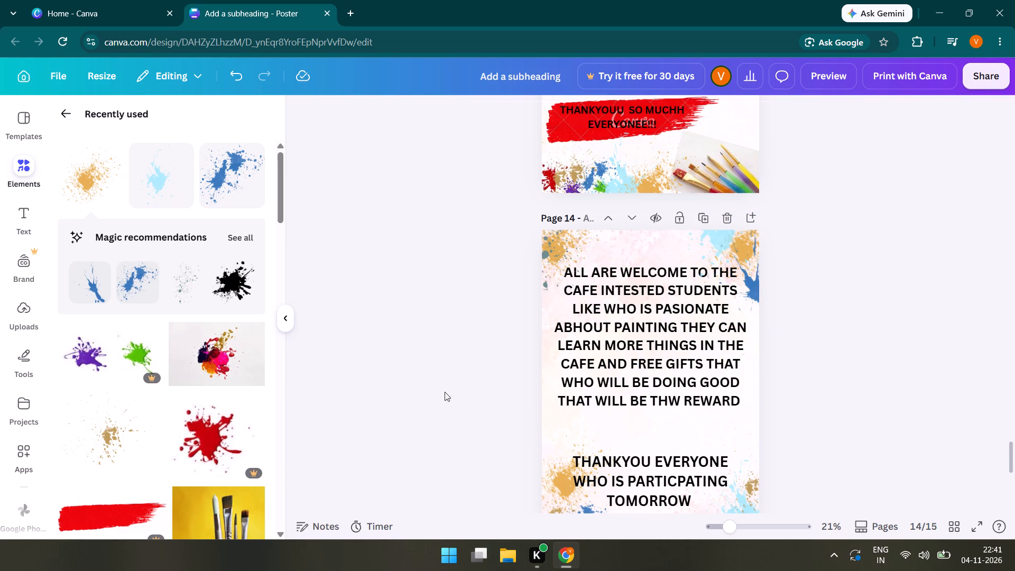
# Add the blue paint splatter and place it half off page 14's left edge, beside the welcome text's last lines.
pyautogui.hscroll(1, 445, 392)
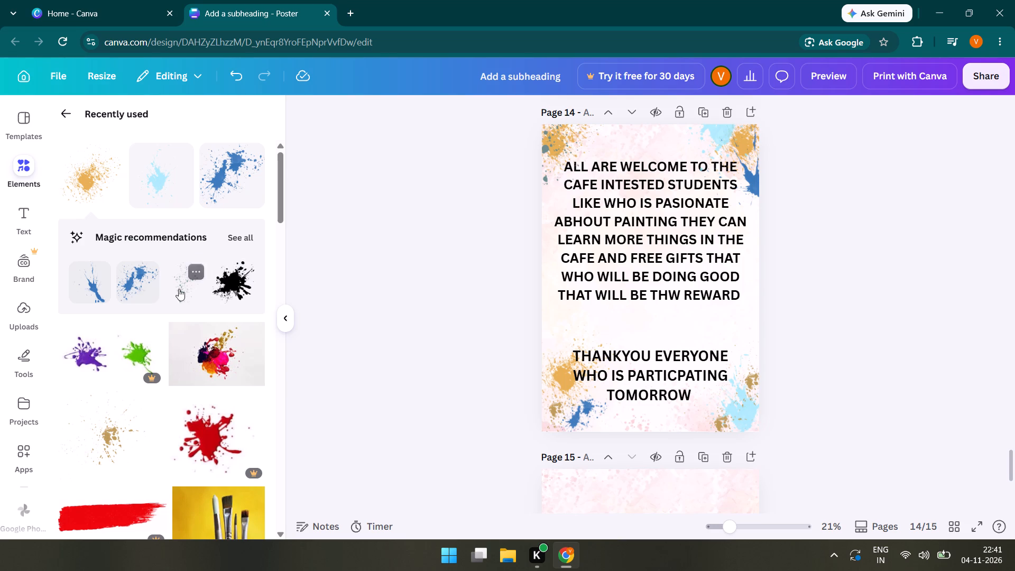
pyautogui.click(249, 182)
pyautogui.moveTo(650, 293); pyautogui.dragTo(640, 293)
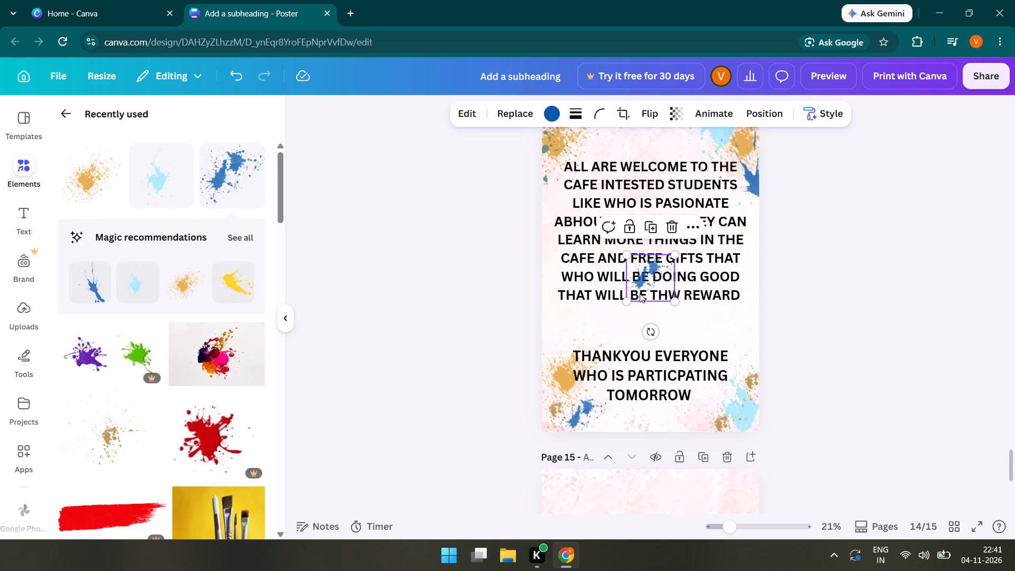
pyautogui.moveTo(640, 293); pyautogui.dragTo(539, 309)
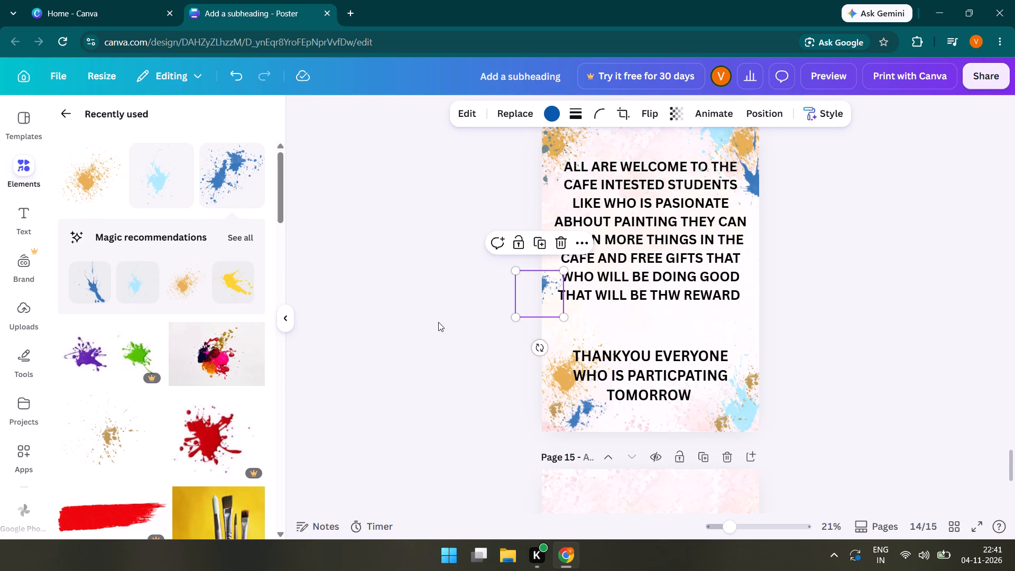
pyautogui.click(438, 322)
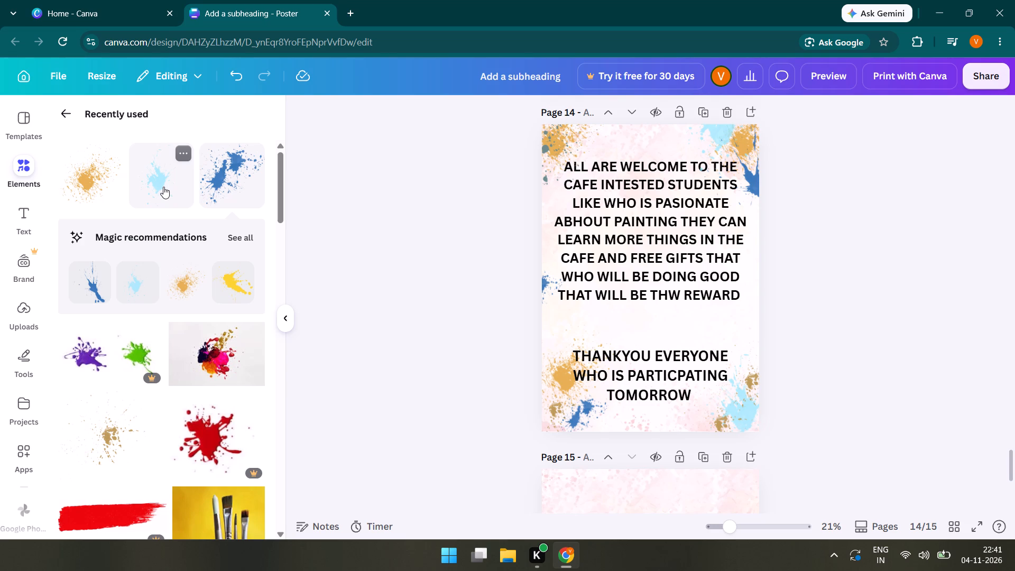
# Add the light-blue paint splatter on page 14's left edge, overlapping the blue splatter beside the welcome text's last line.
pyautogui.click(163, 186)
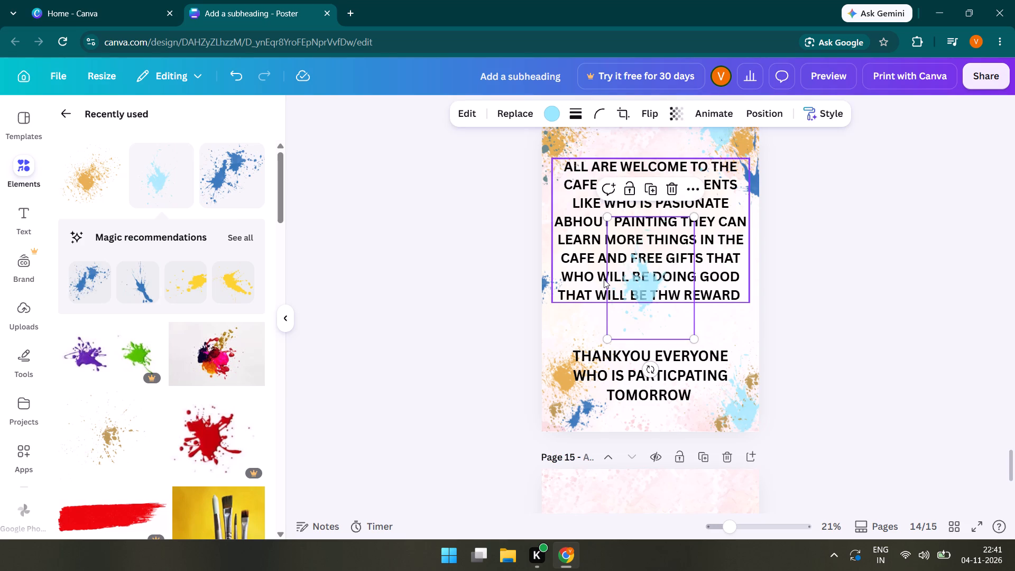
pyautogui.moveTo(634, 292); pyautogui.dragTo(521, 311)
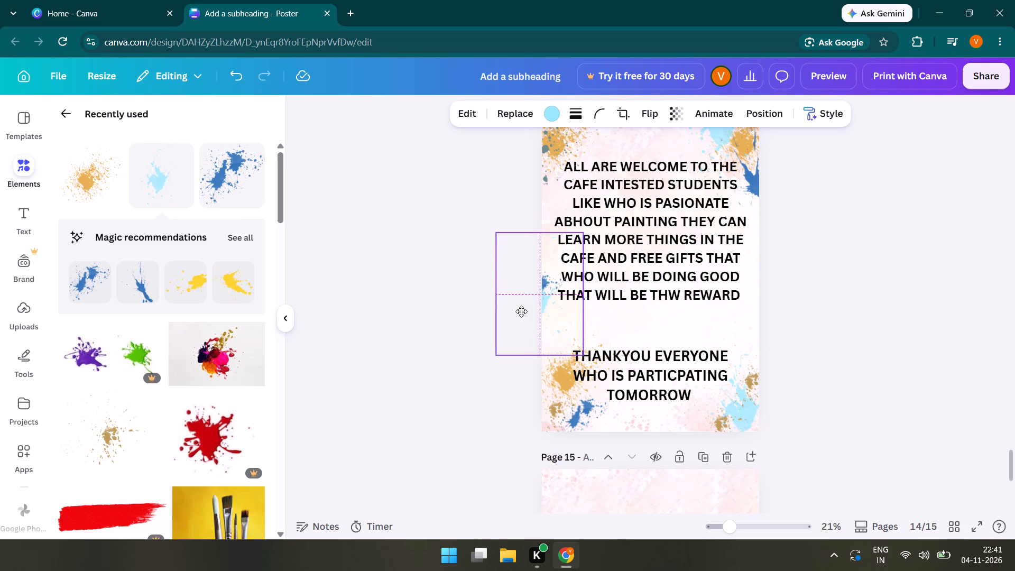
pyautogui.moveTo(521, 311); pyautogui.dragTo(534, 311)
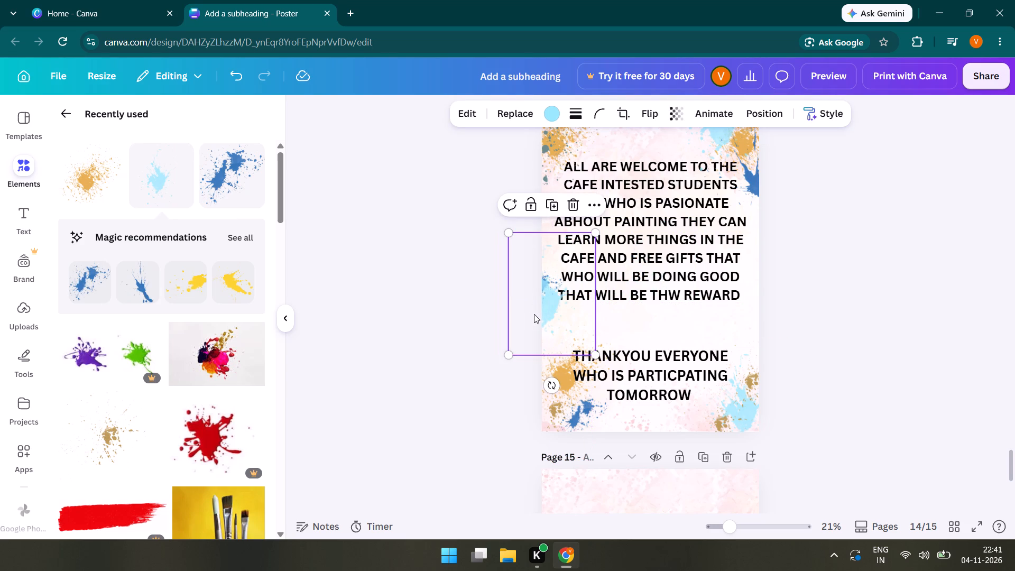
pyautogui.click(543, 314)
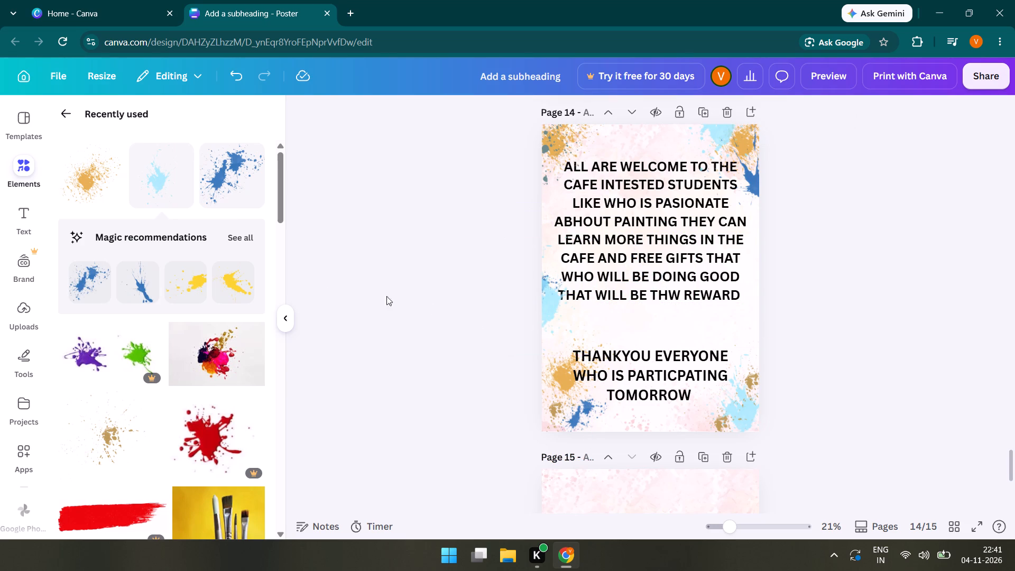
# Add another blue paint splatter on page 14's left edge, at the lower end of the light-blue splatter.
pyautogui.click(97, 282)
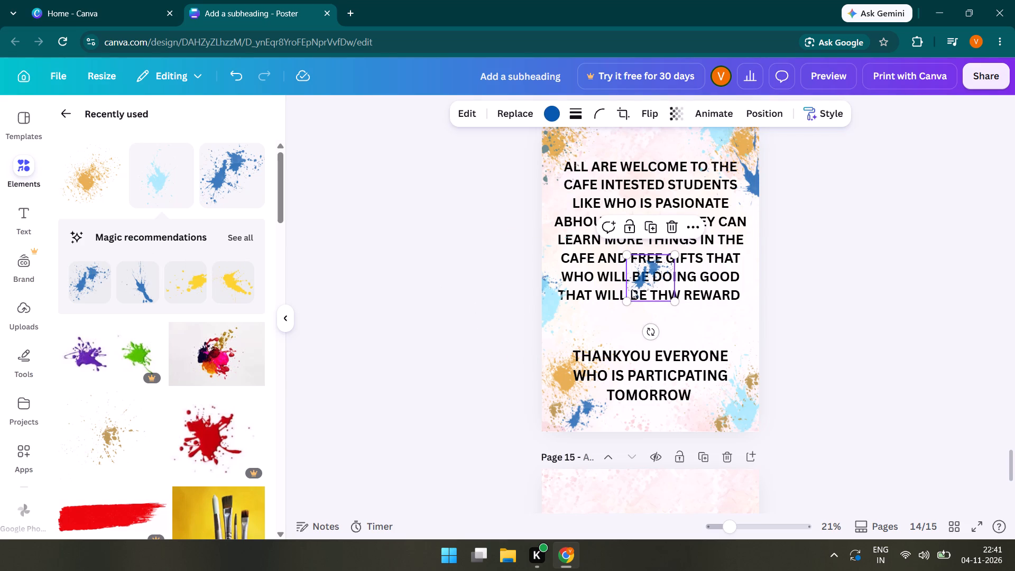
pyautogui.moveTo(653, 280); pyautogui.dragTo(544, 330)
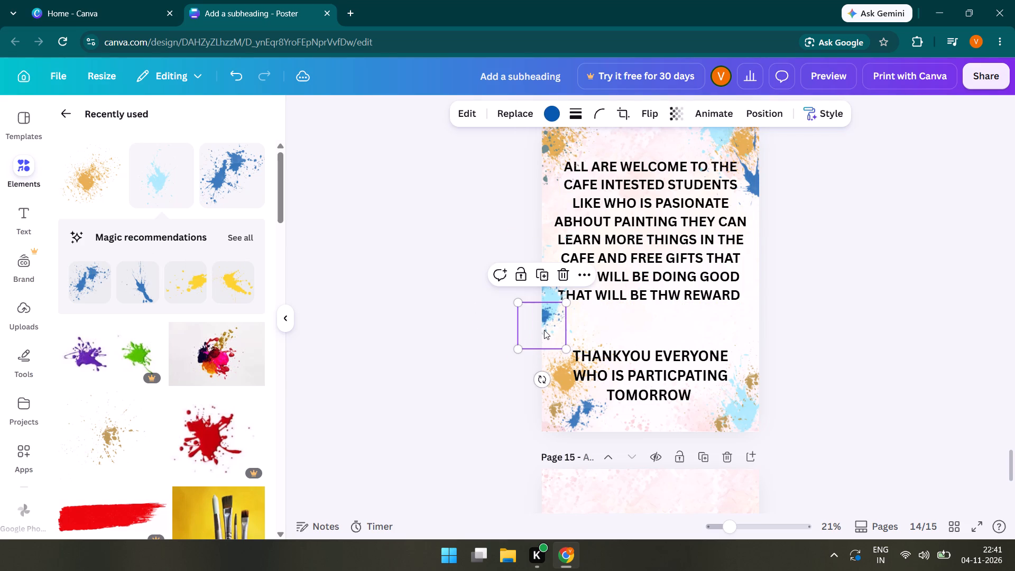
pyautogui.click(430, 335)
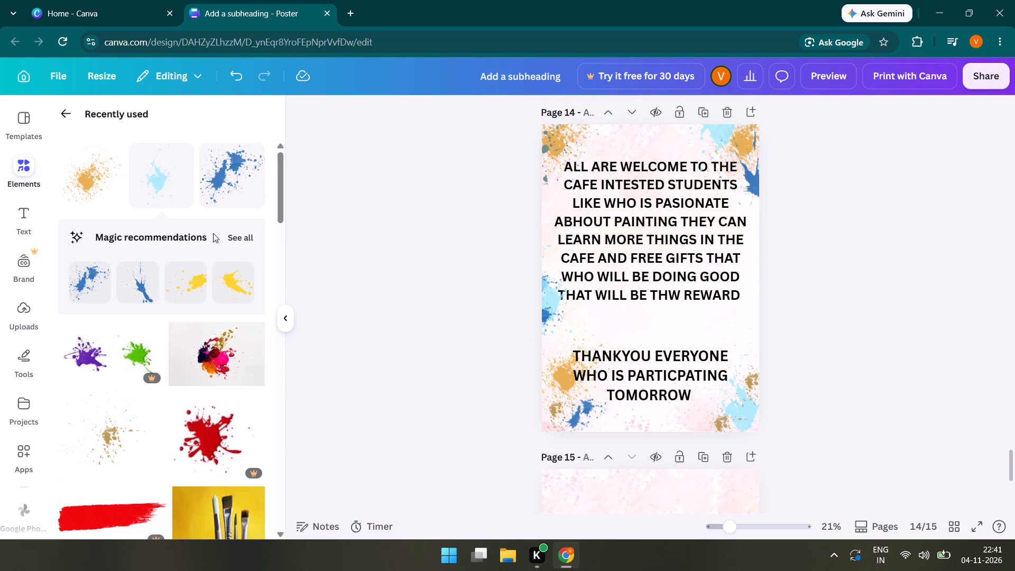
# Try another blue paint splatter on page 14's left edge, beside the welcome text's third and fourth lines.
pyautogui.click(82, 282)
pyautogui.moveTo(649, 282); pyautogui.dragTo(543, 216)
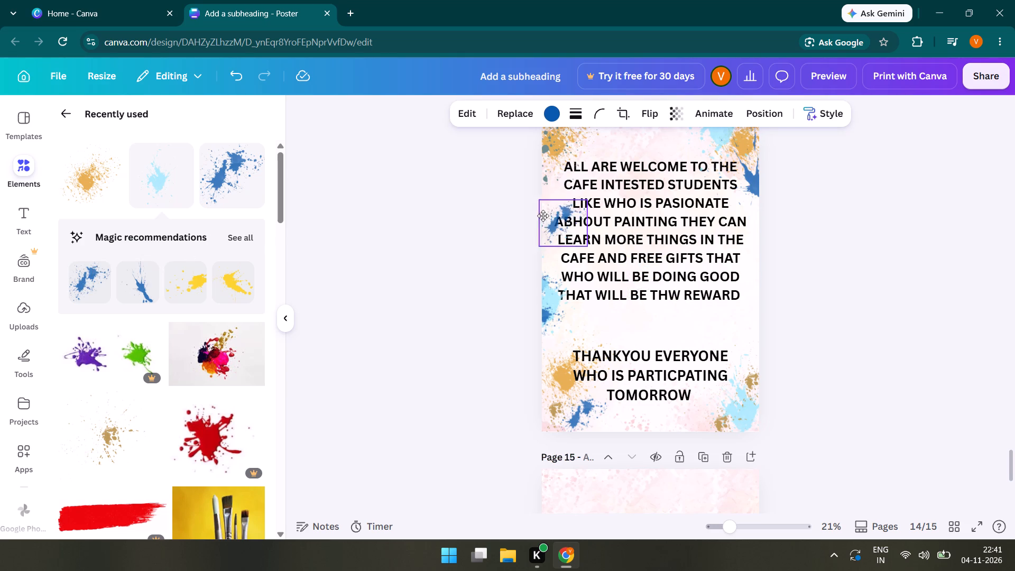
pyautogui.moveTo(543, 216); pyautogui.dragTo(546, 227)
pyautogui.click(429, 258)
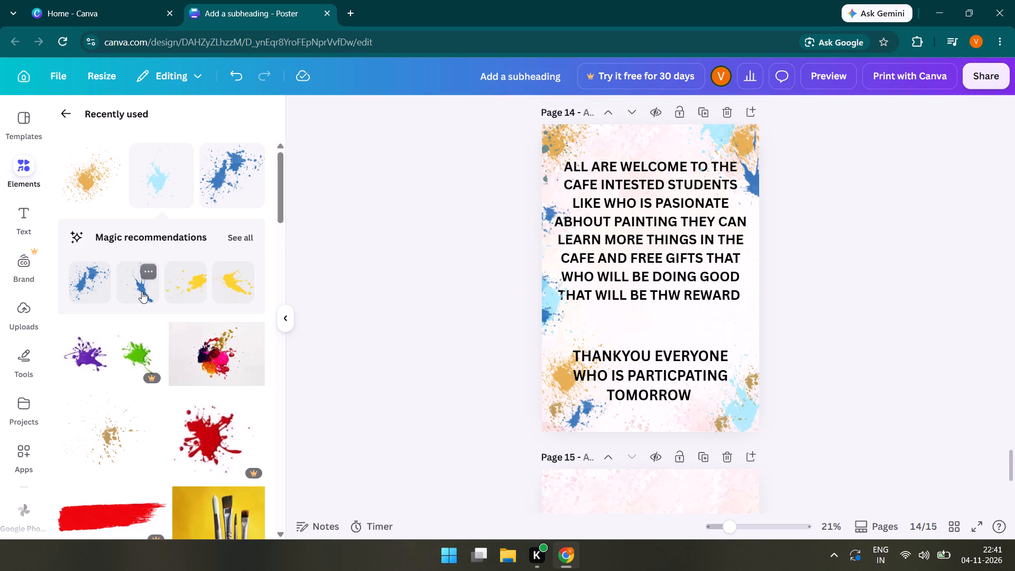
# Add another dark-blue paint streak on page 14's right edge, between the welcome text and the thank-you text.
pyautogui.click(142, 291)
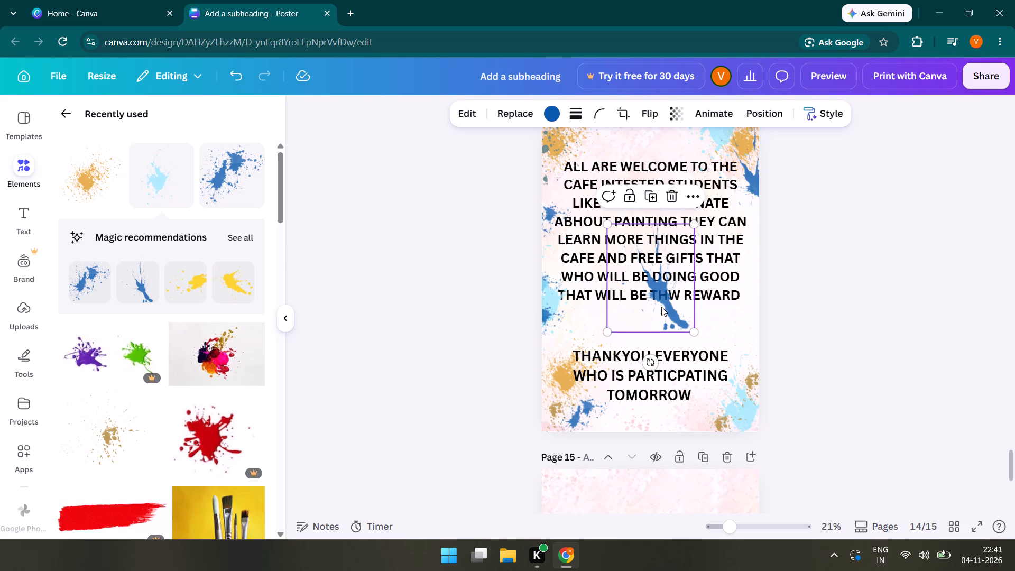
pyautogui.moveTo(661, 307); pyautogui.dragTo(754, 340)
pyautogui.click(385, 379)
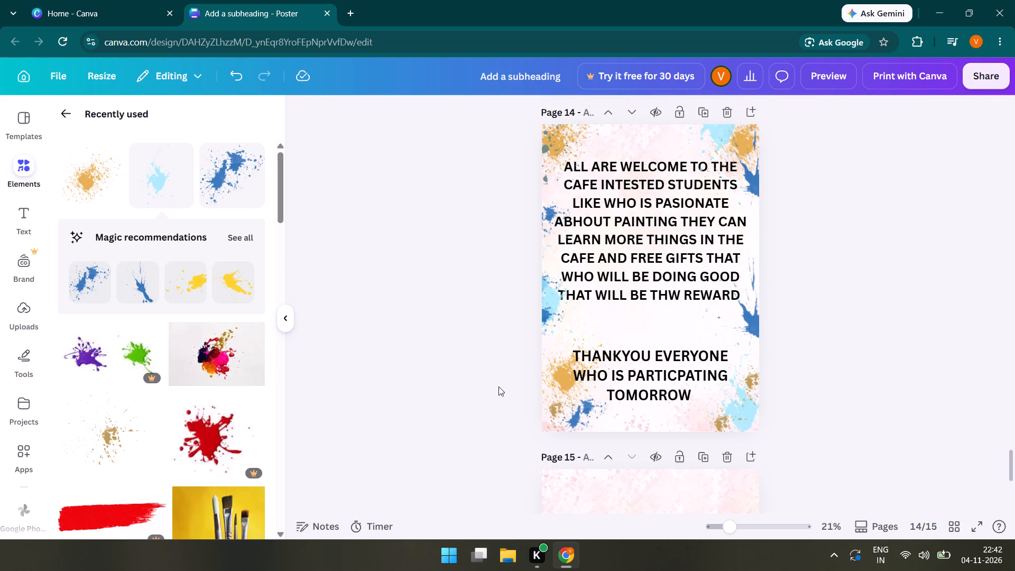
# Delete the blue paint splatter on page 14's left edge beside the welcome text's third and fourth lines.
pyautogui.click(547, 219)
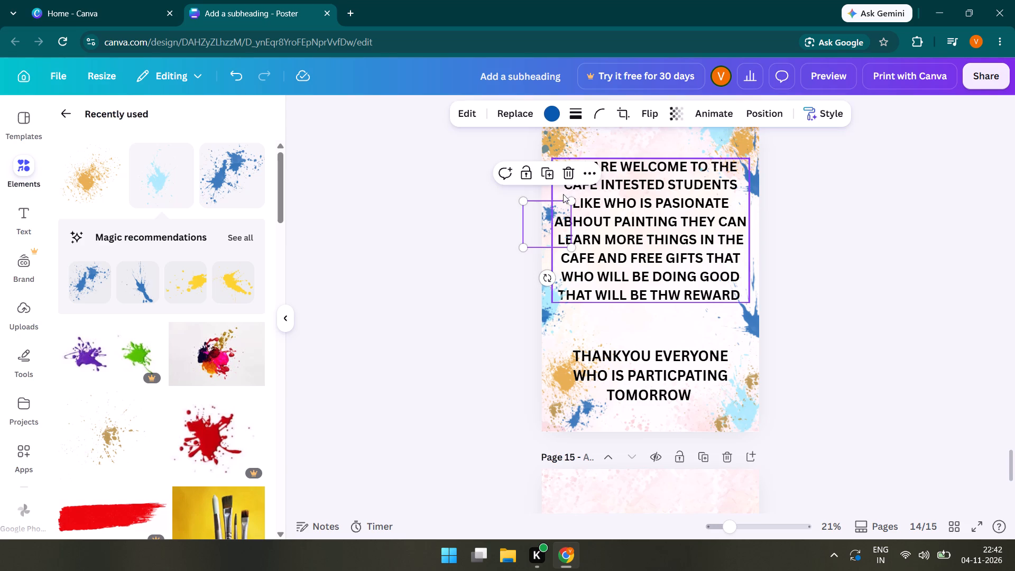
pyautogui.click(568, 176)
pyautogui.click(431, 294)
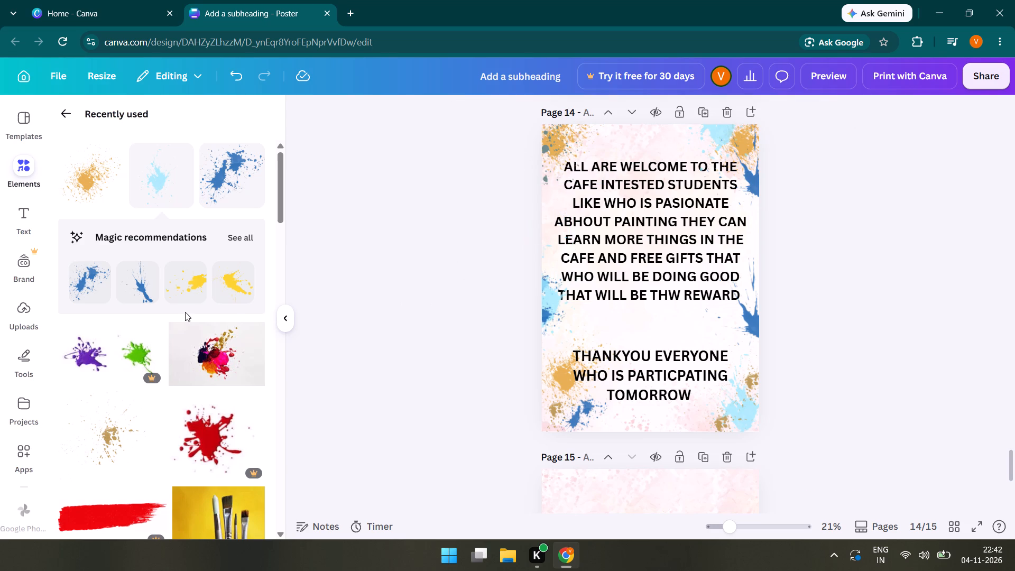
# Add the dark-blue paint streak on page 14's left edge, just below the orange corner splatter and partly off the page.
pyautogui.click(133, 291)
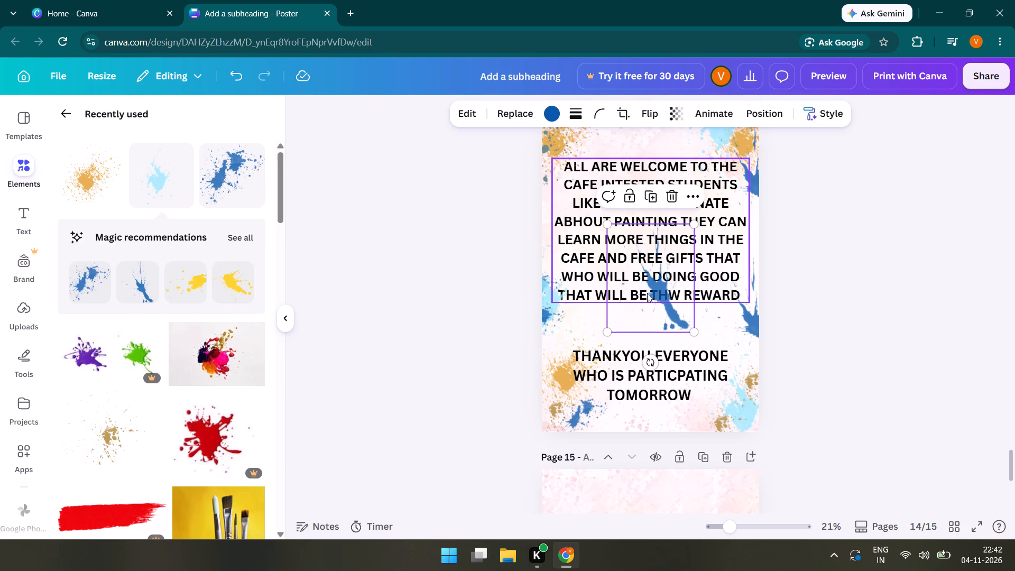
pyautogui.moveTo(656, 296); pyautogui.dragTo(538, 190)
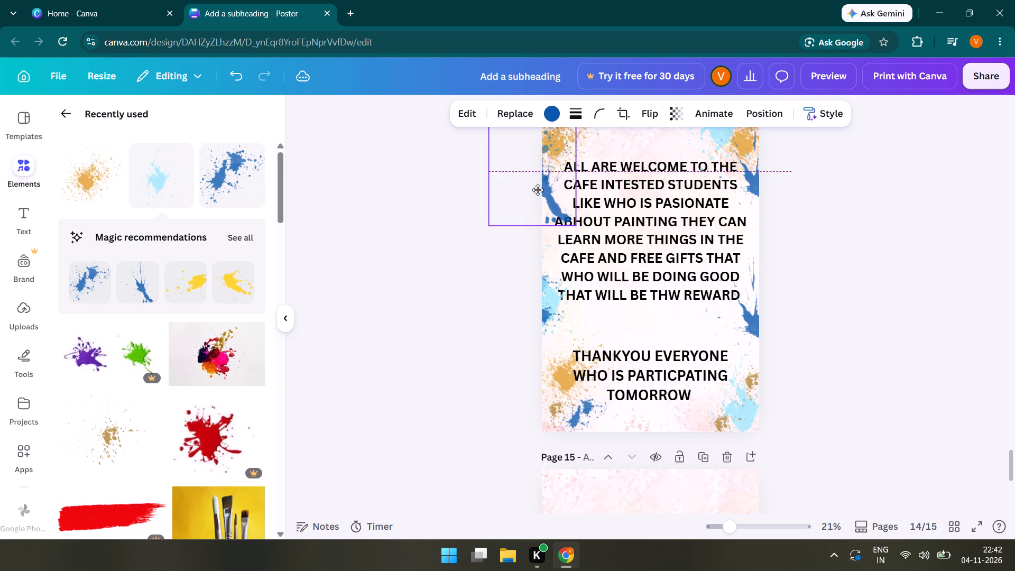
pyautogui.moveTo(538, 190); pyautogui.dragTo(535, 178)
pyautogui.click(463, 272)
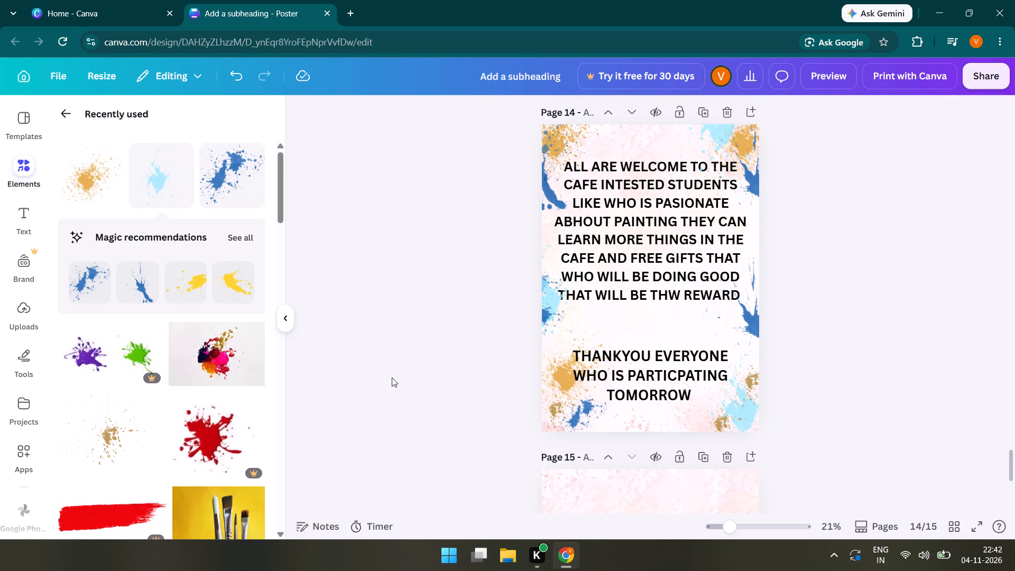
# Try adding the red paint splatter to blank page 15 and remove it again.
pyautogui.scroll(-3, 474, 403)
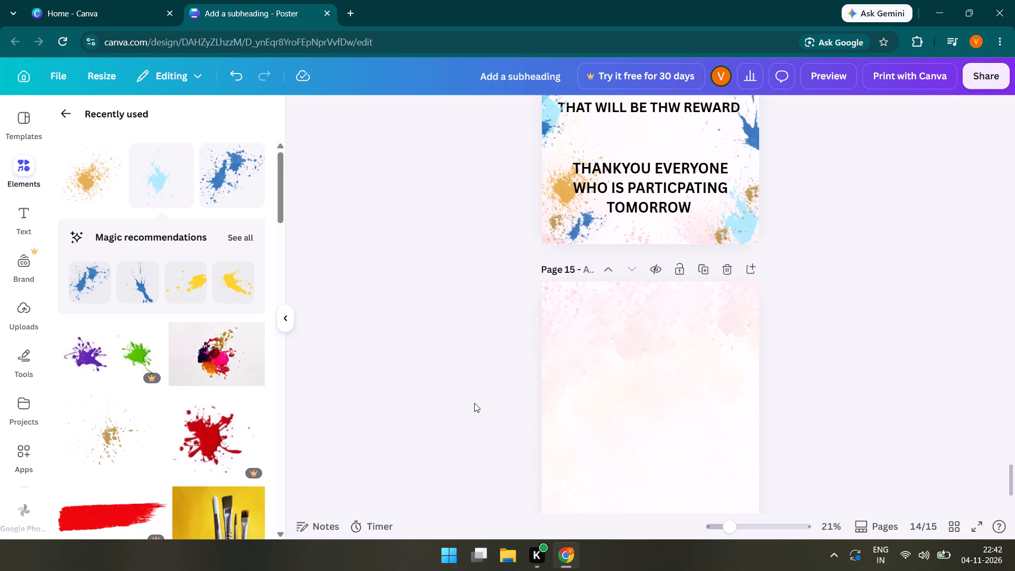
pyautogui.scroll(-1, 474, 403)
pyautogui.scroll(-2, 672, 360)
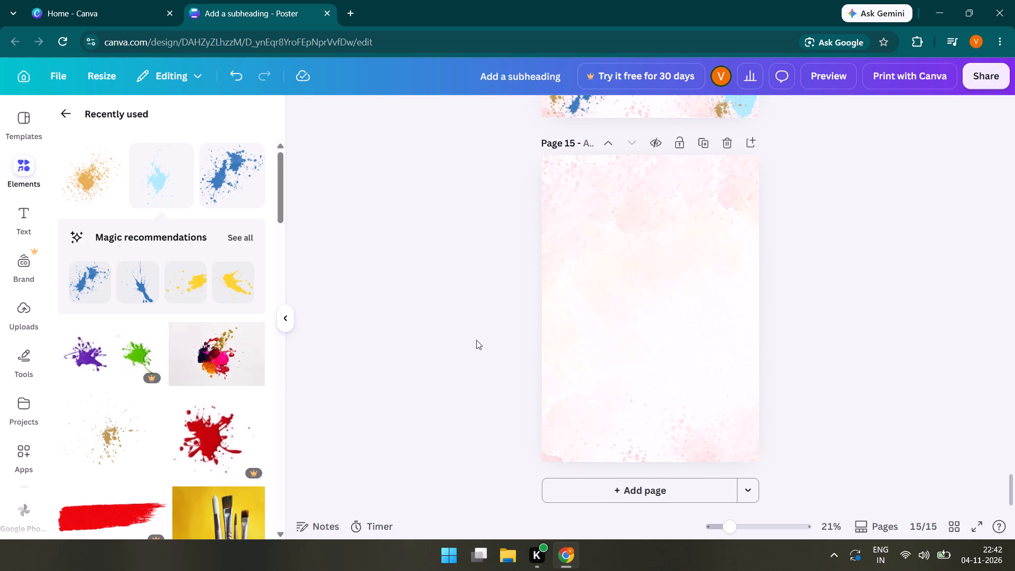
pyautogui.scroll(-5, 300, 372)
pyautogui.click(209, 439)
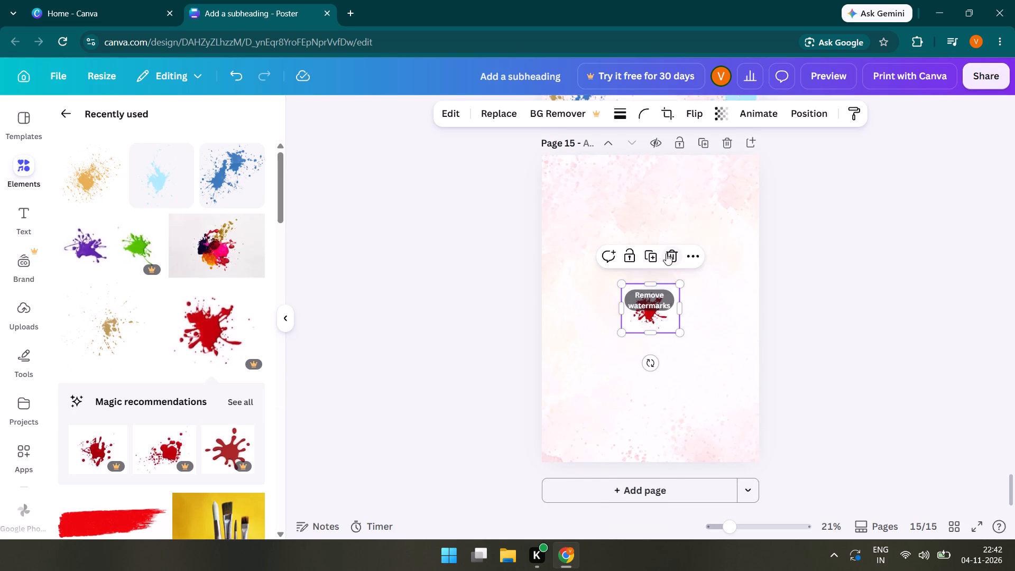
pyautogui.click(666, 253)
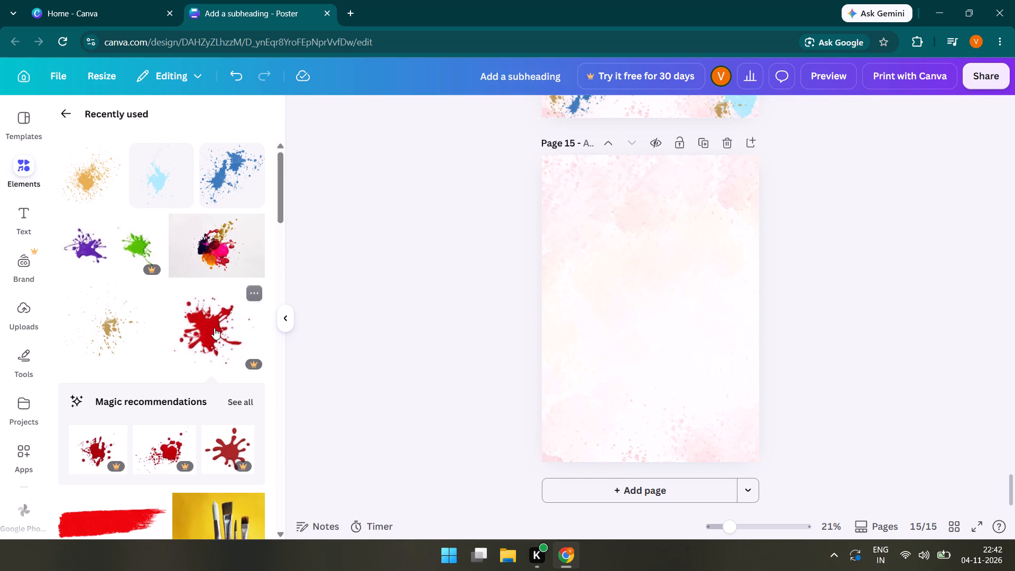
# Look through the recently used elements and the element categories for something suitable for blank page 15.
pyautogui.scroll(-3, 214, 328)
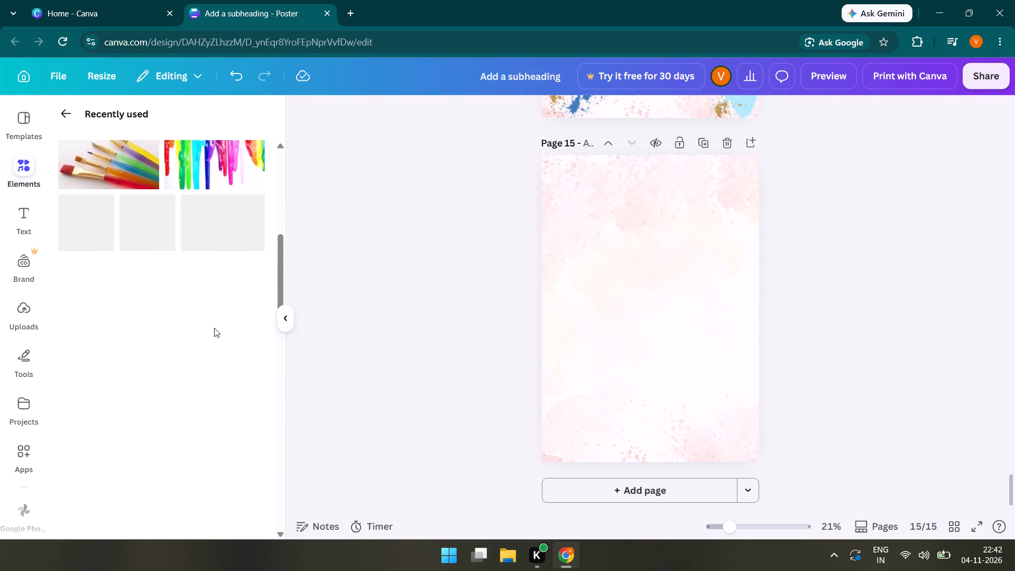
pyautogui.scroll(12, 214, 328)
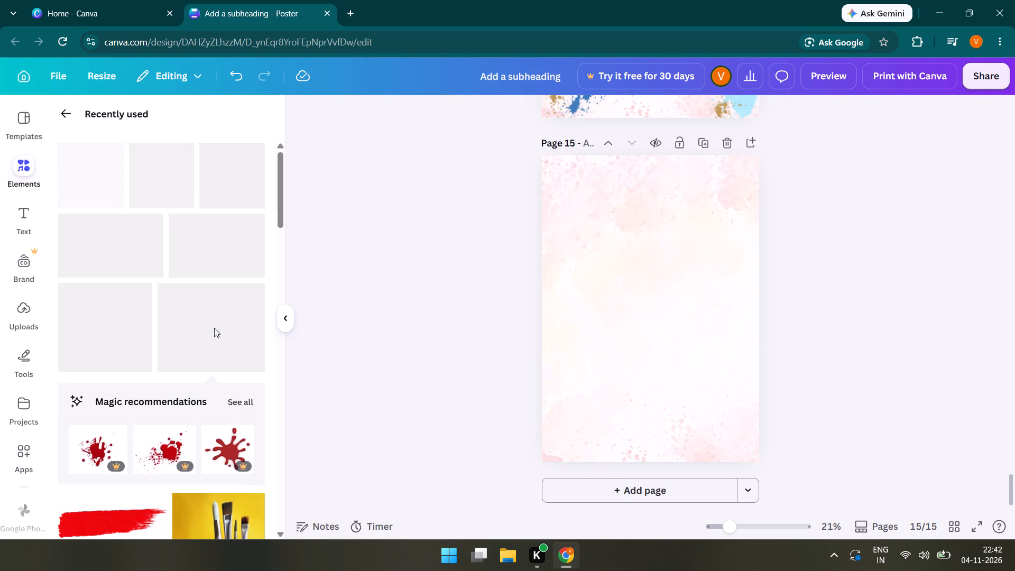
pyautogui.click(66, 107)
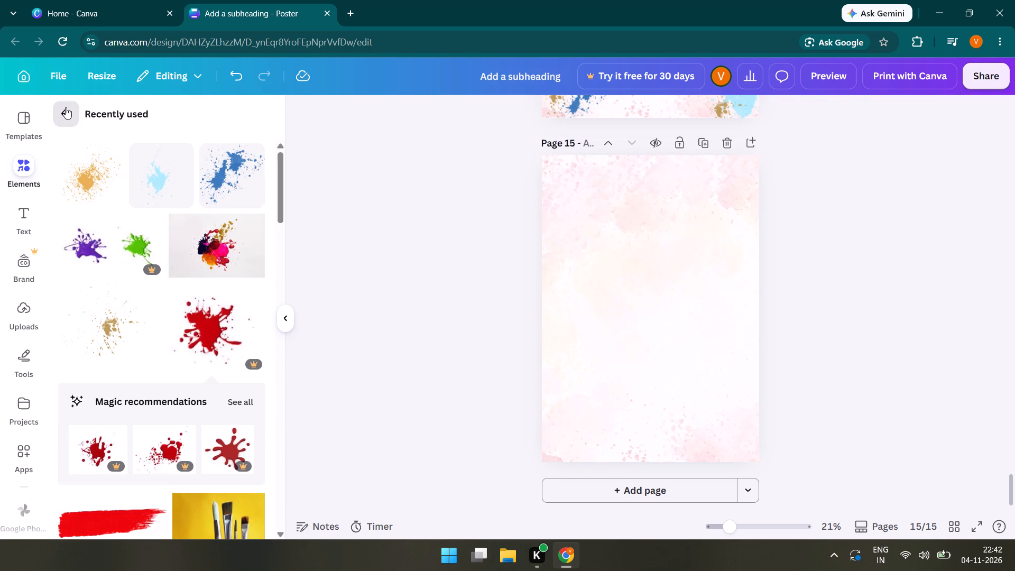
pyautogui.scroll(-4, 174, 328)
pyautogui.scroll(2, 174, 328)
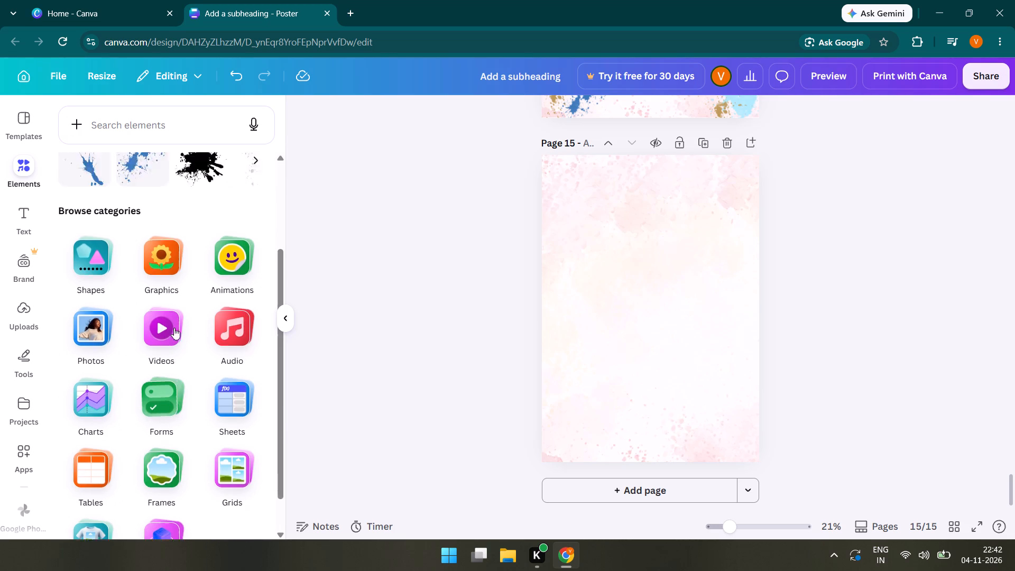
pyautogui.scroll(3, 174, 328)
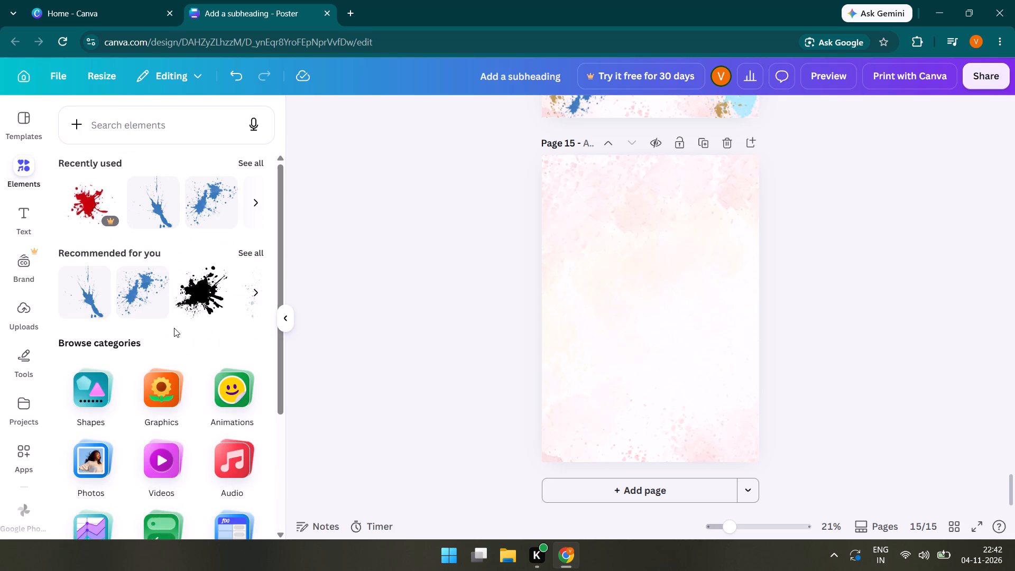
pyautogui.scroll(-5, 208, 378)
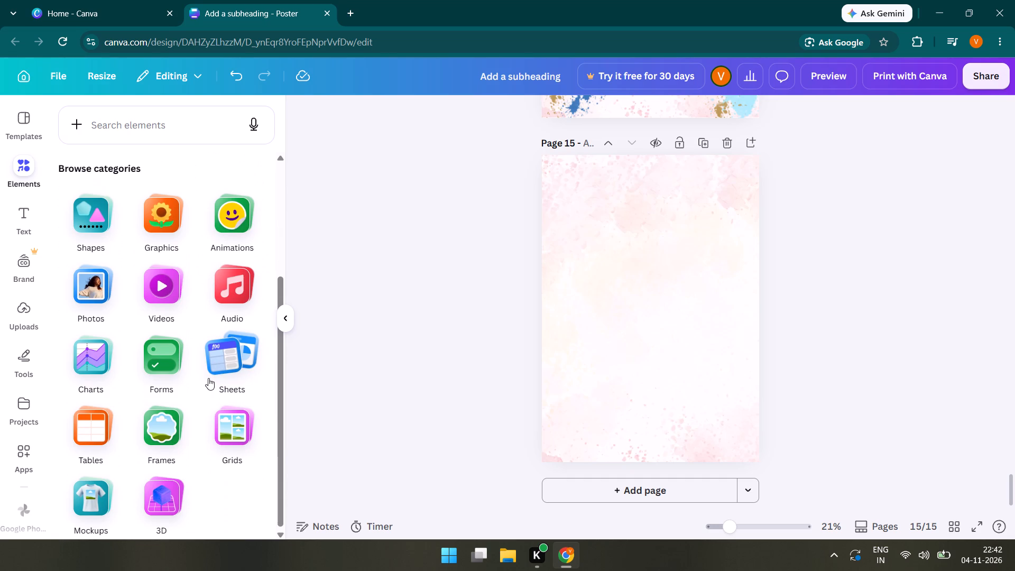
pyautogui.scroll(-3, 208, 378)
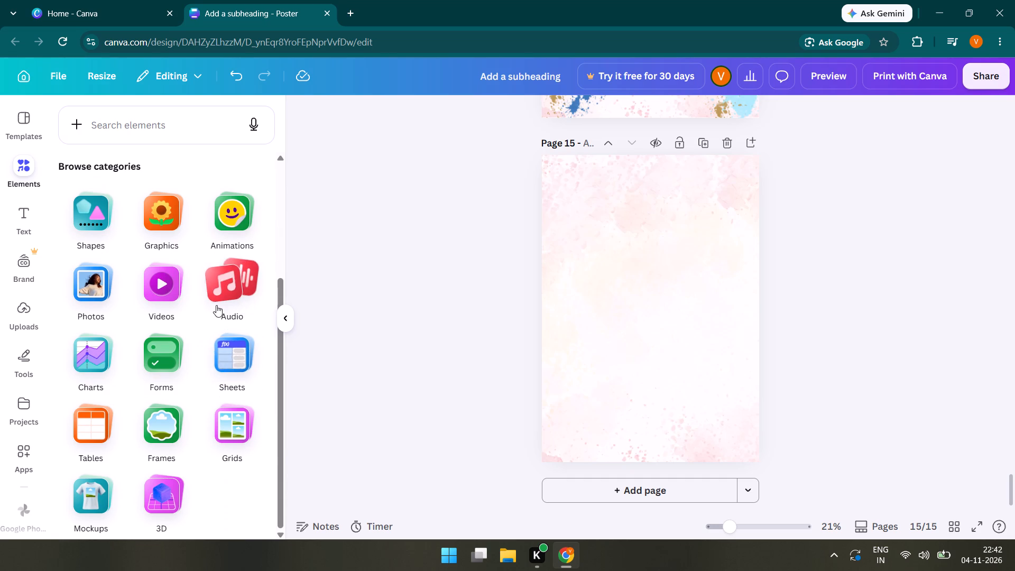
pyautogui.scroll(5, 216, 305)
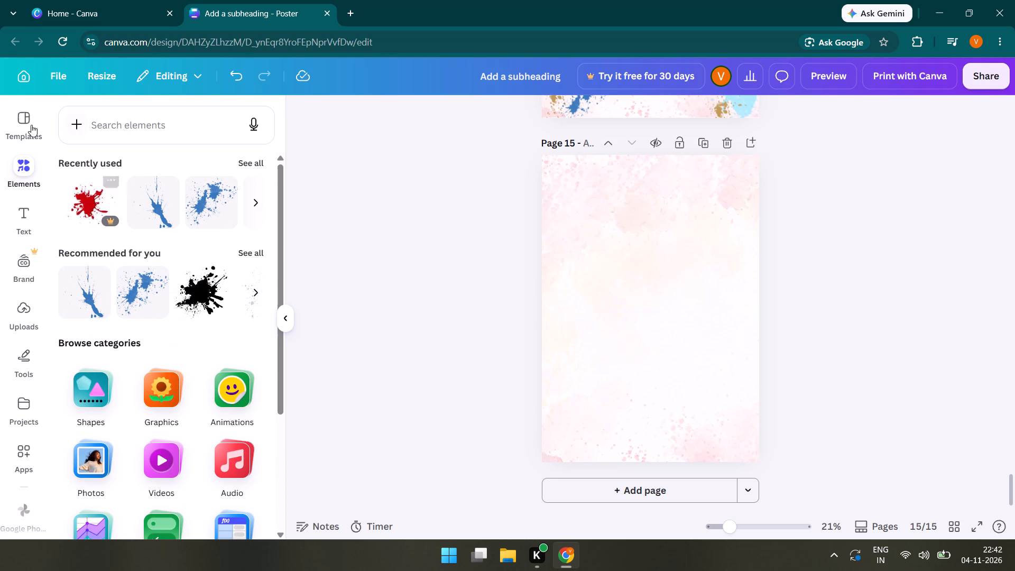
pyautogui.click(23, 124)
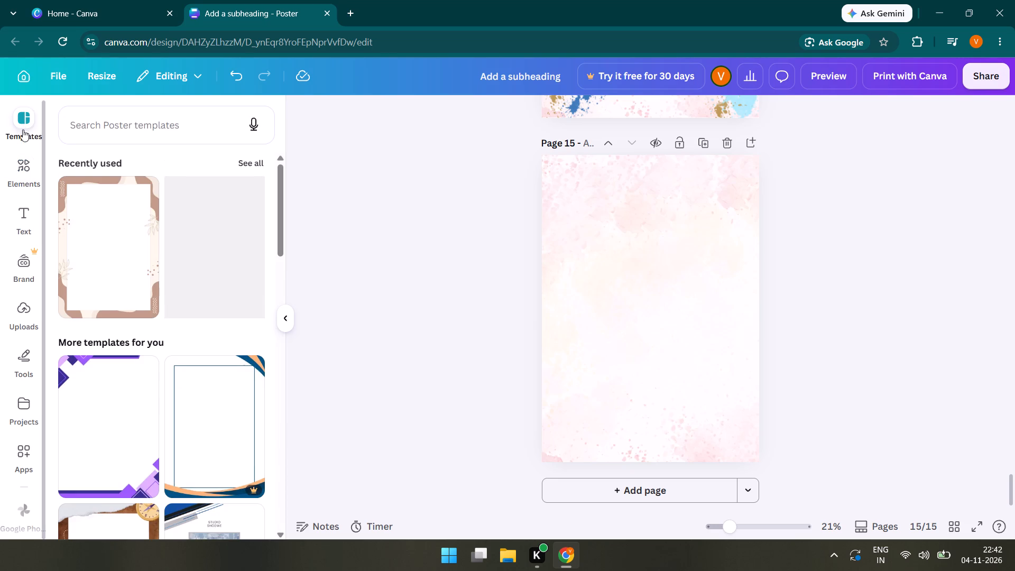
pyautogui.click(31, 210)
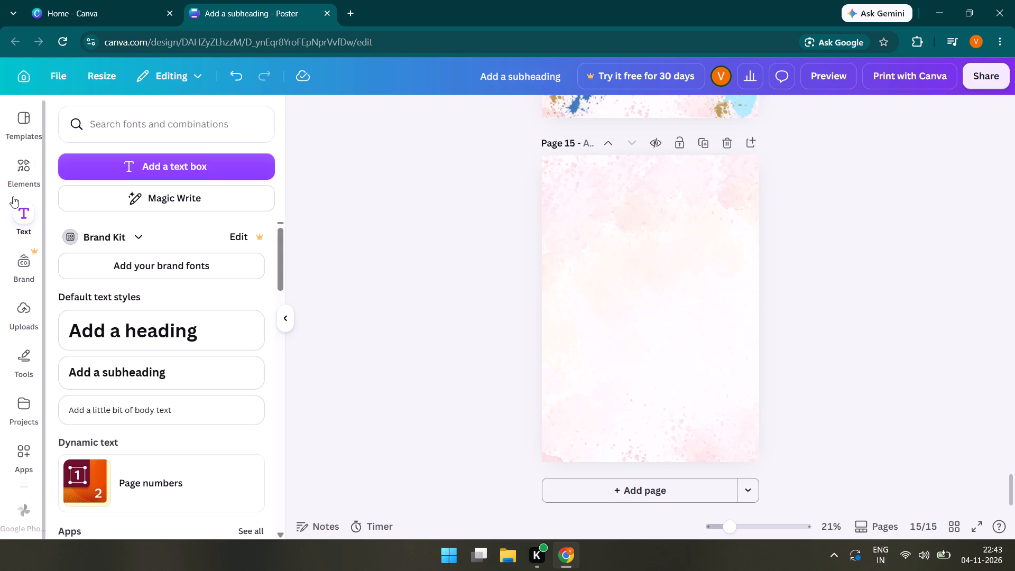
pyautogui.click(16, 172)
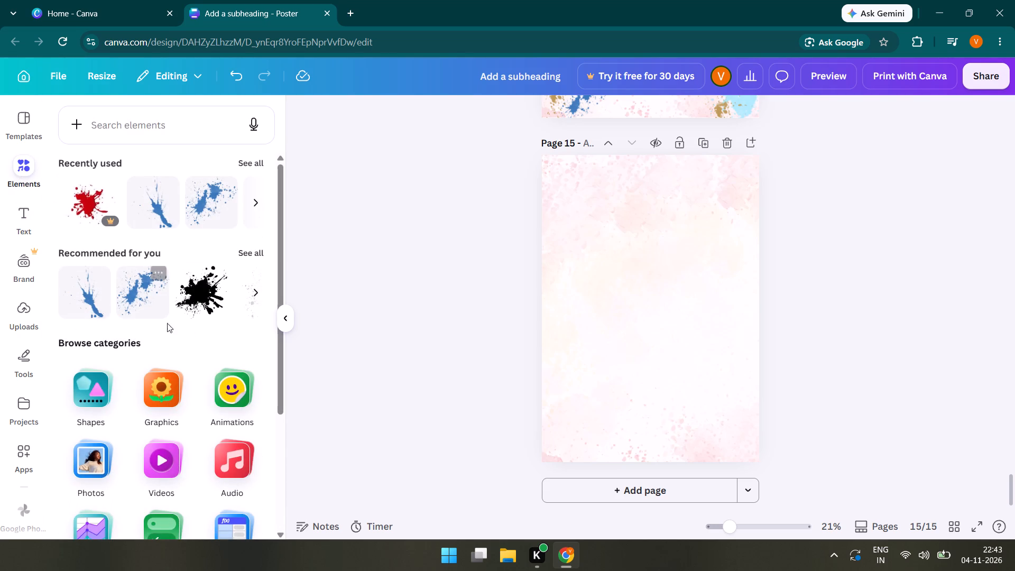
pyautogui.scroll(-3, 181, 349)
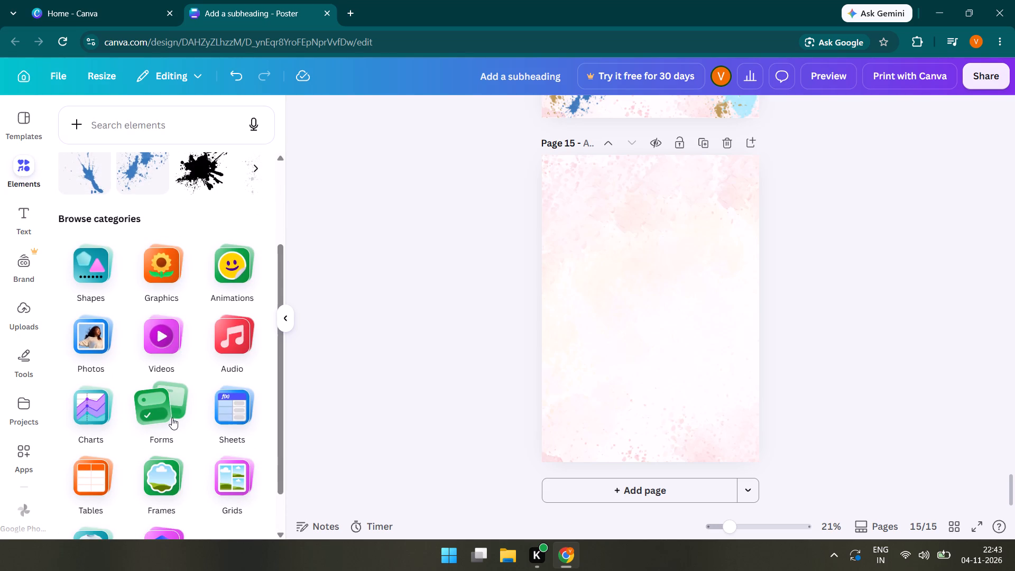
pyautogui.scroll(-1, 172, 418)
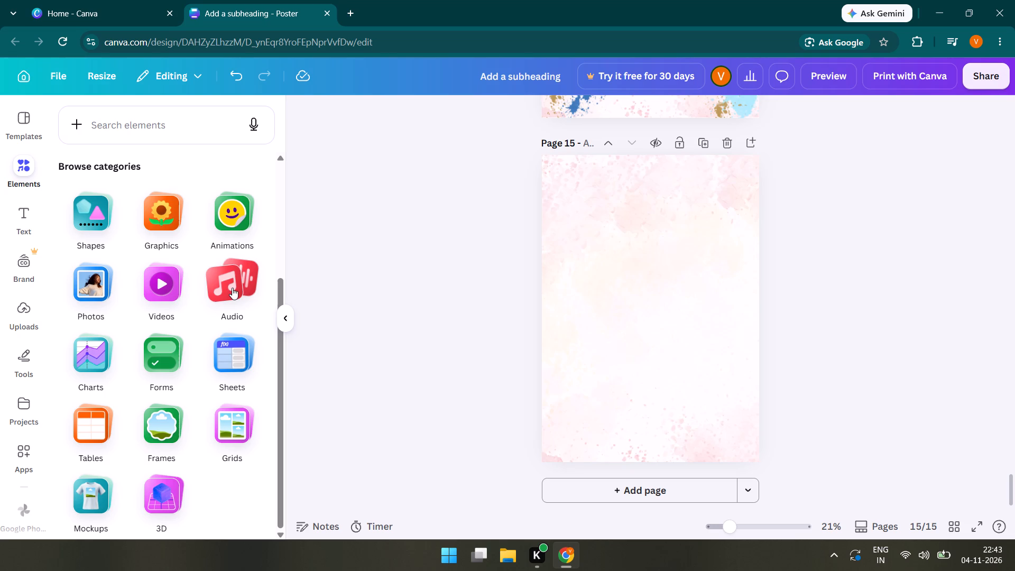
# Browse the Animations category and its magic recommendations for page 15.
pyautogui.click(236, 211)
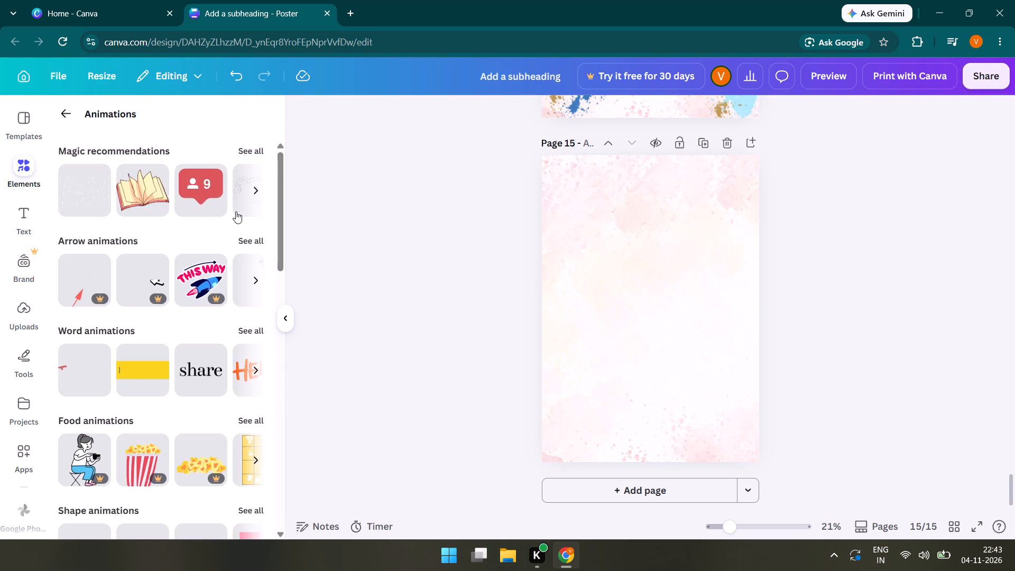
pyautogui.click(253, 152)
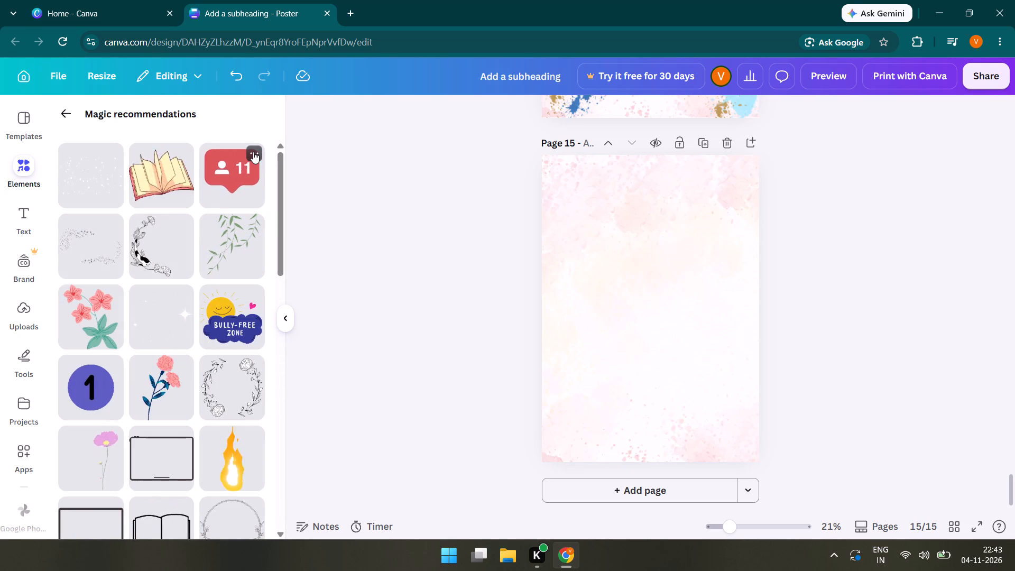
pyautogui.scroll(-5, 199, 367)
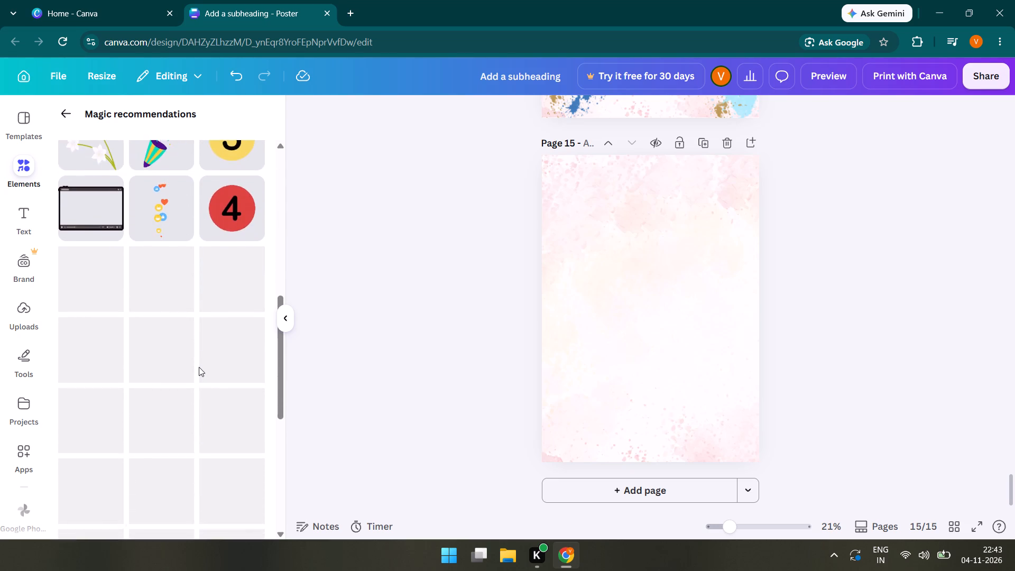
pyautogui.scroll(9, 199, 367)
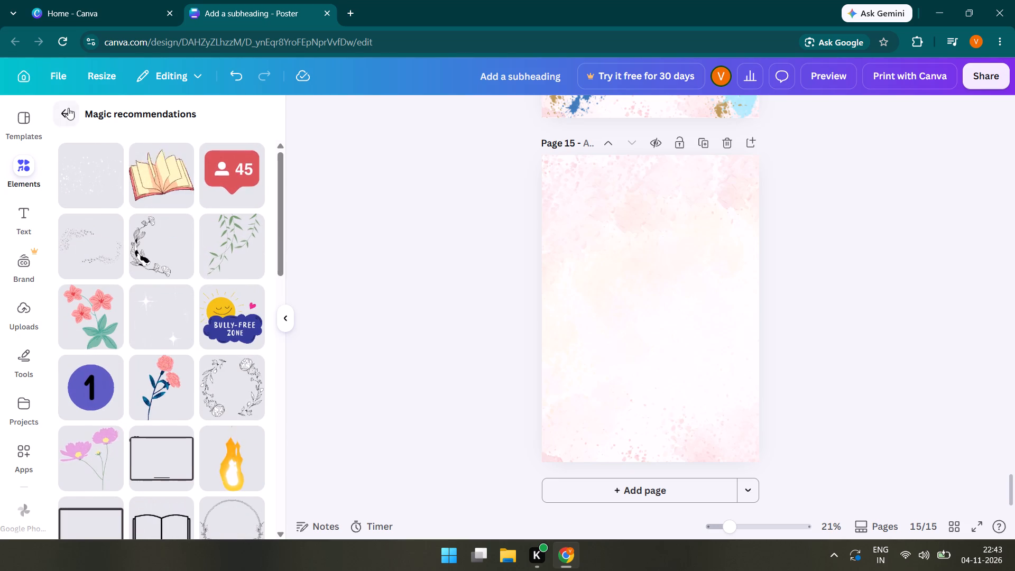
pyautogui.click(68, 108)
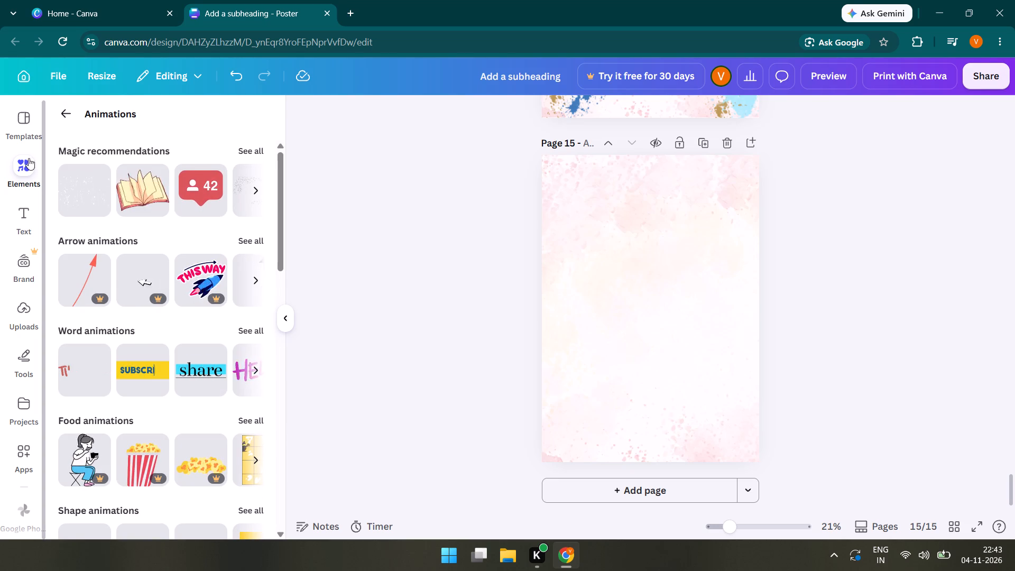
pyautogui.click(29, 209)
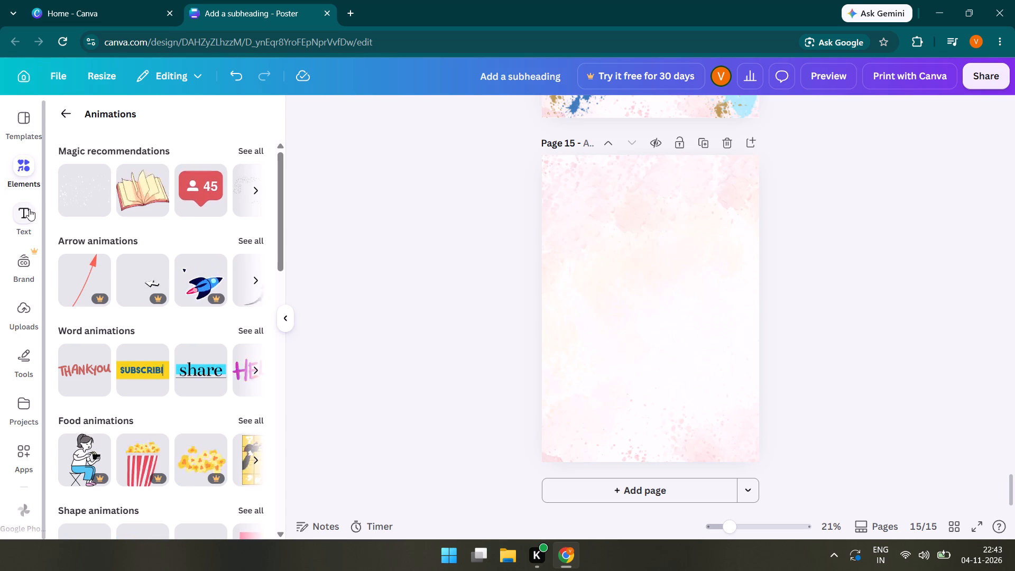
pyautogui.click(30, 163)
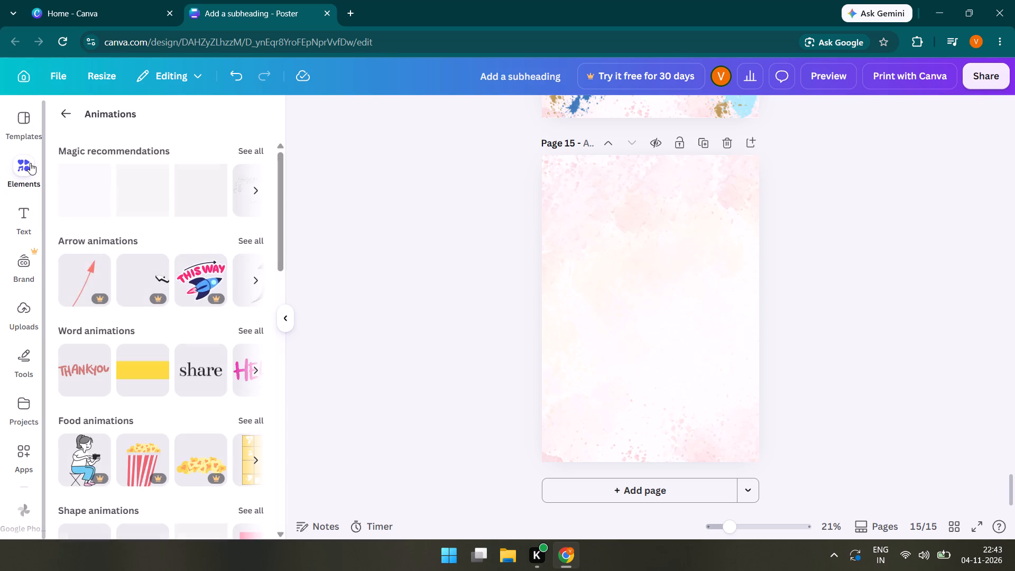
pyautogui.click(66, 112)
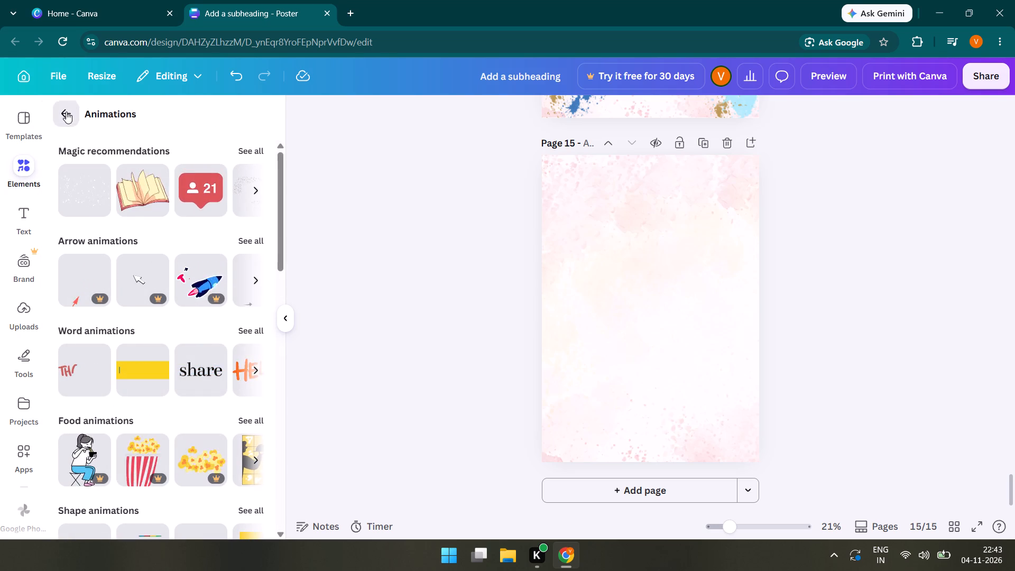
pyautogui.scroll(6, 136, 271)
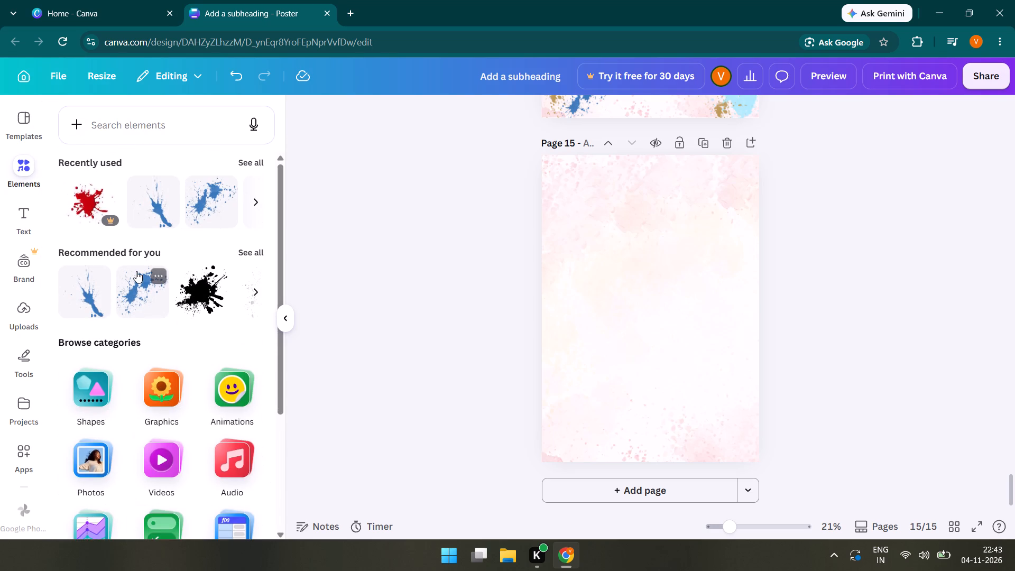
# Add the black ink splatter graphic to the middle of page 15 and enlarge it to about the full page width.
pyautogui.scroll(-4, 136, 271)
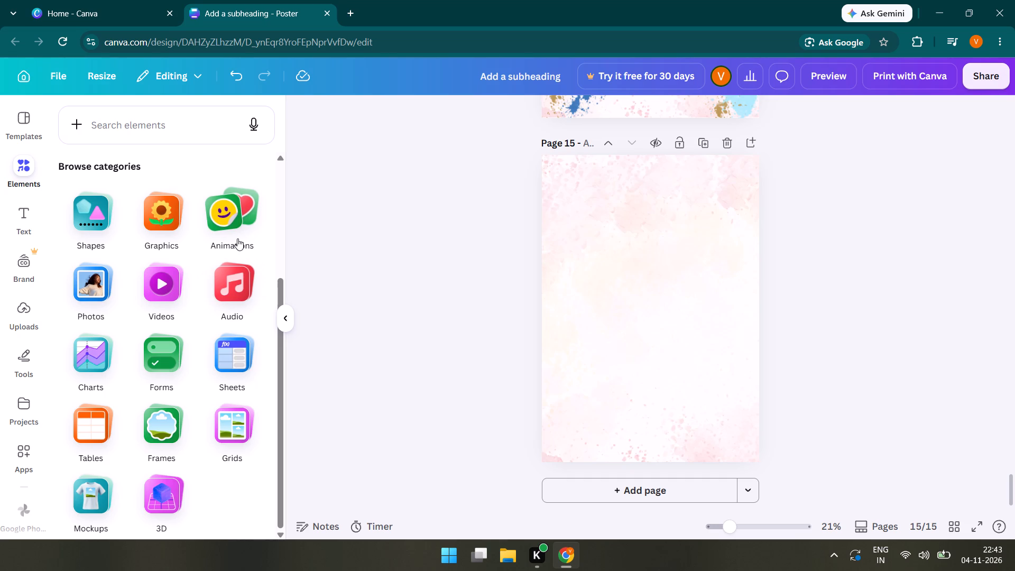
pyautogui.scroll(-3, 206, 372)
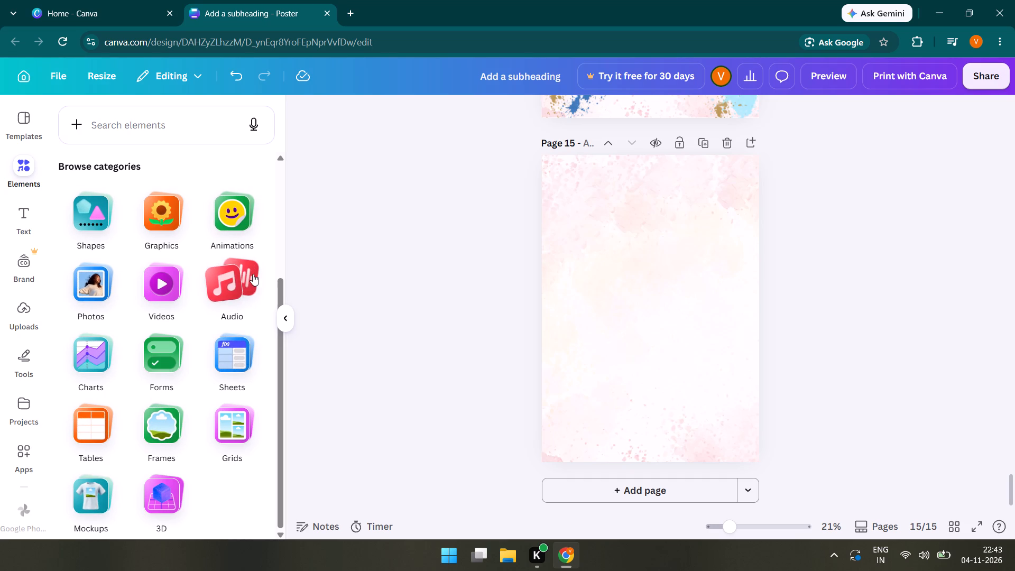
pyautogui.click(163, 205)
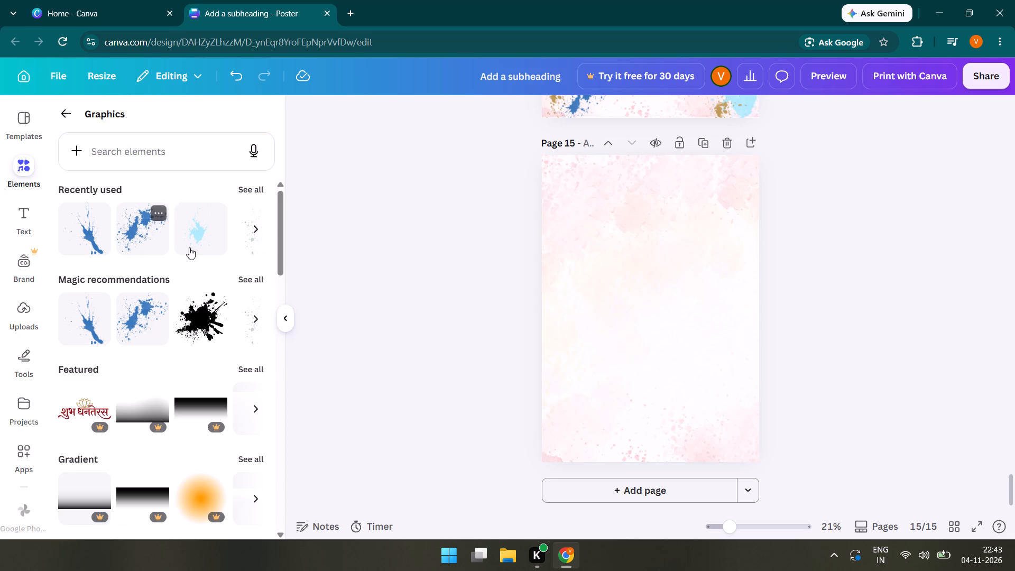
pyautogui.click(211, 330)
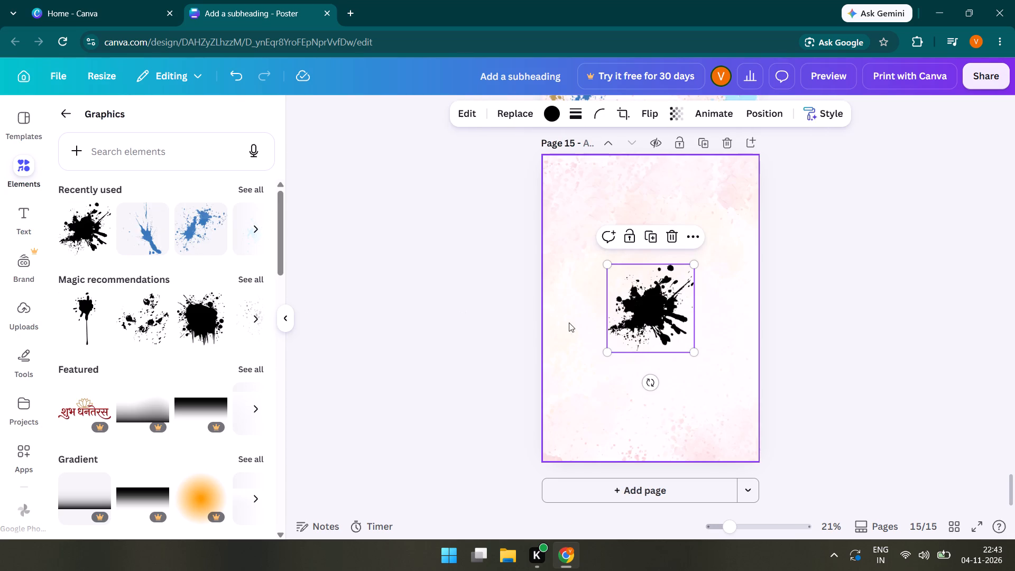
pyautogui.moveTo(608, 264); pyautogui.dragTo(520, 205)
pyautogui.moveTo(696, 351); pyautogui.dragTo(795, 392)
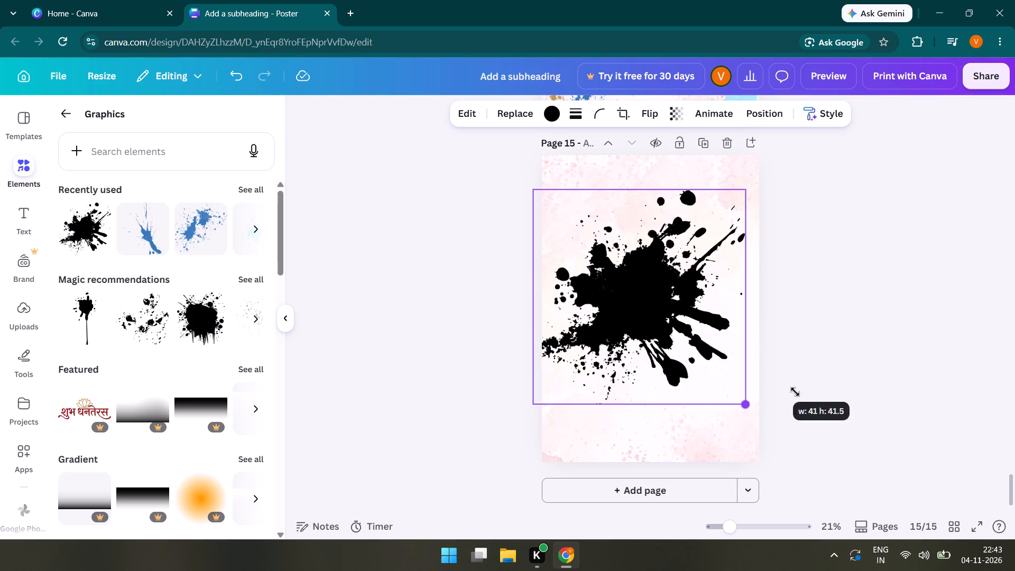
pyautogui.moveTo(795, 392); pyautogui.dragTo(786, 404)
pyautogui.click(864, 327)
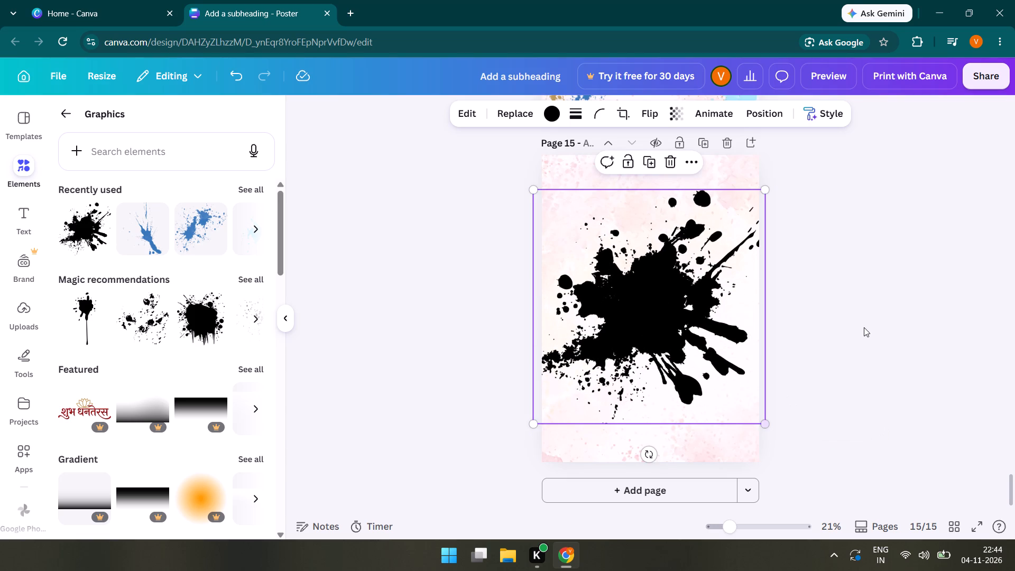
# Add a subheading to page 15 that begins "Tomorrow there will be a huge success party because".
pyautogui.click(27, 219)
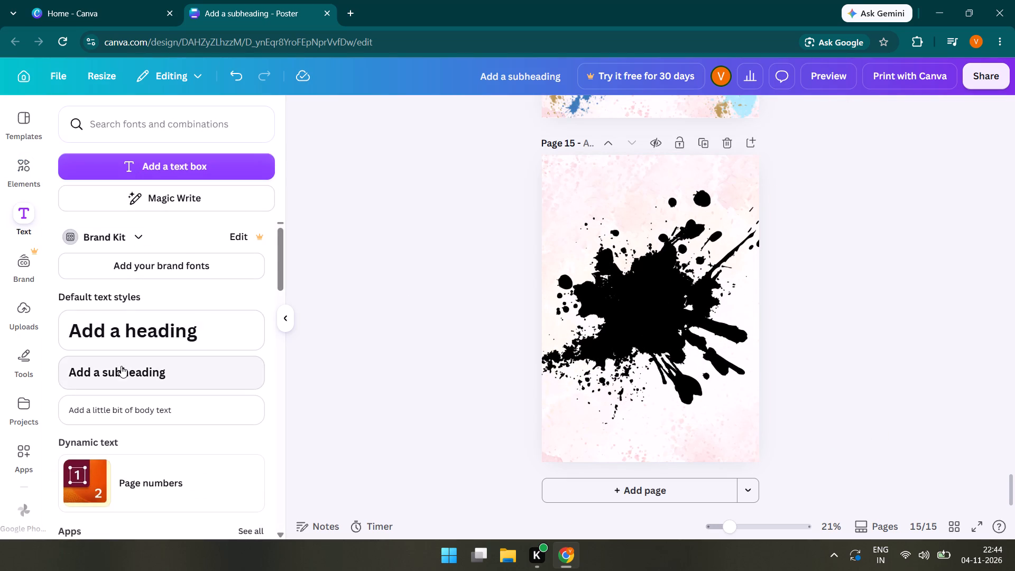
pyautogui.click(121, 366)
pyautogui.press('BackSpace')
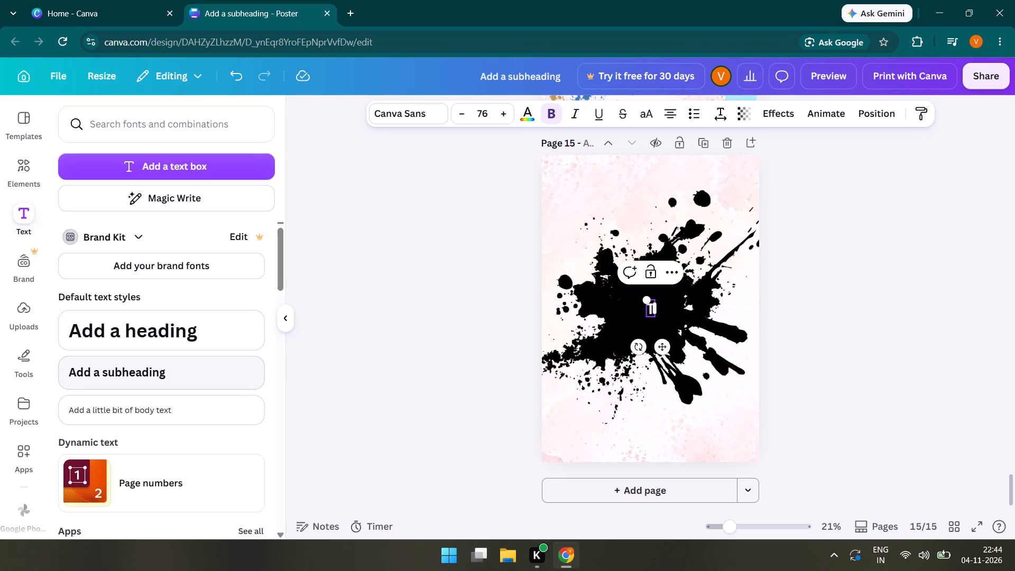
pyautogui.write('rrow there')
pyautogui.press('space')
pyautogui.write('will')
pyautogui.press('space')
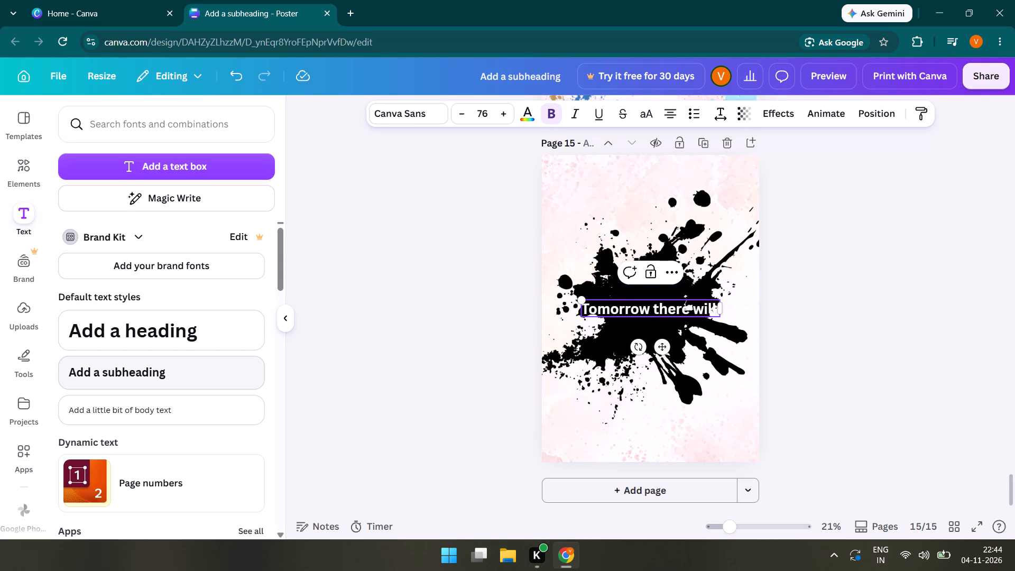
pyautogui.write('be a hu')
pyautogui.write('ge')
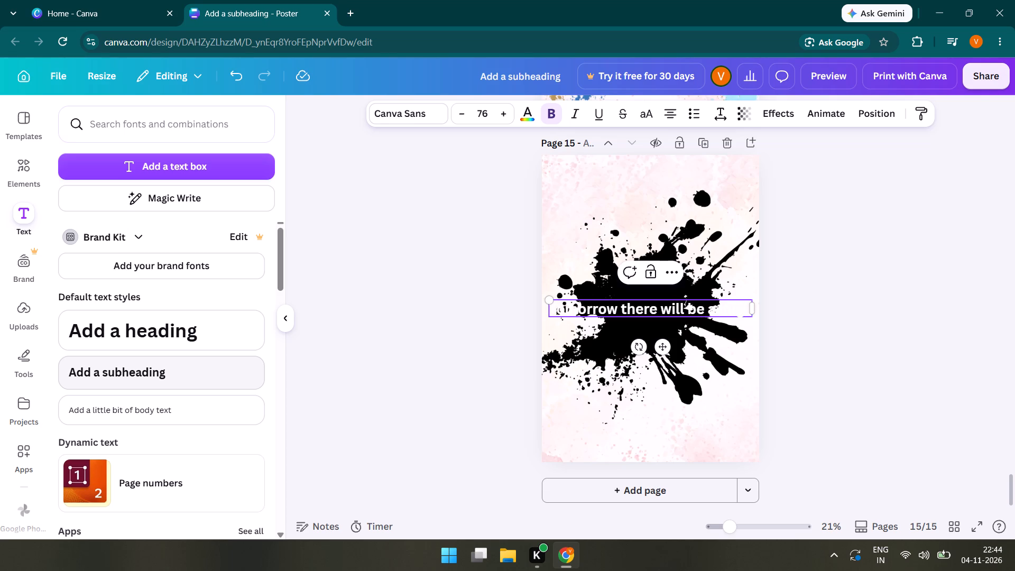
pyautogui.press('space')
pyautogui.write('suc')
pyautogui.write('cess party because')
pyautogui.press('space')
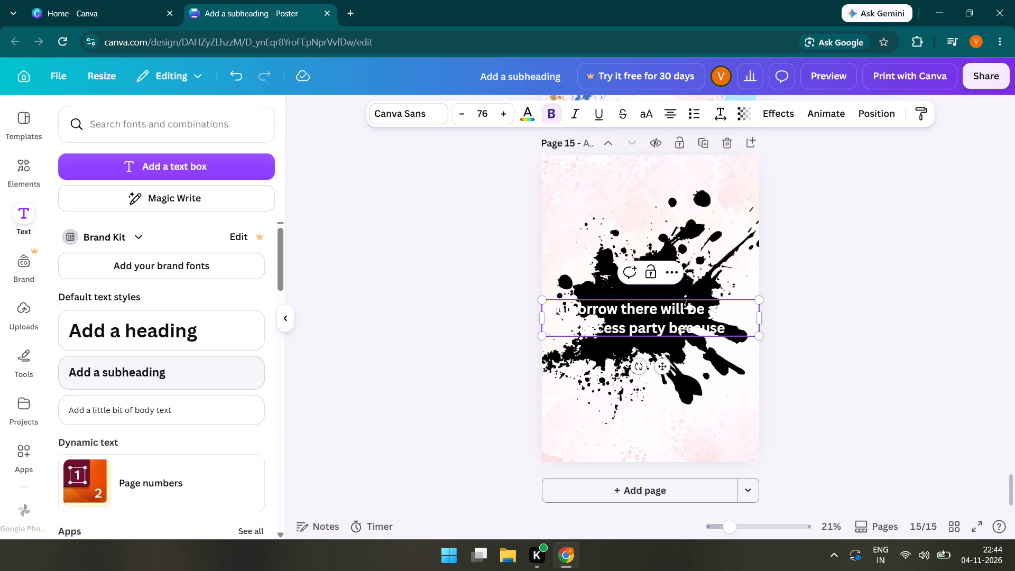
# Continue the page 15 announcement with "of our project was success and we every one got".
pyautogui.write('of our')
pyautogui.press('space')
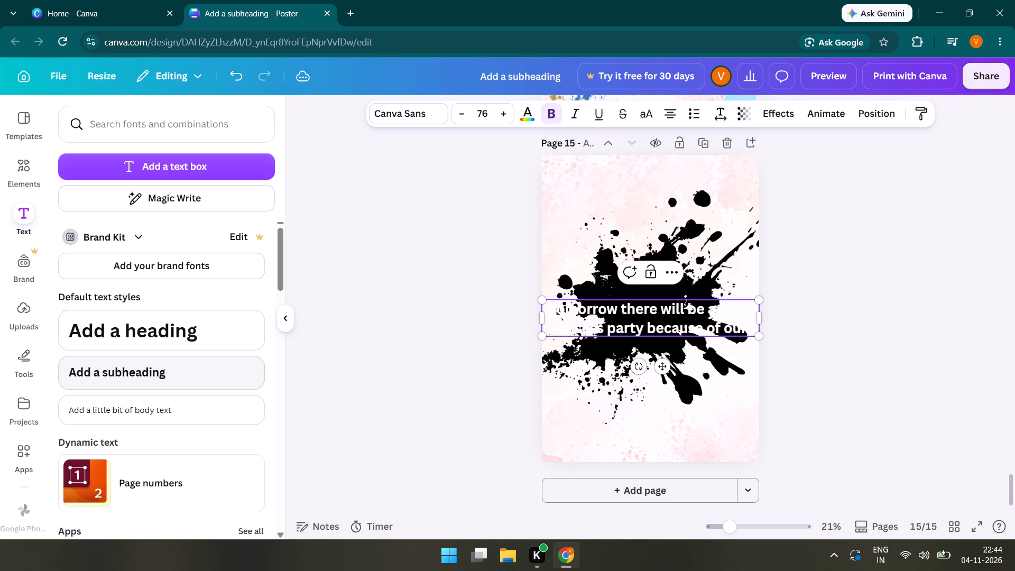
pyautogui.write('project')
pyautogui.press('space')
pyautogui.write('was success a')
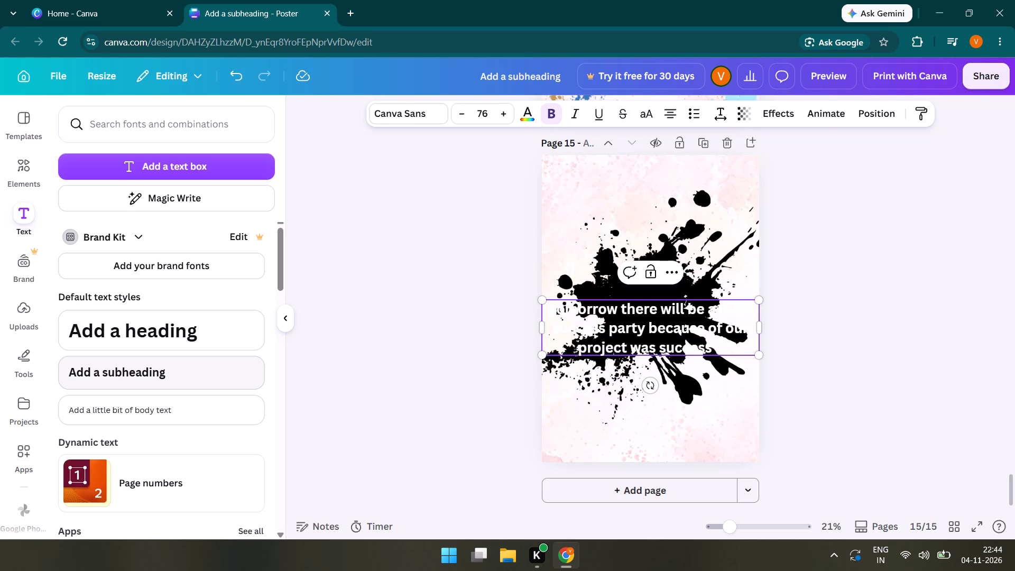
pyautogui.write('nd we')
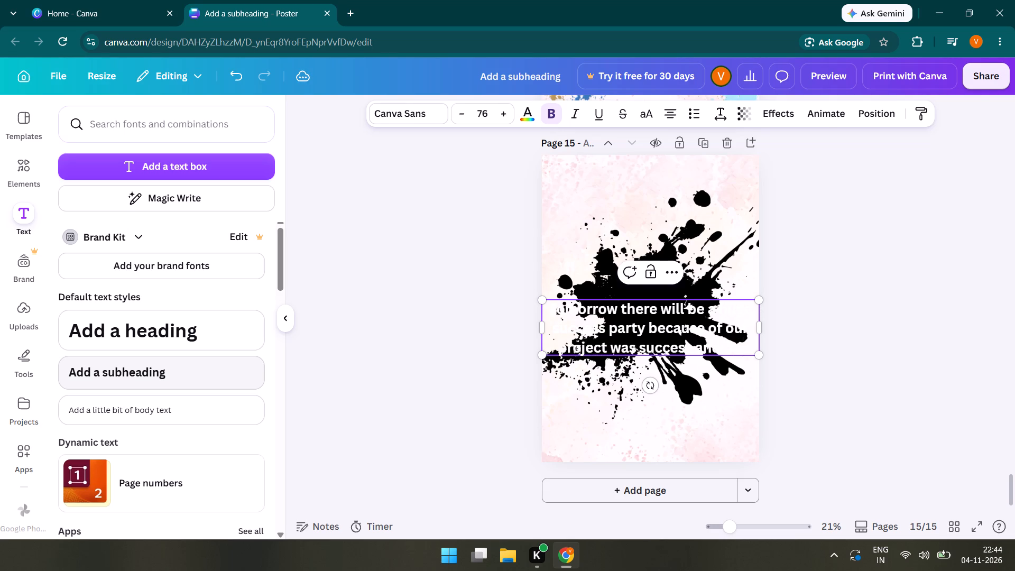
pyautogui.press('space')
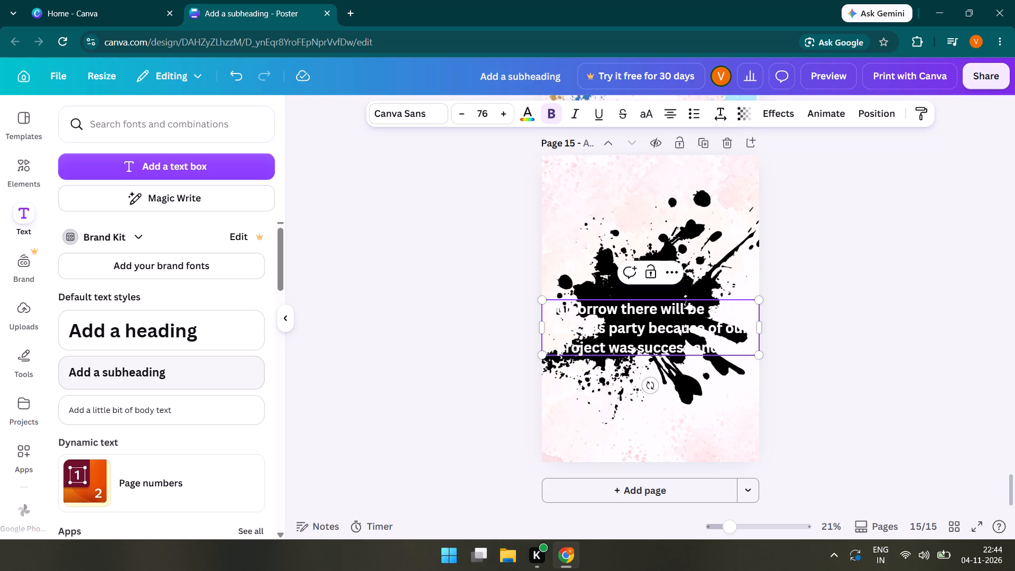
pyautogui.write('every one')
pyautogui.press('space')
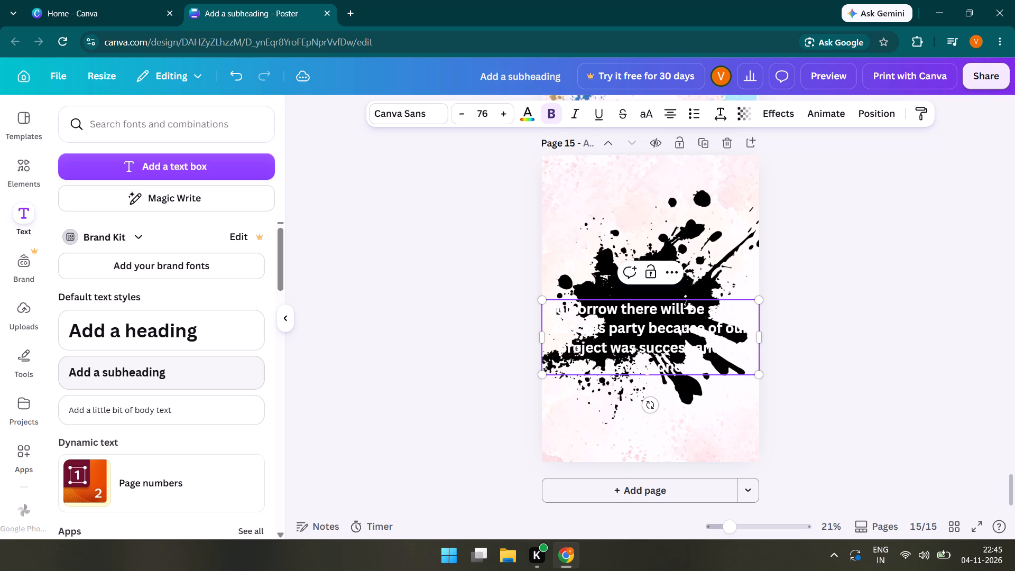
pyautogui.write('got')
pyautogui.press('space')
# Finish the page 15 announcement with "promoted that who worked in the project of astro".
pyautogui.write('promoted that who worked')
pyautogui.press('space')
pyautogui.write('in th')
pyautogui.write('e')
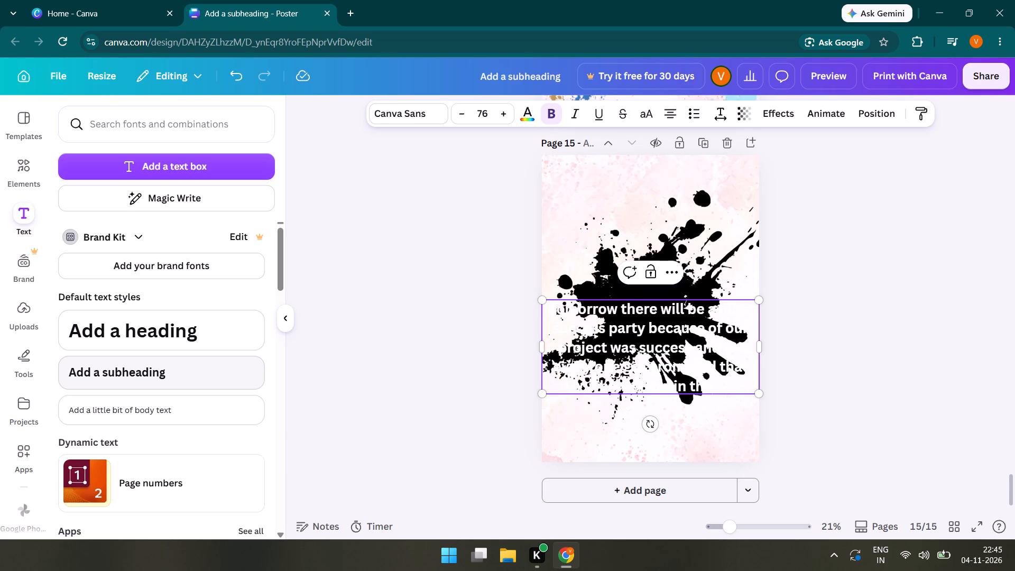
pyautogui.press('space')
pyautogui.press('p')
pyautogui.write('roject of')
pyautogui.press('space')
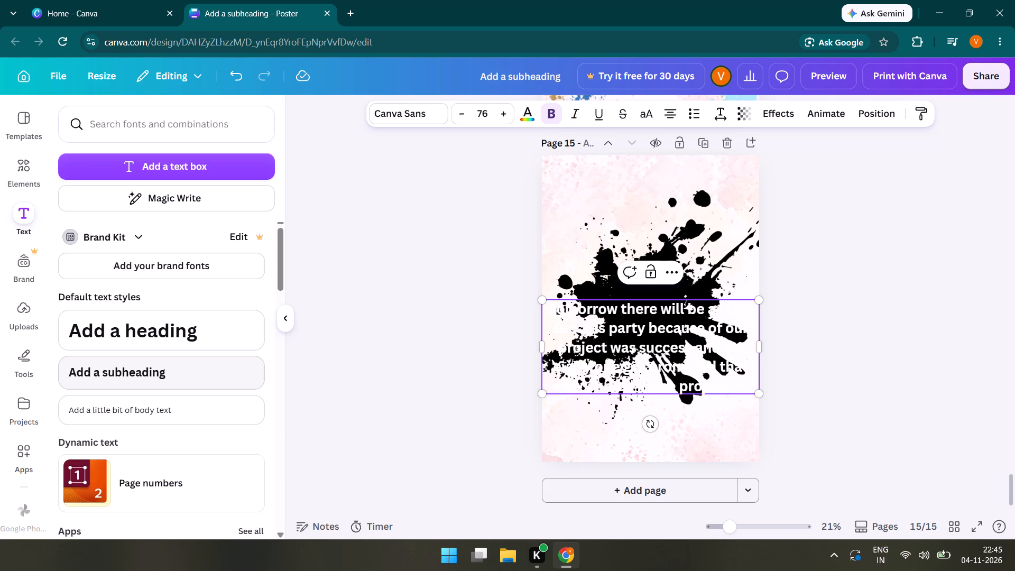
pyautogui.write('astro')
pyautogui.press('space')
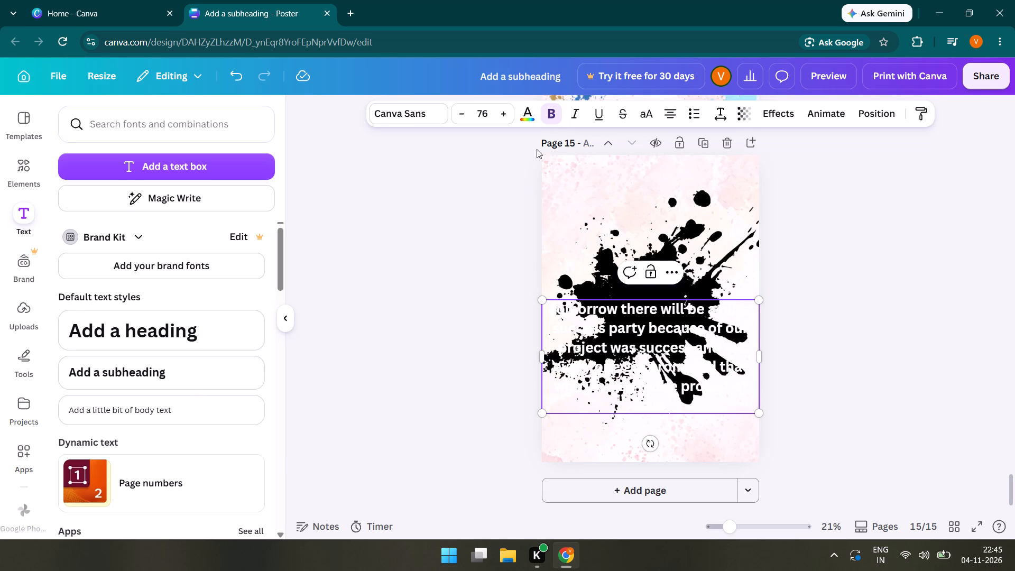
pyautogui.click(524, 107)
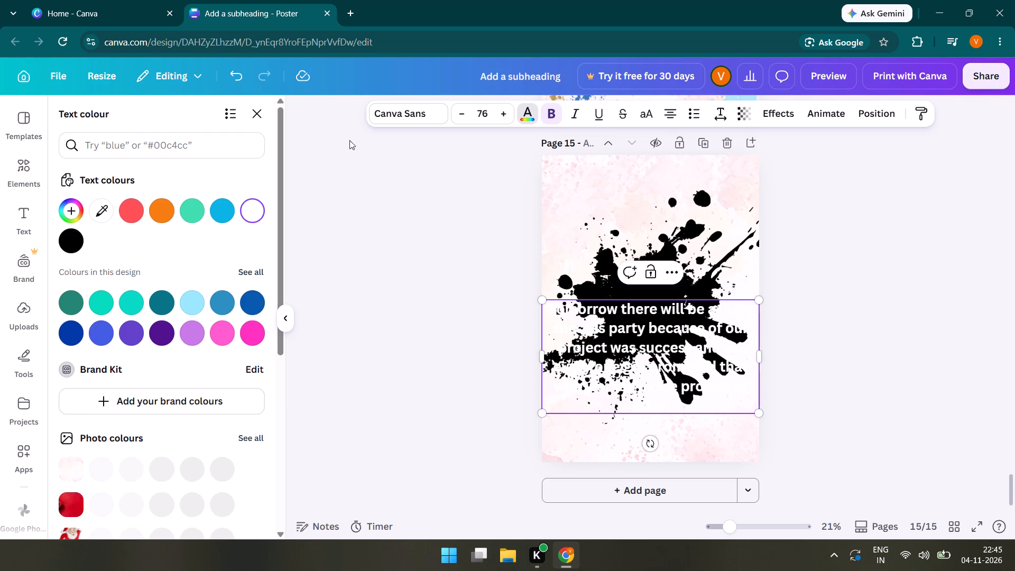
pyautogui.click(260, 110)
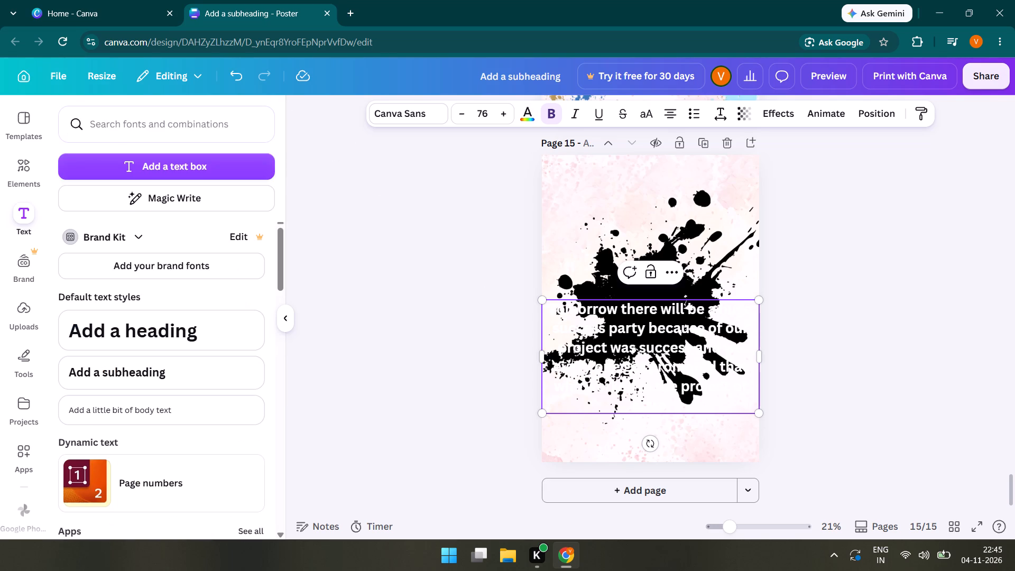
# Move the announcement text off the middle of the black ink splatter to page 15's upper-right corner.
pyautogui.moveTo(614, 339); pyautogui.dragTo(607, 284)
pyautogui.click(577, 230)
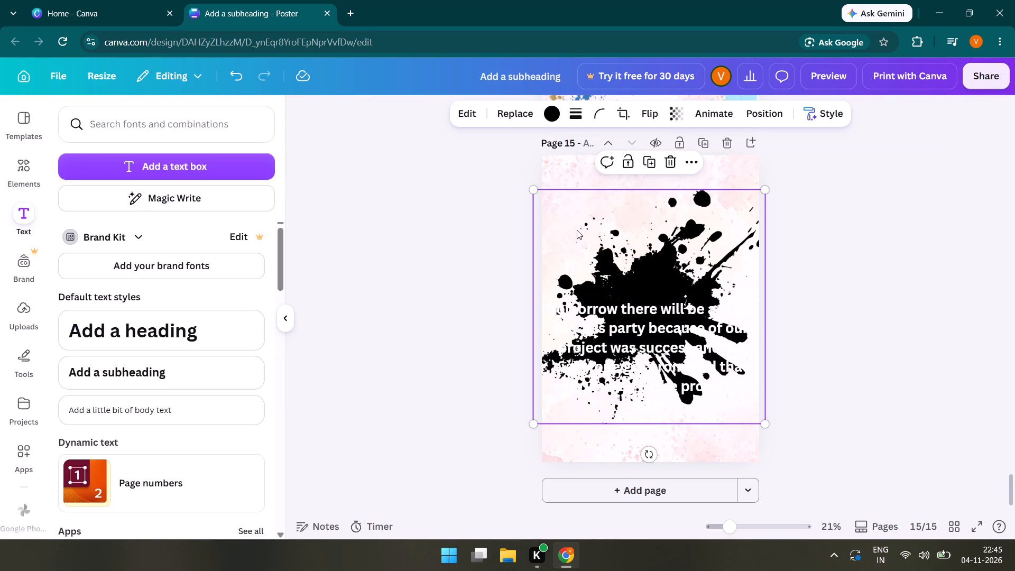
pyautogui.moveTo(643, 327); pyautogui.dragTo(644, 279)
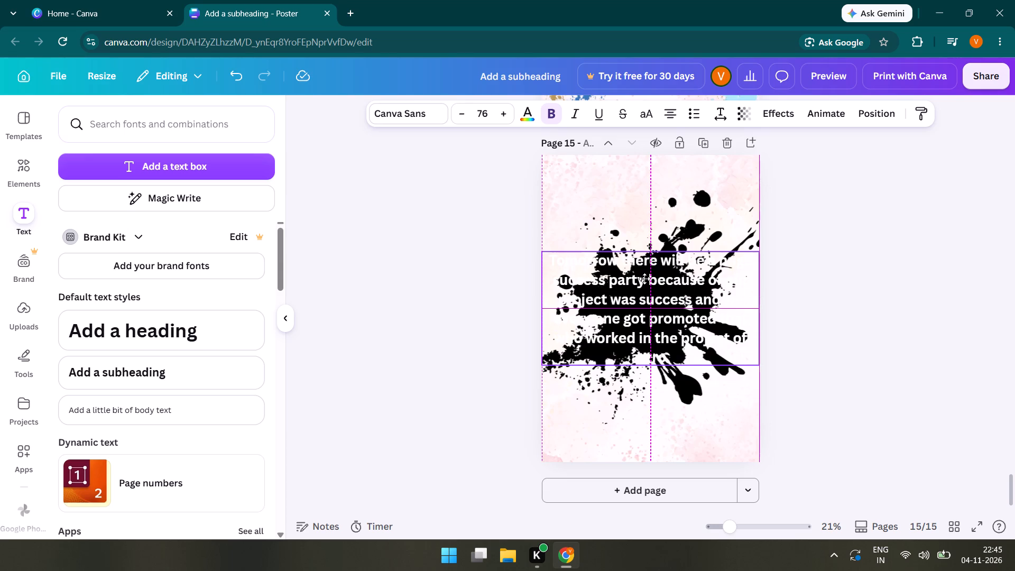
pyautogui.moveTo(644, 279); pyautogui.dragTo(772, 195)
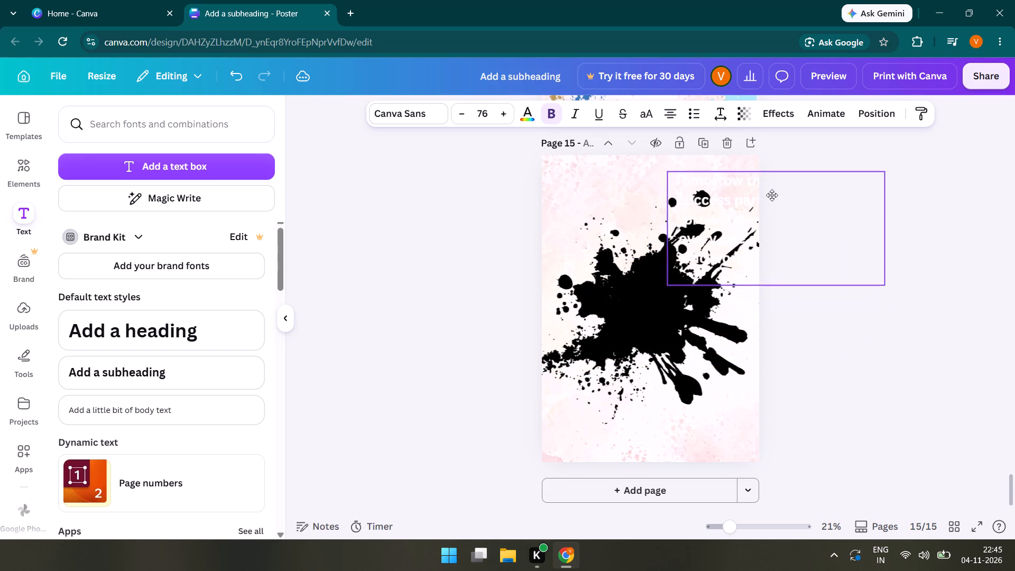
pyautogui.moveTo(772, 195); pyautogui.dragTo(774, 194)
# Enlarge the black ink splatter beyond page 15's edges, to about twice the page width.
pyautogui.click(609, 327)
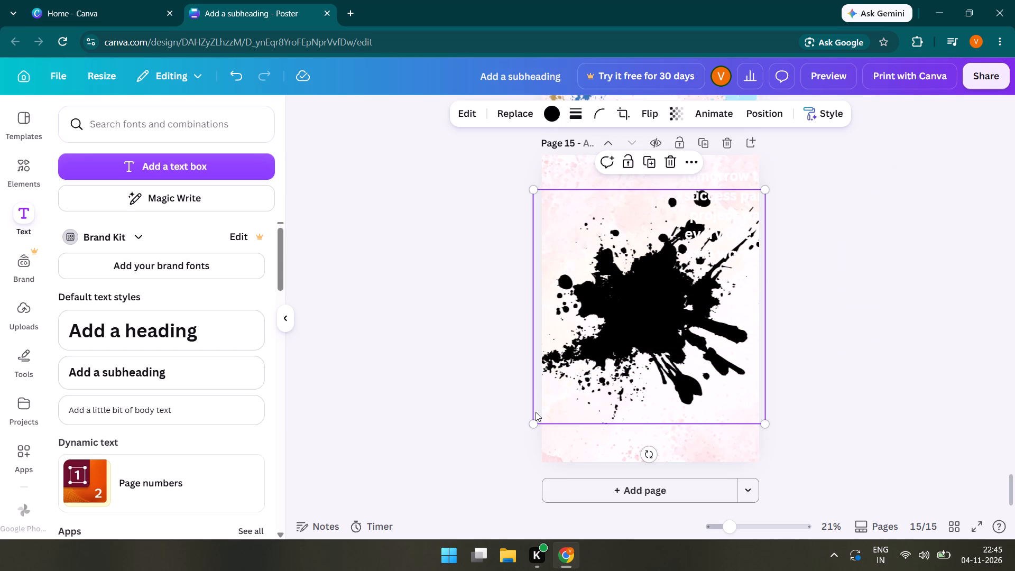
pyautogui.moveTo(532, 422); pyautogui.dragTo(457, 469)
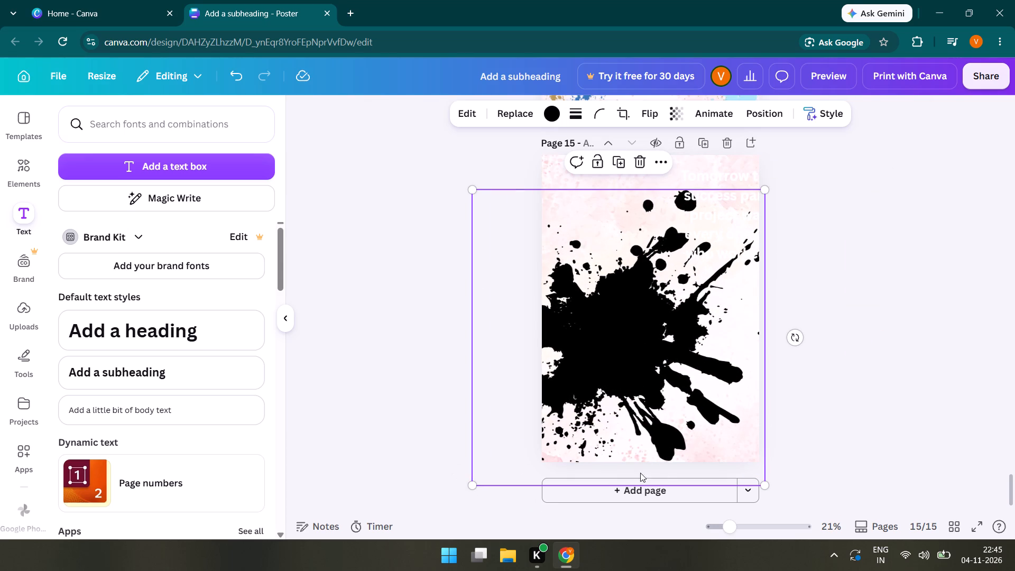
pyautogui.moveTo(764, 484); pyautogui.dragTo(822, 490)
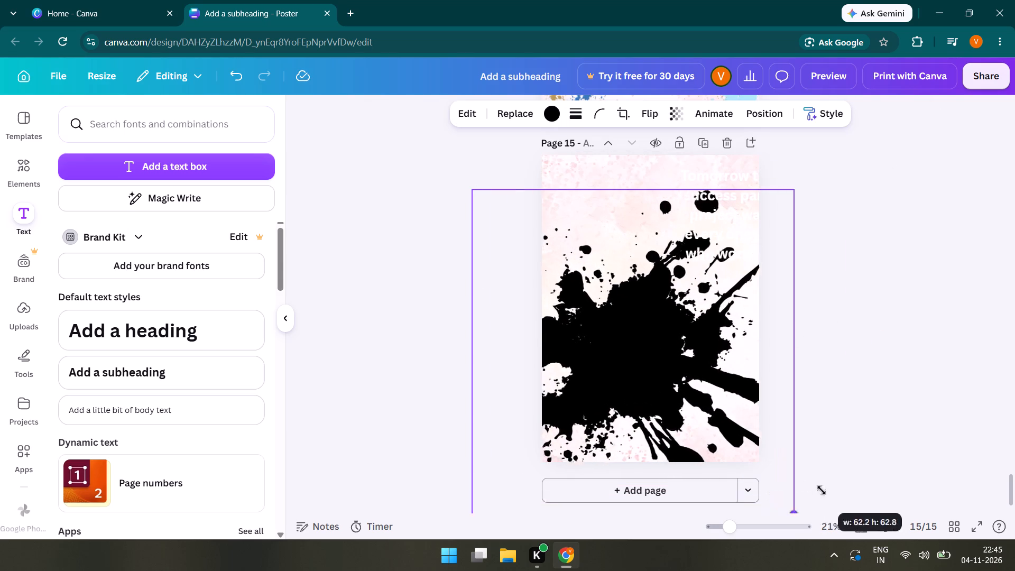
pyautogui.moveTo(822, 490); pyautogui.dragTo(864, 496)
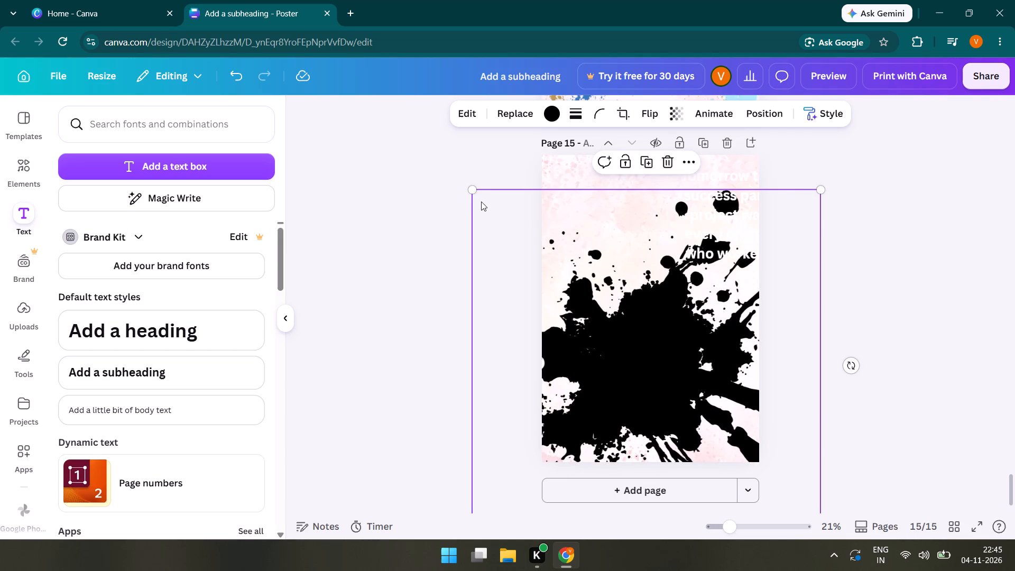
pyautogui.moveTo(469, 190); pyautogui.dragTo(470, 164)
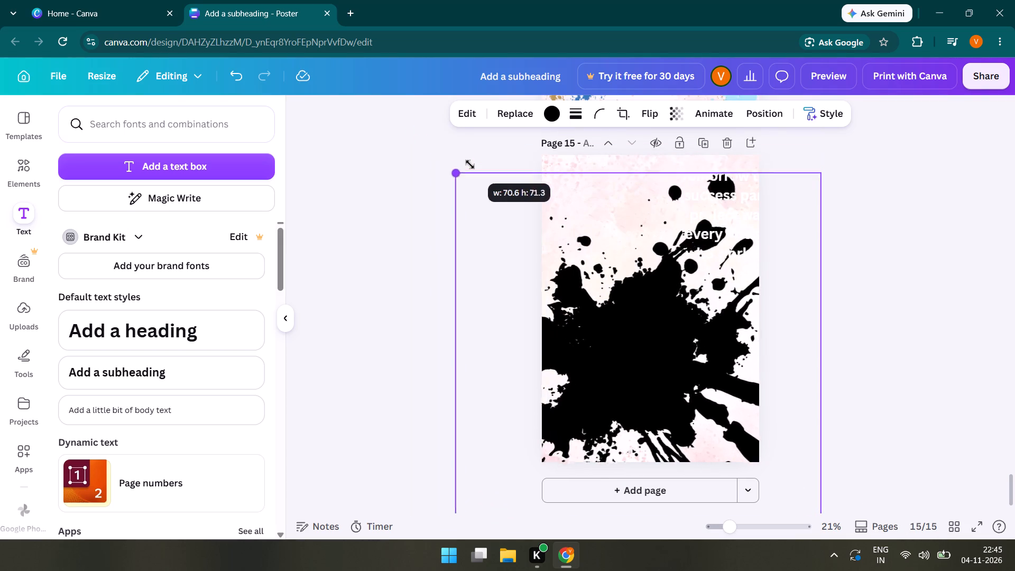
pyautogui.moveTo(470, 164); pyautogui.dragTo(487, 162)
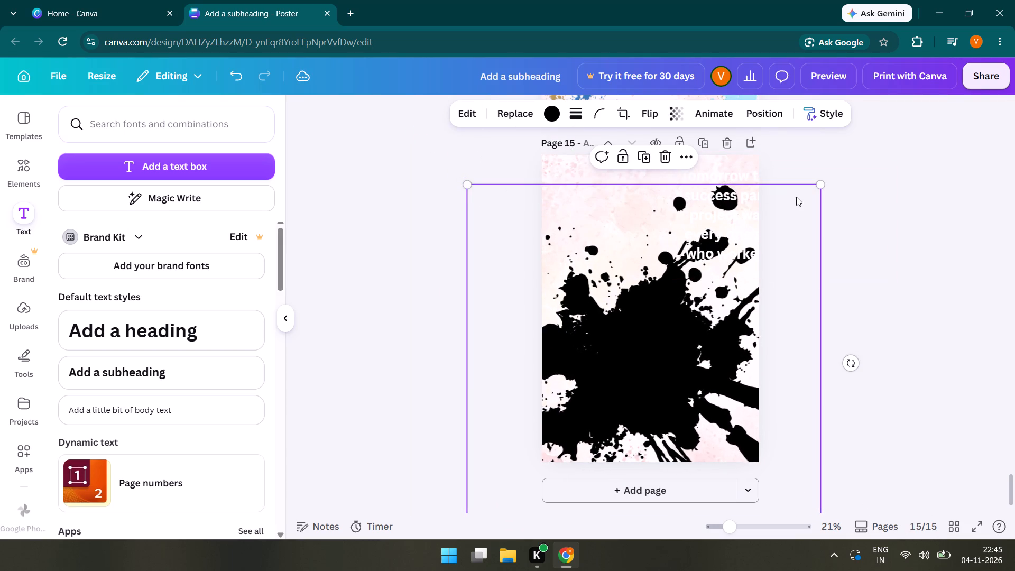
pyautogui.moveTo(824, 185); pyautogui.dragTo(860, 50)
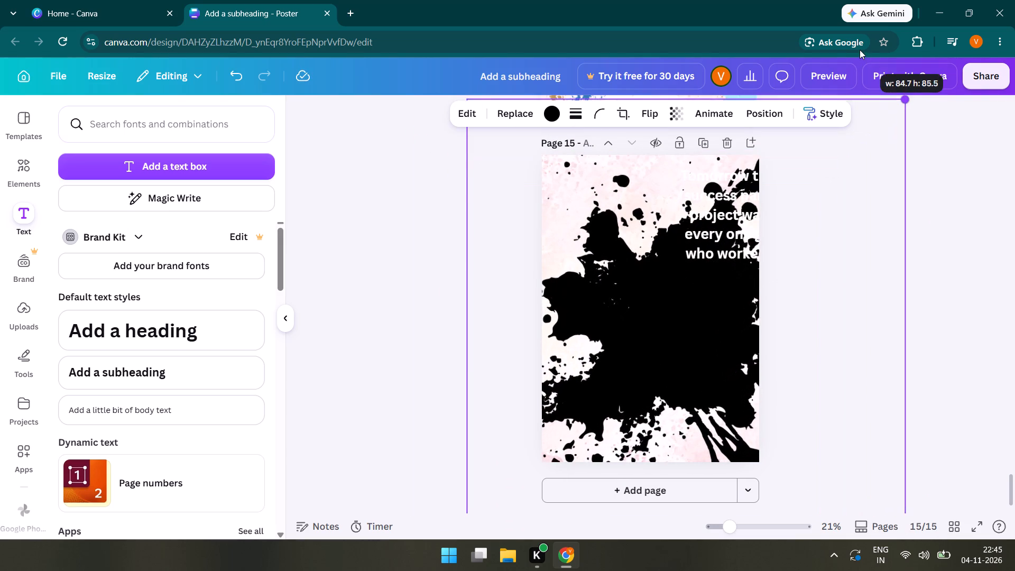
pyautogui.moveTo(860, 50); pyautogui.dragTo(864, 38)
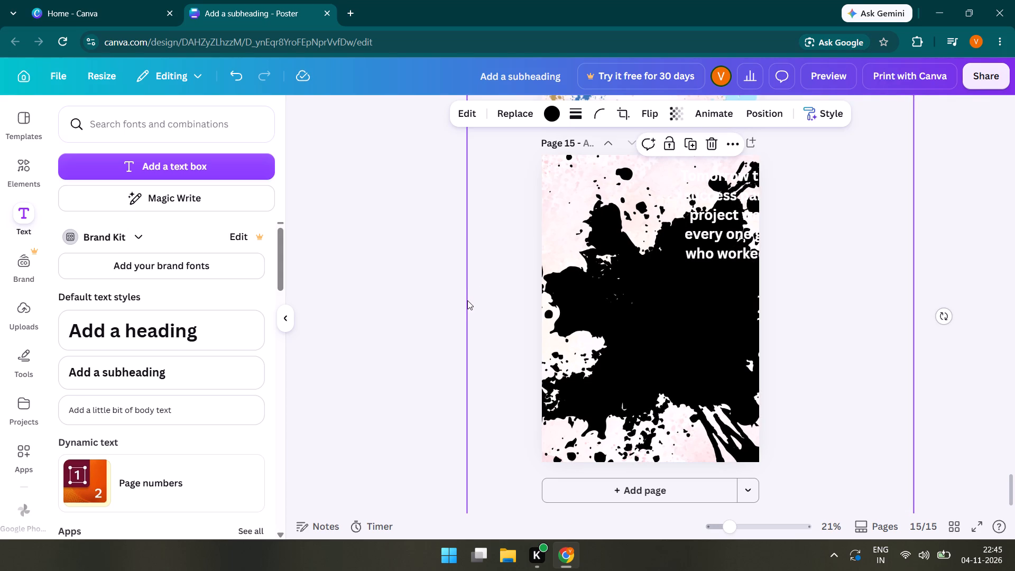
# Reposition the enlarged splatter so its solid black area fills the middle of page 15 across its width.
pyautogui.moveTo(467, 300); pyautogui.dragTo(437, 299)
pyautogui.moveTo(715, 229); pyautogui.dragTo(635, 285)
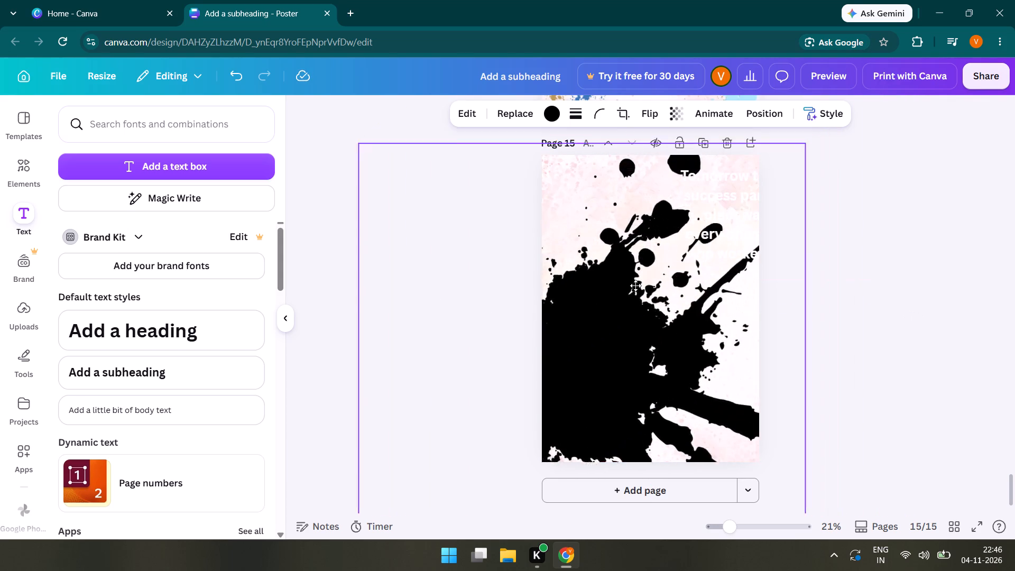
pyautogui.moveTo(635, 285); pyautogui.dragTo(720, 215)
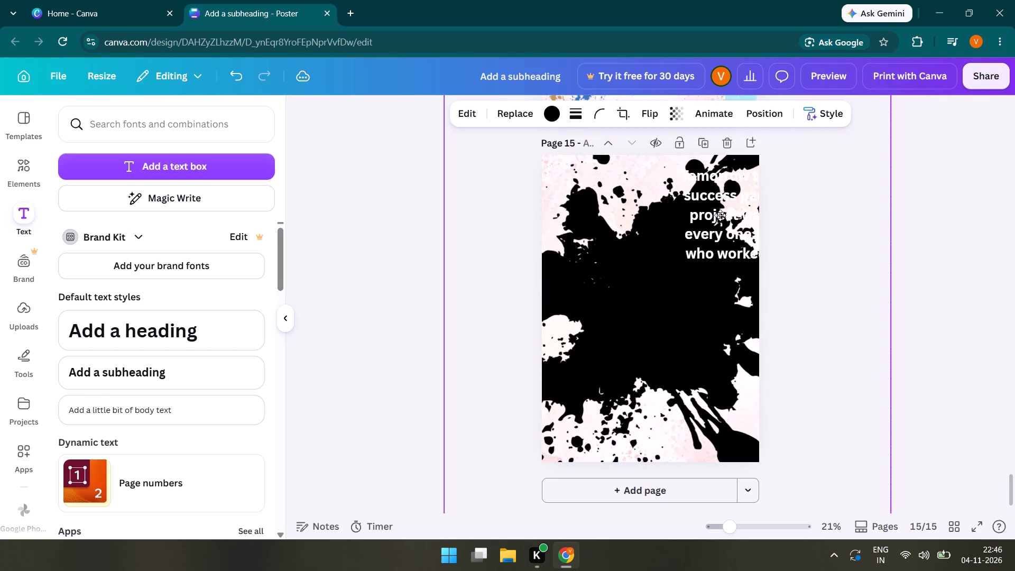
pyautogui.moveTo(720, 215); pyautogui.dragTo(713, 216)
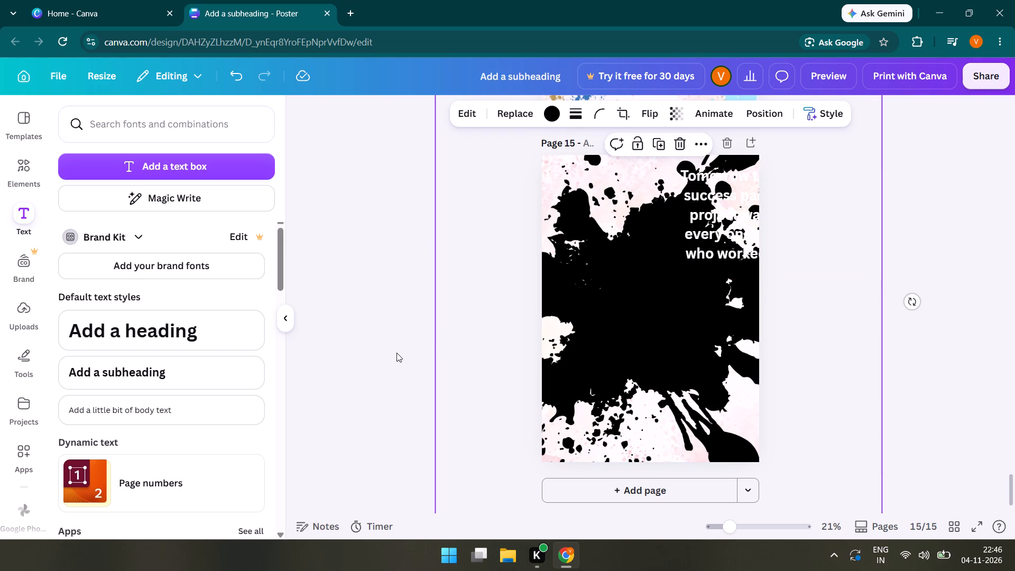
pyautogui.click(396, 353)
# Centre the announcement text over page 15's black splatter and narrow its text box so the wording wraps onto seven lines.
pyautogui.moveTo(724, 213); pyautogui.dragTo(623, 280)
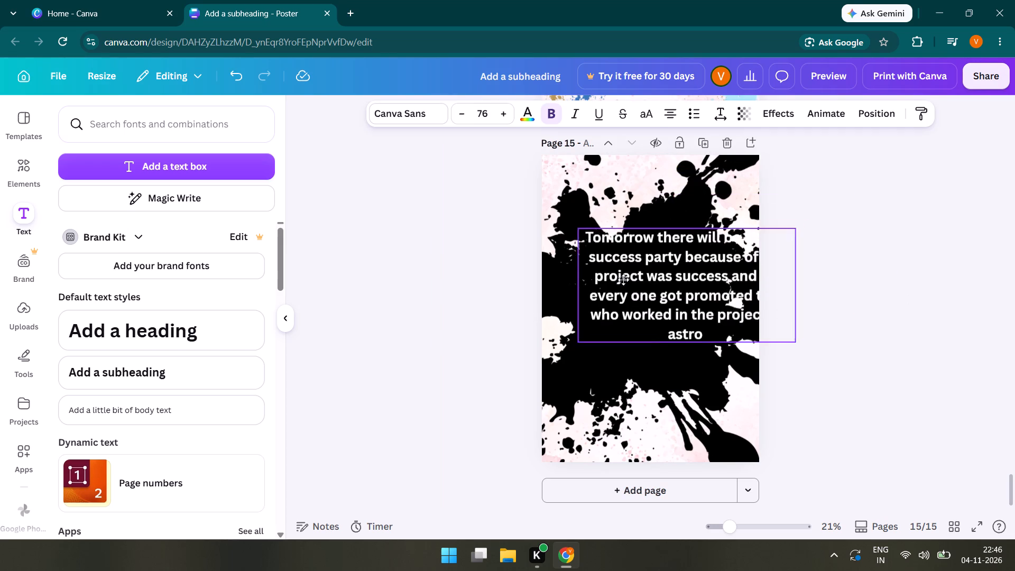
pyautogui.moveTo(623, 280); pyautogui.dragTo(598, 287)
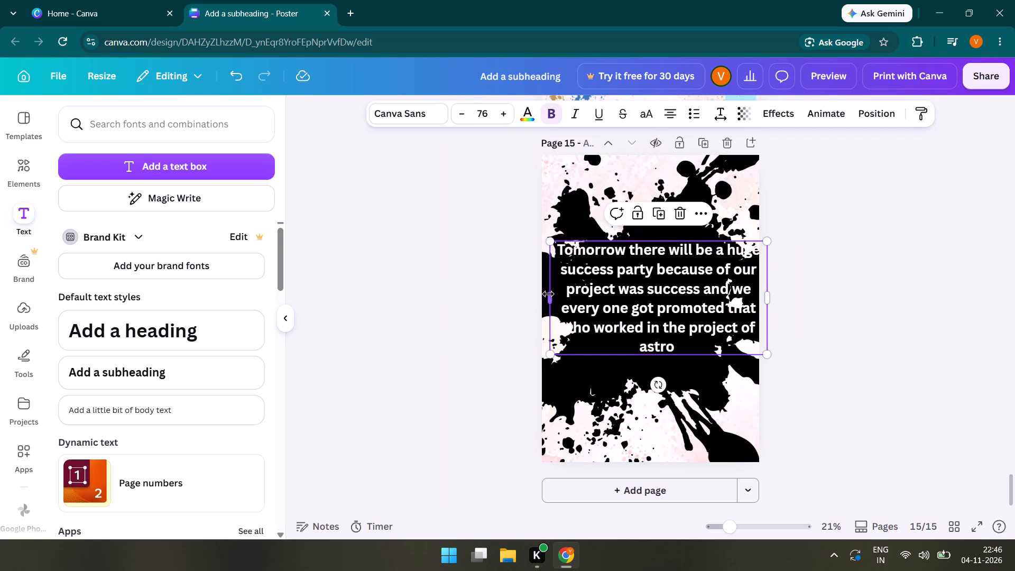
pyautogui.click(548, 296)
pyautogui.moveTo(549, 298); pyautogui.dragTo(582, 308)
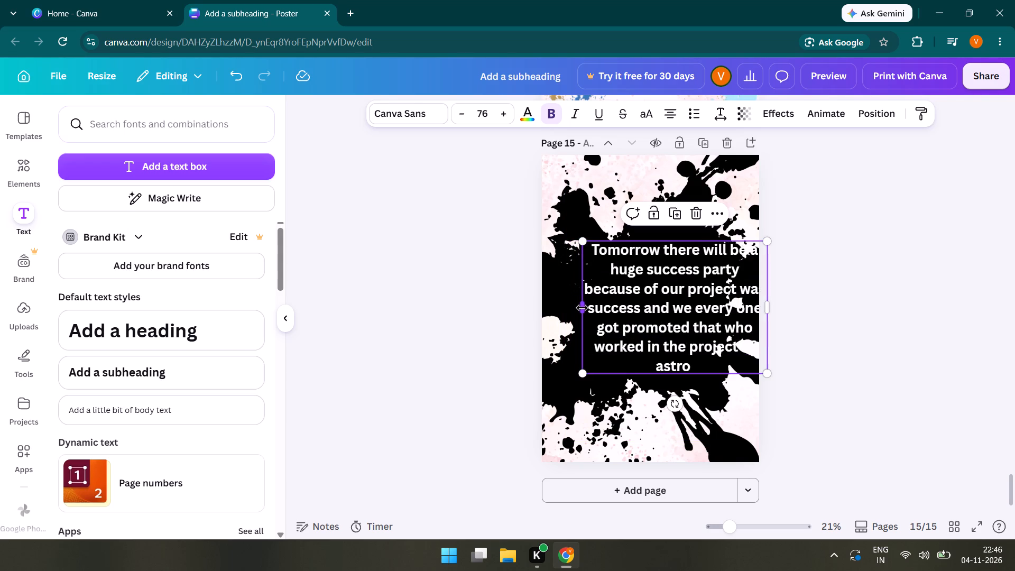
pyautogui.click(827, 301)
pyautogui.moveTo(709, 320); pyautogui.dragTo(684, 324)
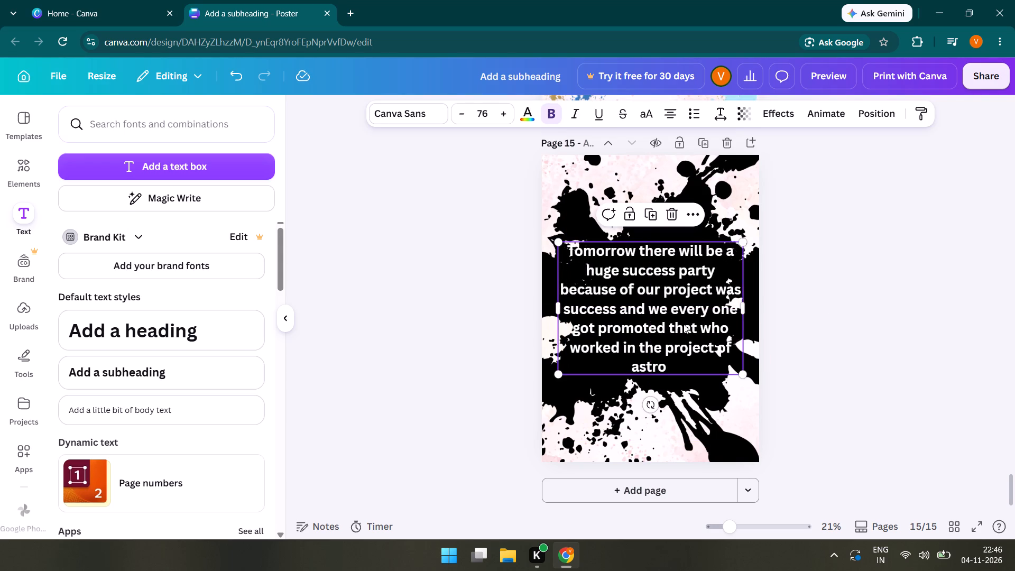
pyautogui.click(902, 313)
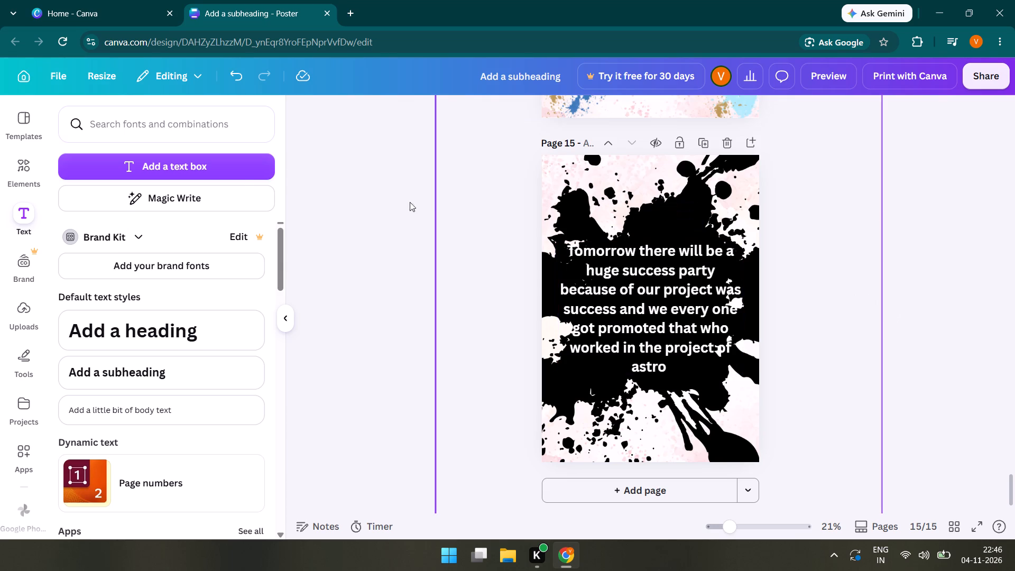
# Add the recently used red brush stroke to page 15 and place it across the top, above the announcement.
pyautogui.click(21, 163)
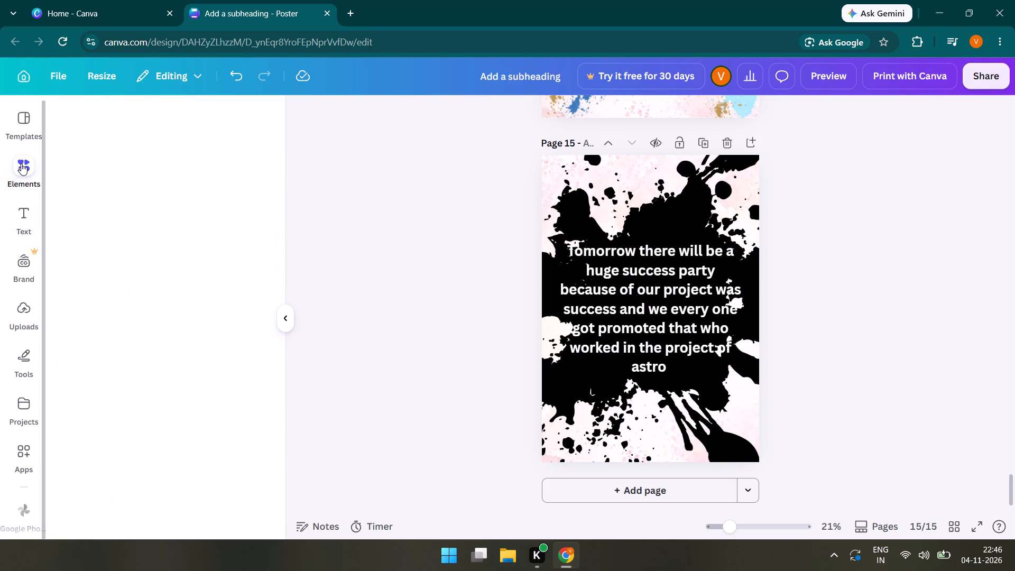
pyautogui.scroll(-2, 118, 387)
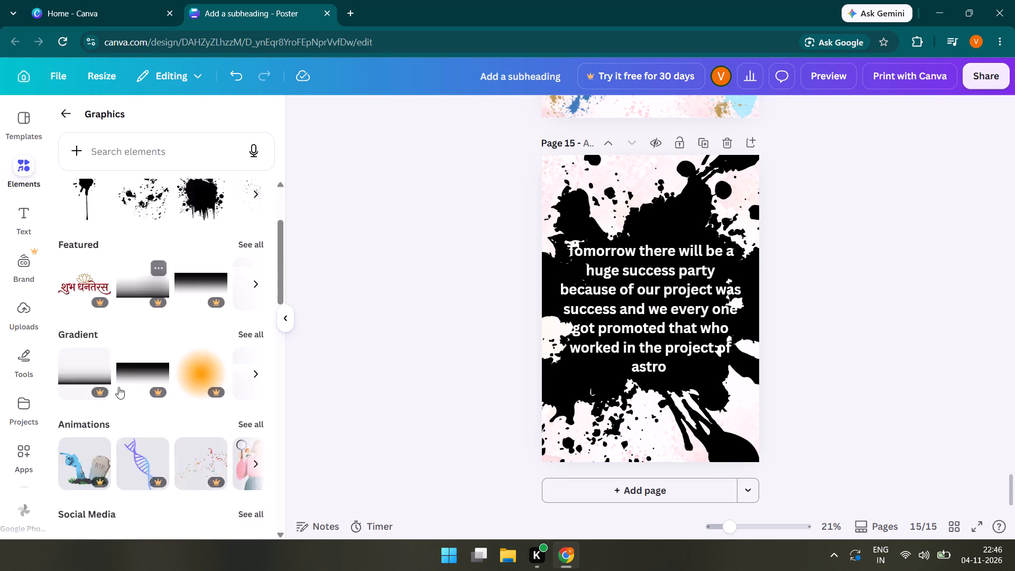
pyautogui.scroll(-2, 118, 387)
pyautogui.scroll(7, 118, 387)
pyautogui.click(67, 107)
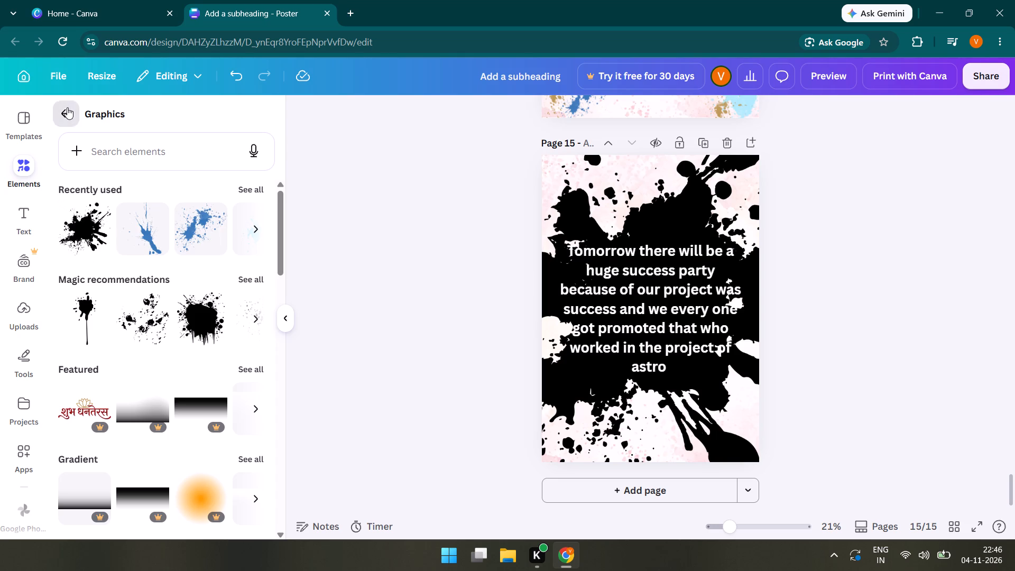
pyautogui.scroll(7, 183, 283)
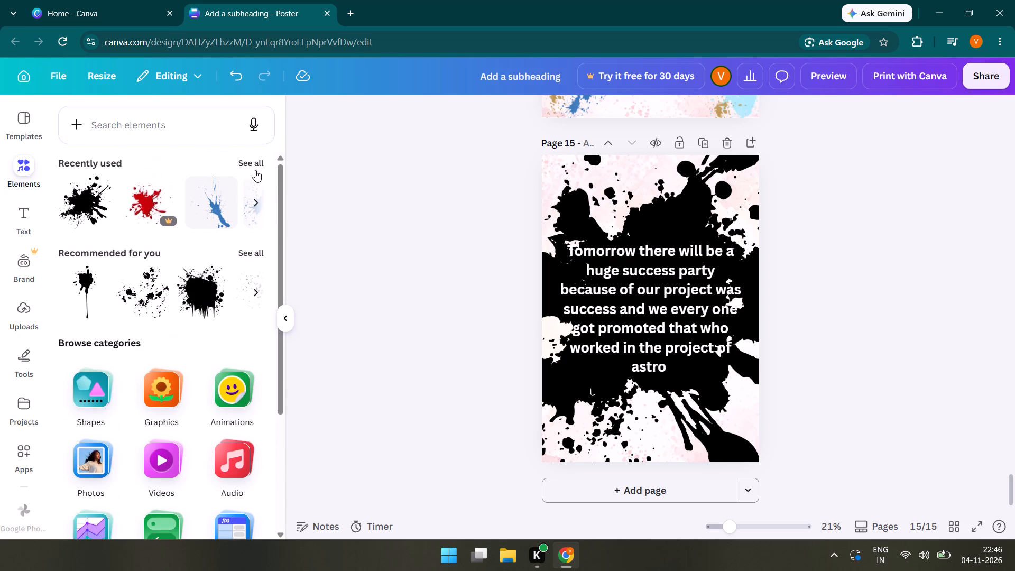
pyautogui.click(255, 167)
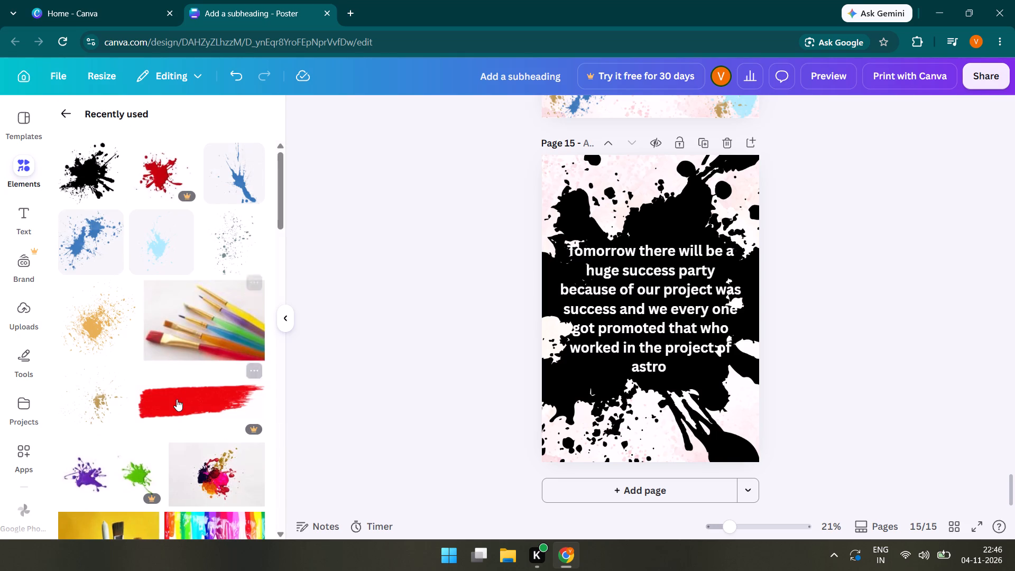
pyautogui.click(178, 402)
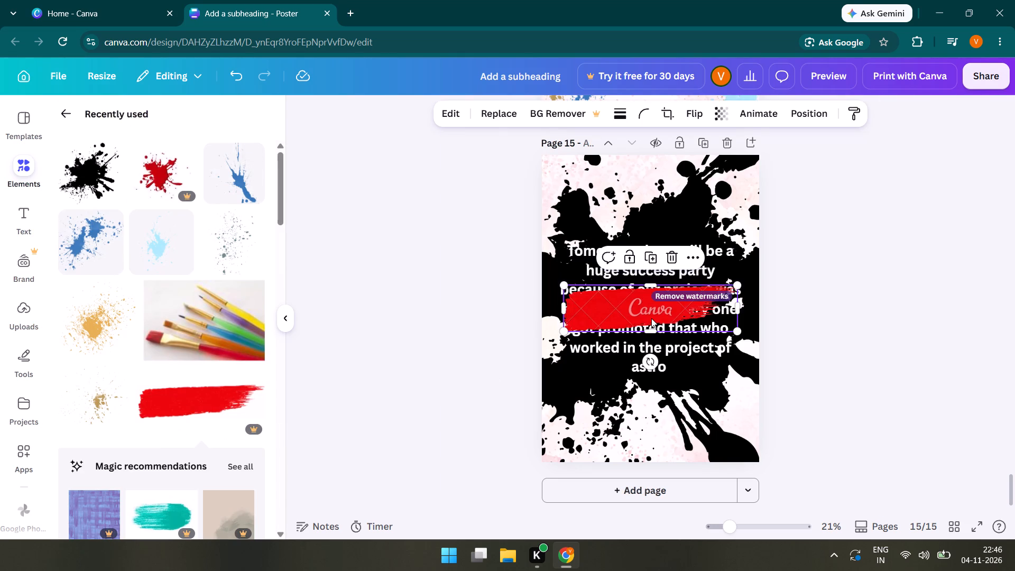
pyautogui.moveTo(651, 318); pyautogui.dragTo(656, 198)
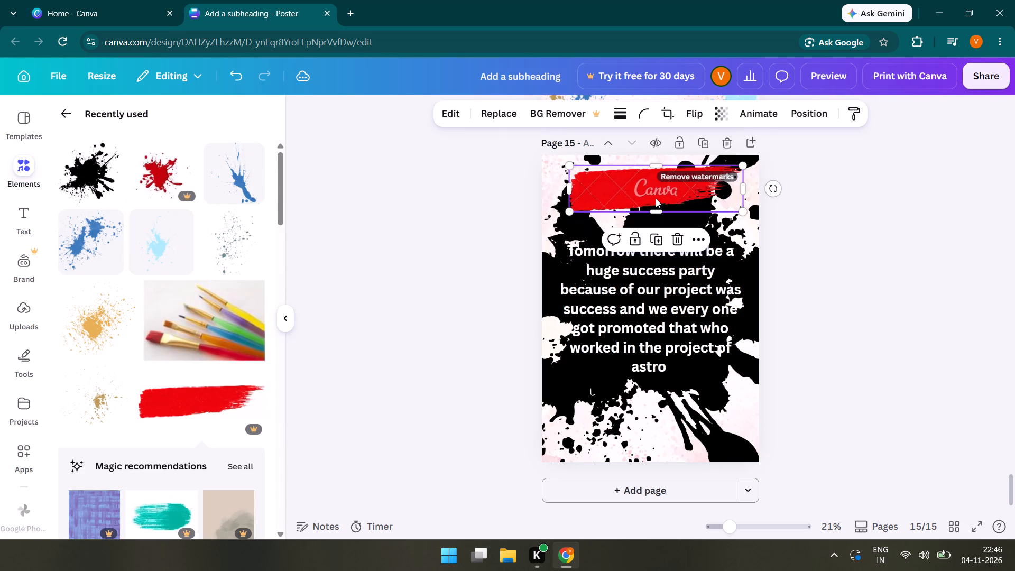
pyautogui.doubleClick(658, 192)
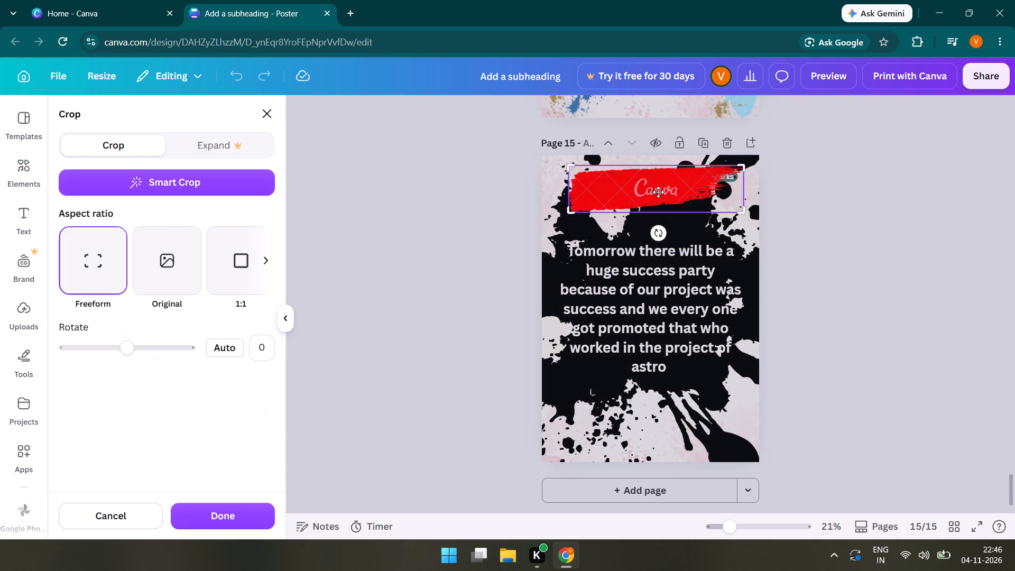
pyautogui.click(380, 305)
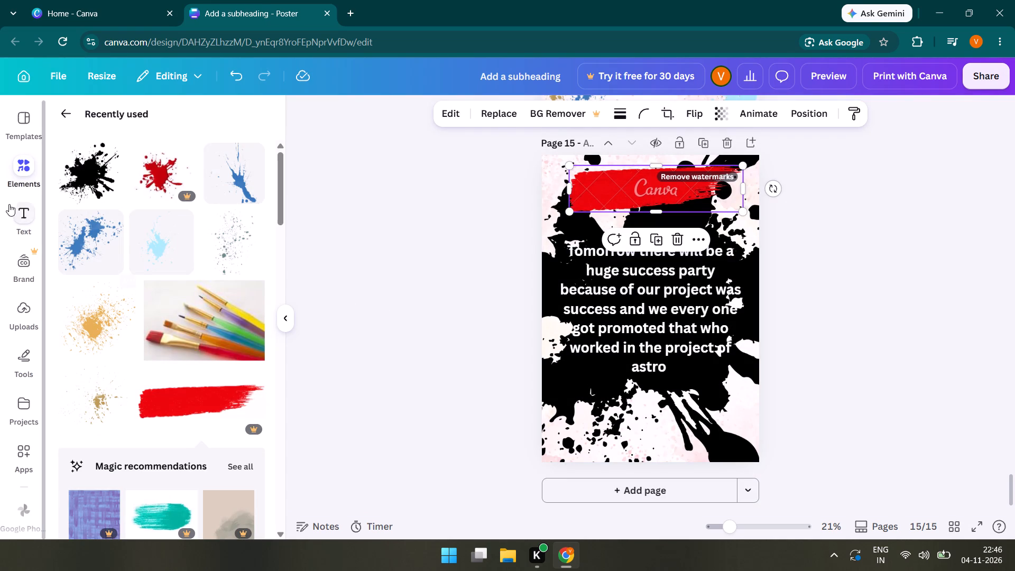
# Add a subheading reading "TEAM PROJECT KANYA RASHII" and place it on the red brush stroke.
pyautogui.click(23, 209)
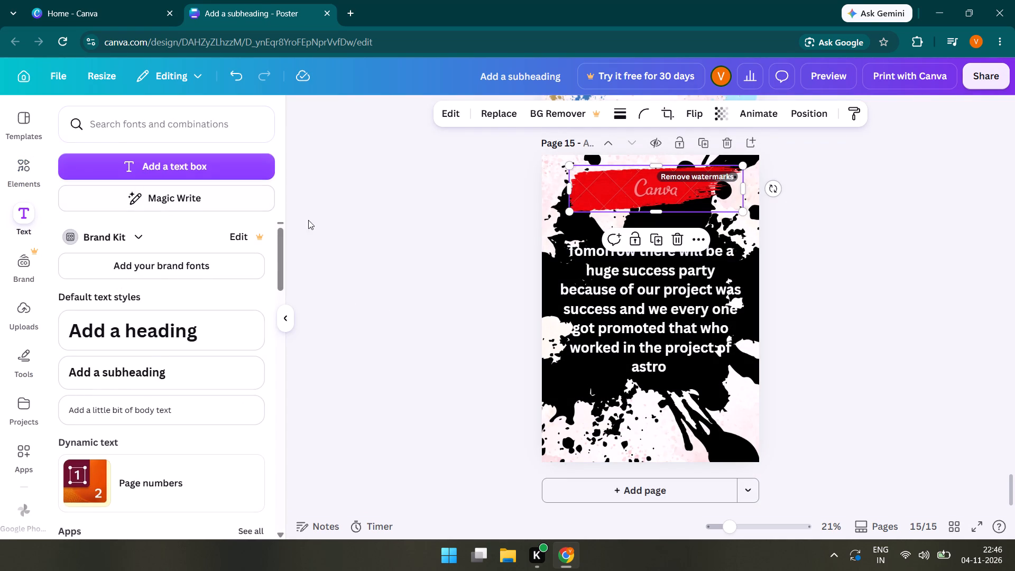
pyautogui.click(163, 374)
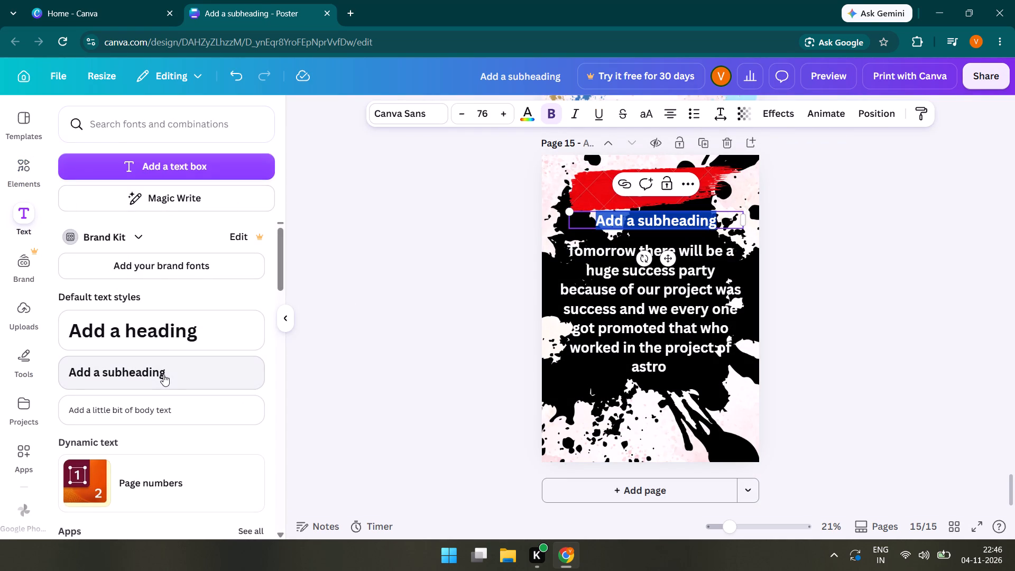
pyautogui.press('BackSpace')
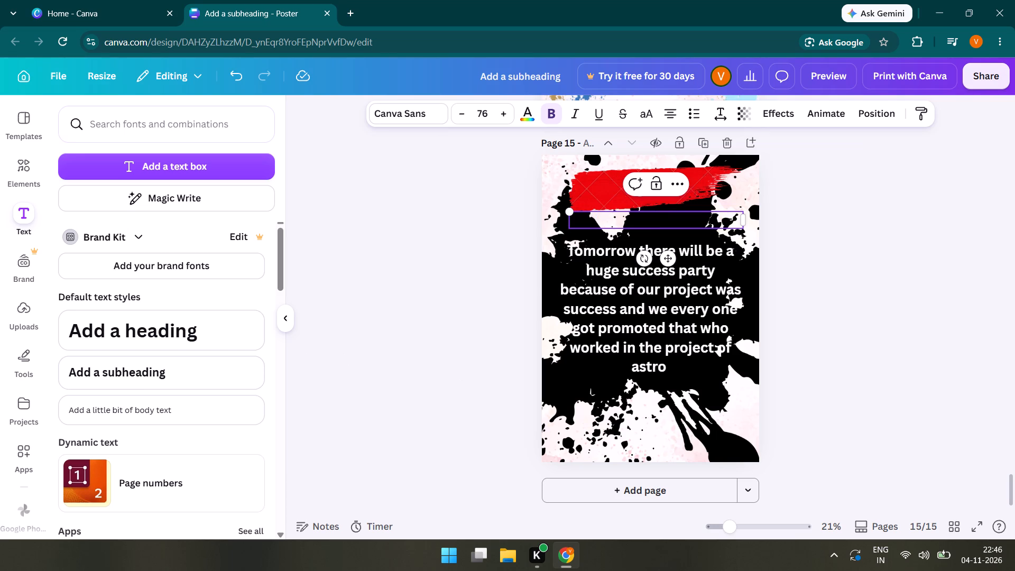
pyautogui.write('TEAM')
pyautogui.press('space')
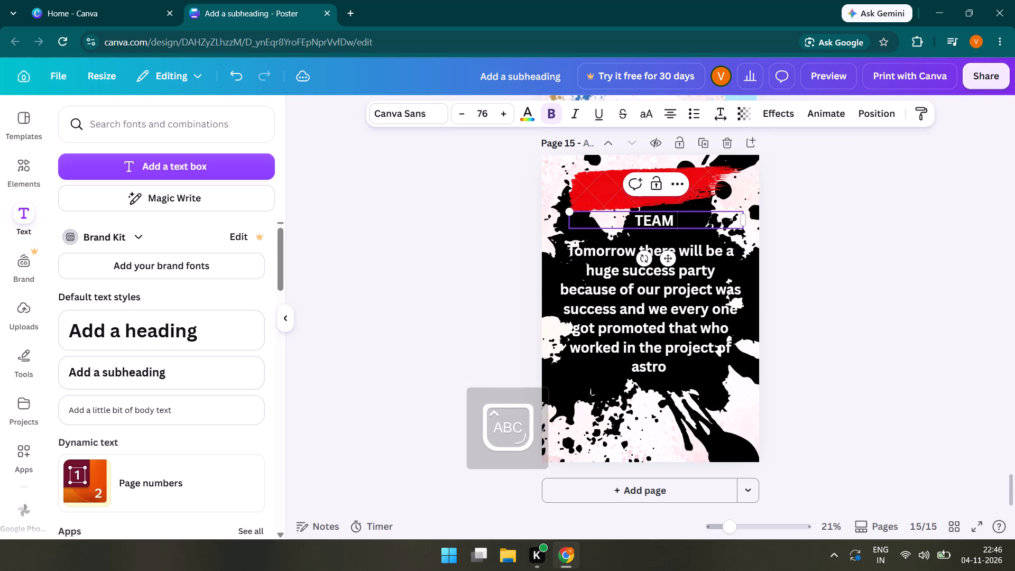
pyautogui.write('PROJECT KANYA RASHII')
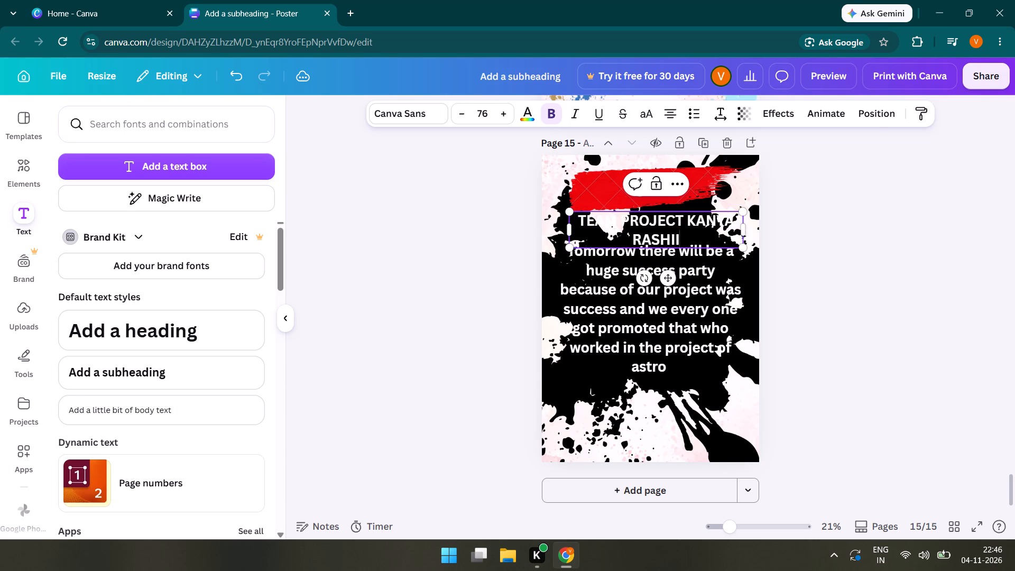
pyautogui.click(870, 415)
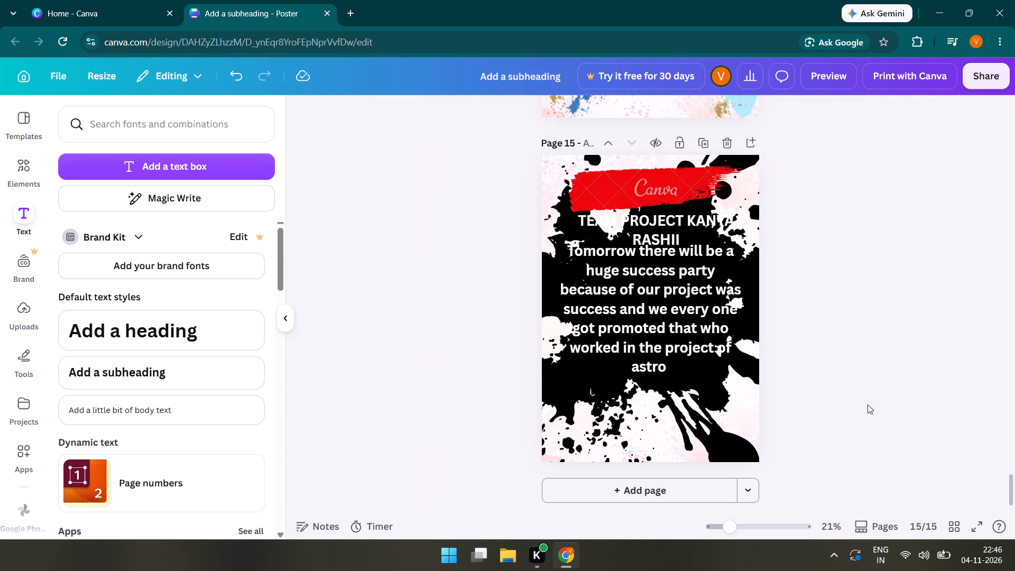
pyautogui.moveTo(655, 219); pyautogui.dragTo(649, 179)
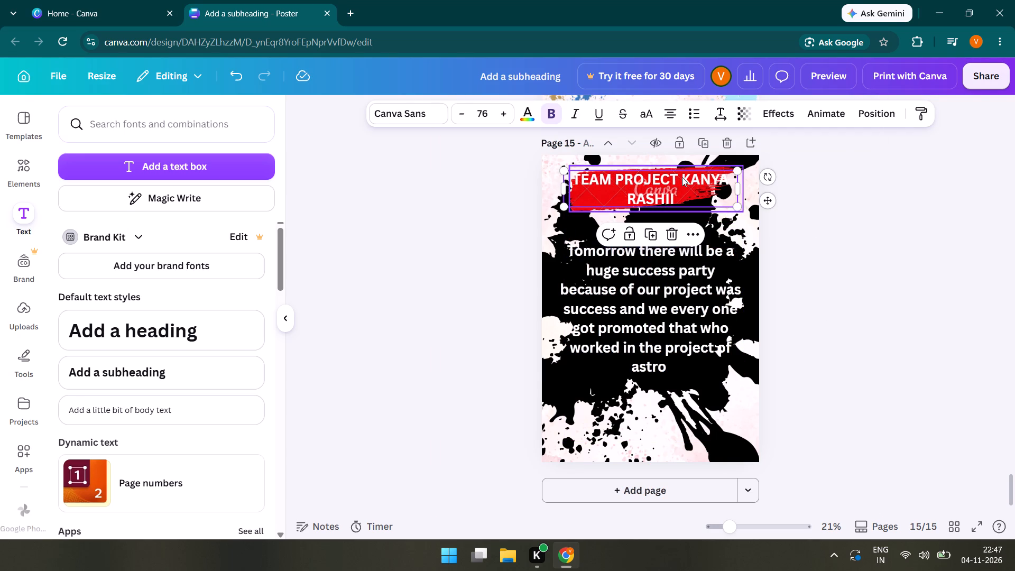
# Split the heading on the red brush stroke into two lines, "TEAM PROJECT" and "KANYA RASHII".
pyautogui.click(682, 177)
pyautogui.doubleClick(682, 177)
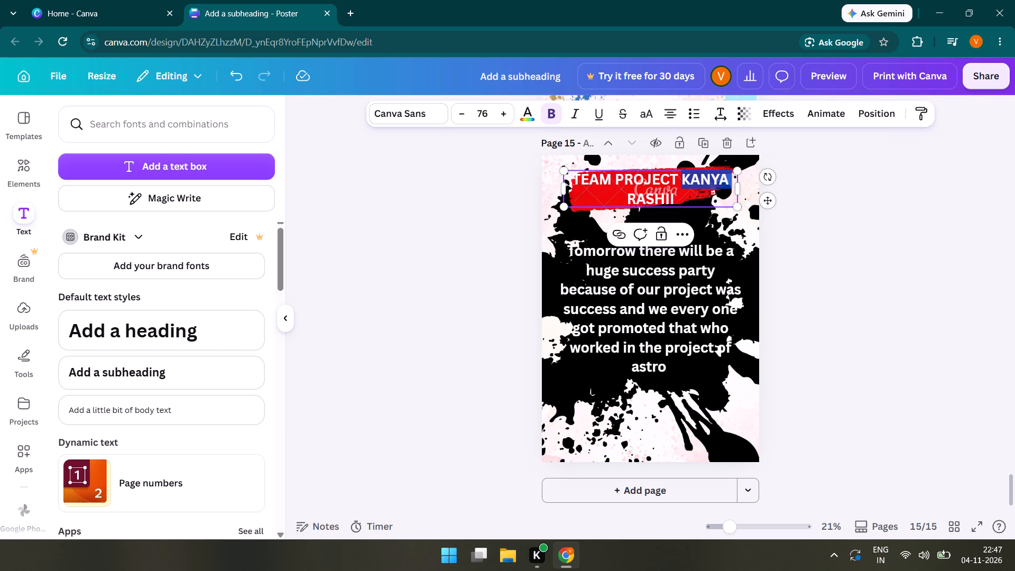
pyautogui.press('Return')
pyautogui.press('Return')
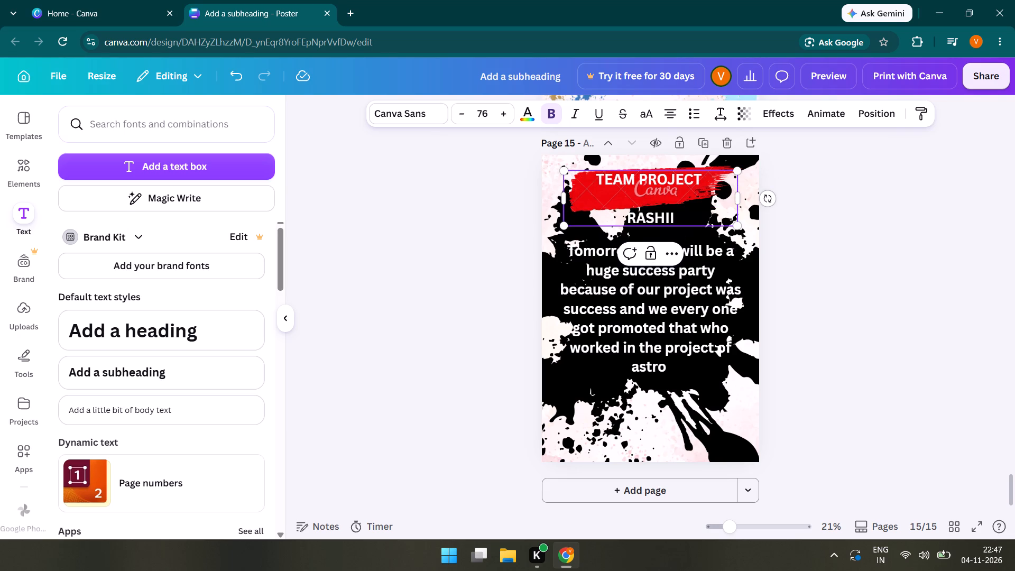
pyautogui.press('BackSpace')
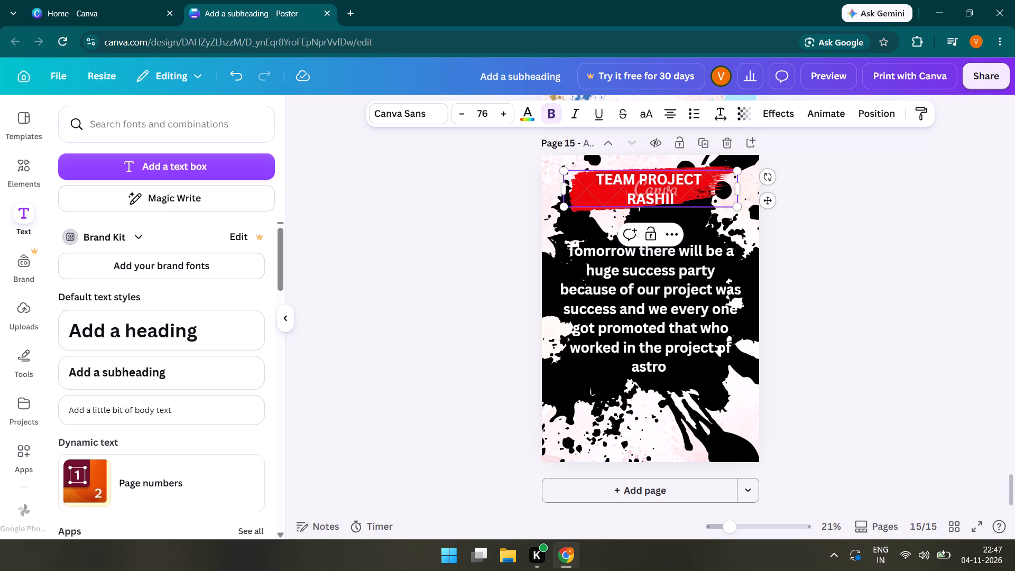
pyautogui.press('BackSpace')
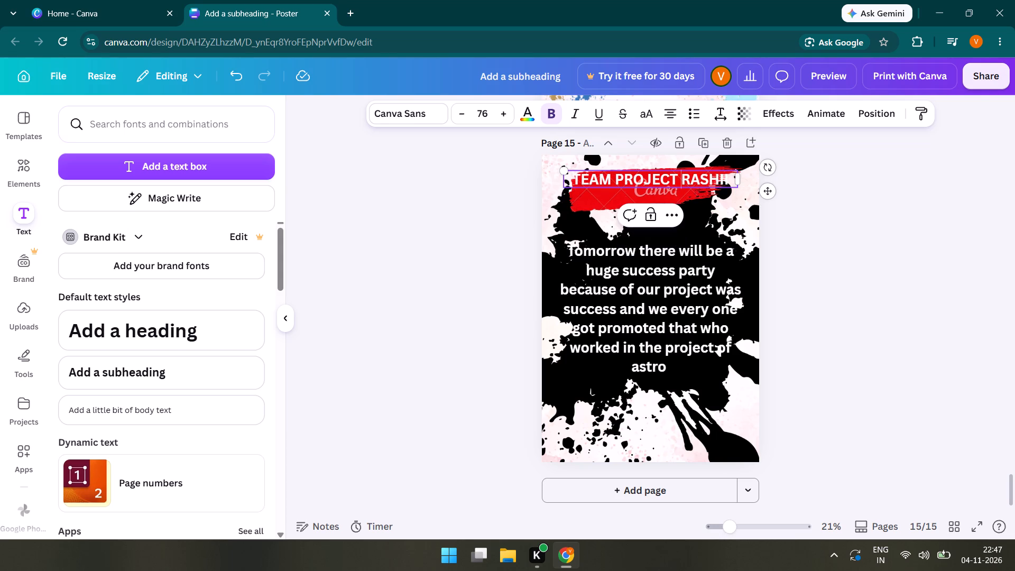
pyautogui.press('Left')
pyautogui.press('Left')
pyautogui.press('Left')
pyautogui.press('Left')
pyautogui.click(680, 179)
pyautogui.press('Return')
pyautogui.write('KA')
pyautogui.write('NYA')
pyautogui.press('space')
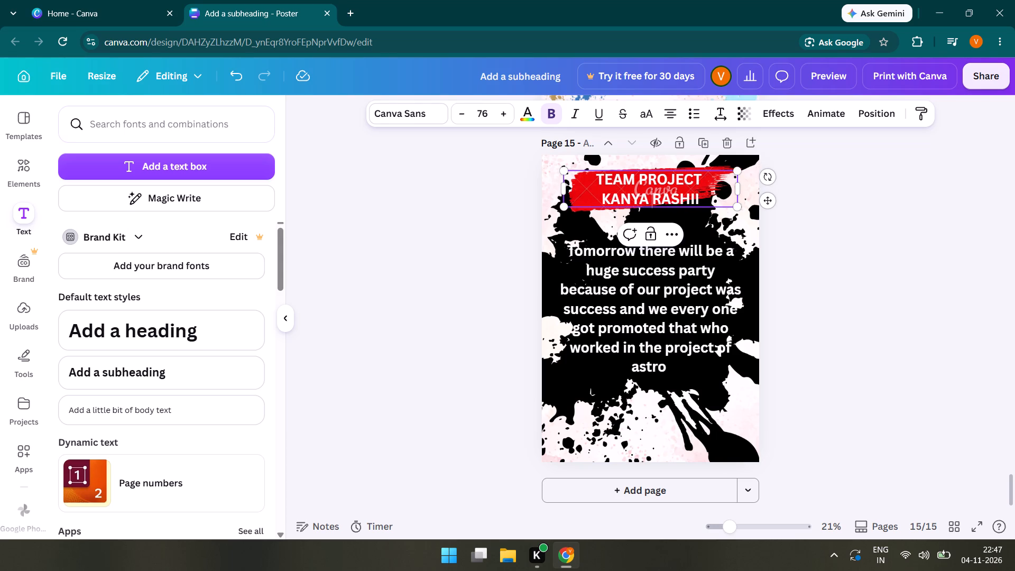
pyautogui.click(881, 333)
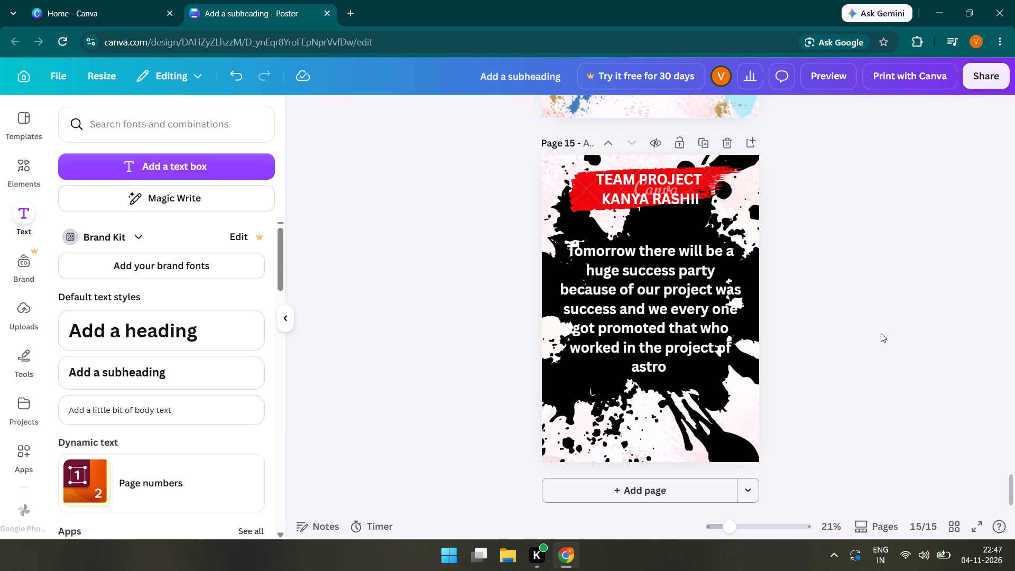
pyautogui.doubleClick(650, 198)
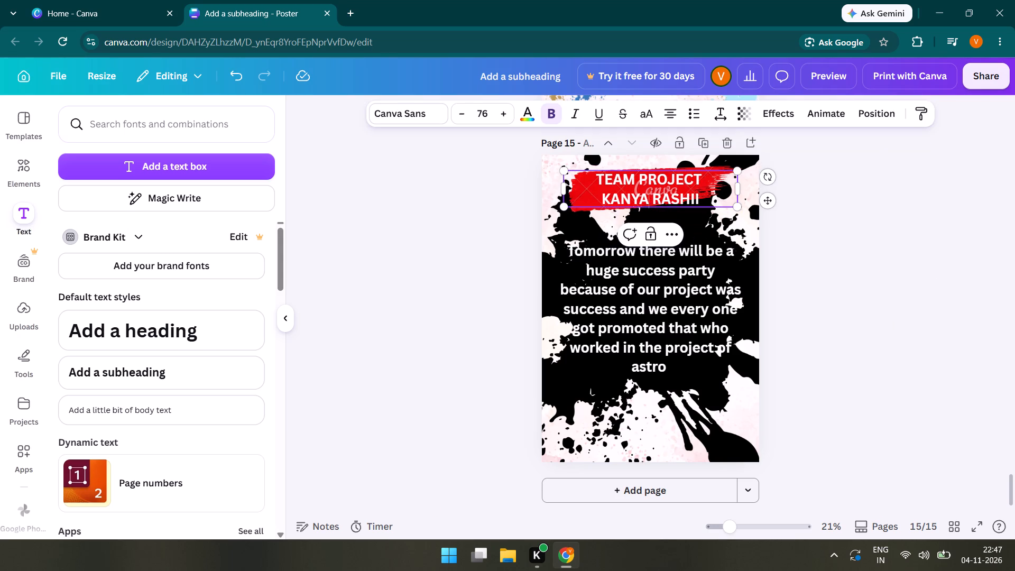
pyautogui.click(579, 232)
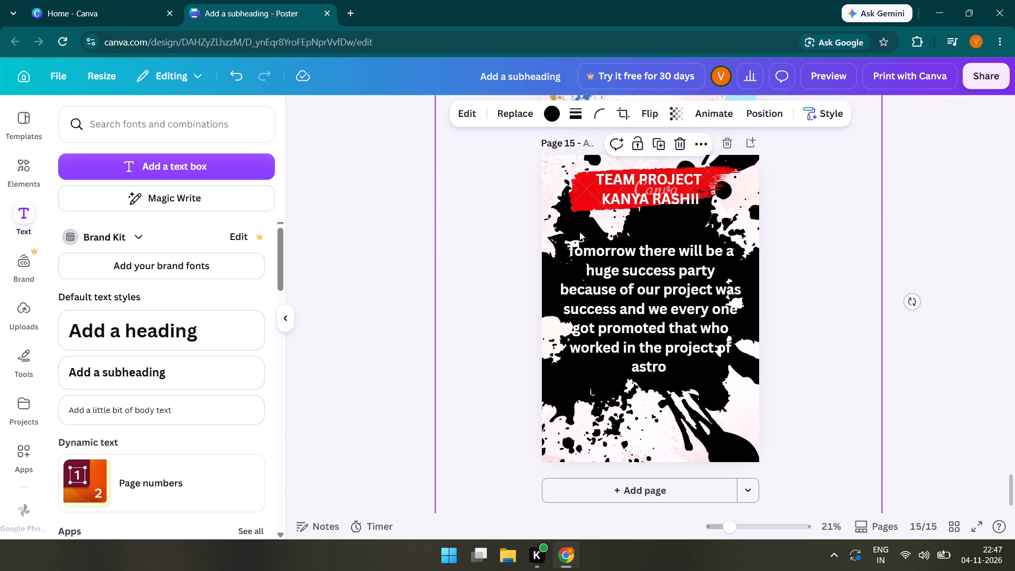
pyautogui.click(380, 345)
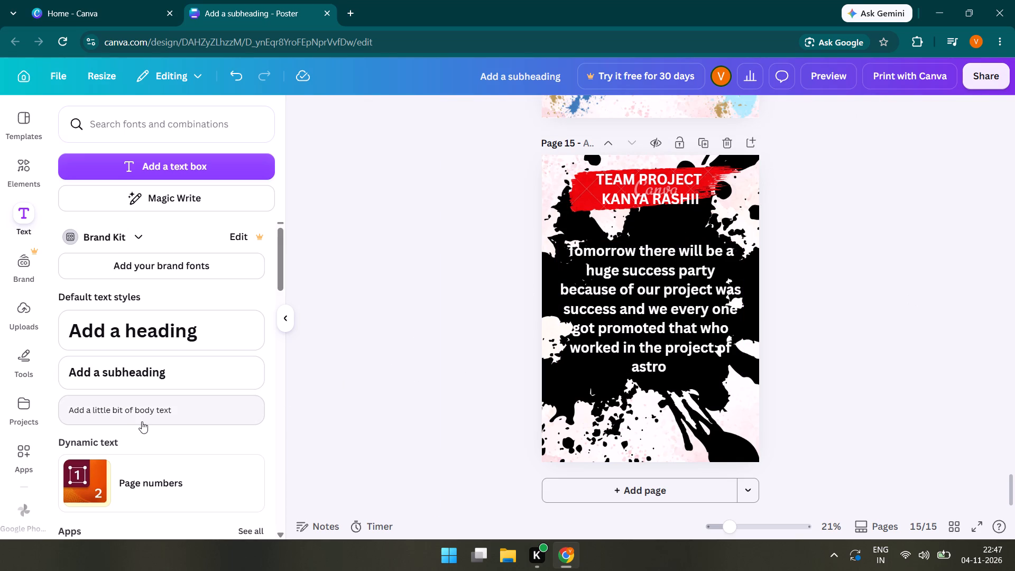
# Add a subheading reading "Thank you every one !!!" to page 15.
pyautogui.click(156, 372)
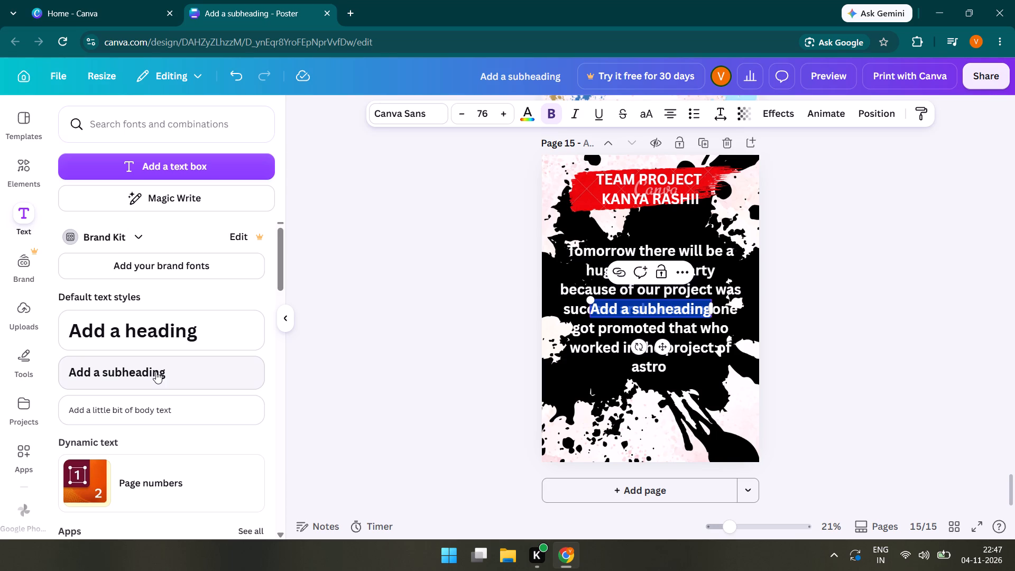
pyautogui.press('BackSpace')
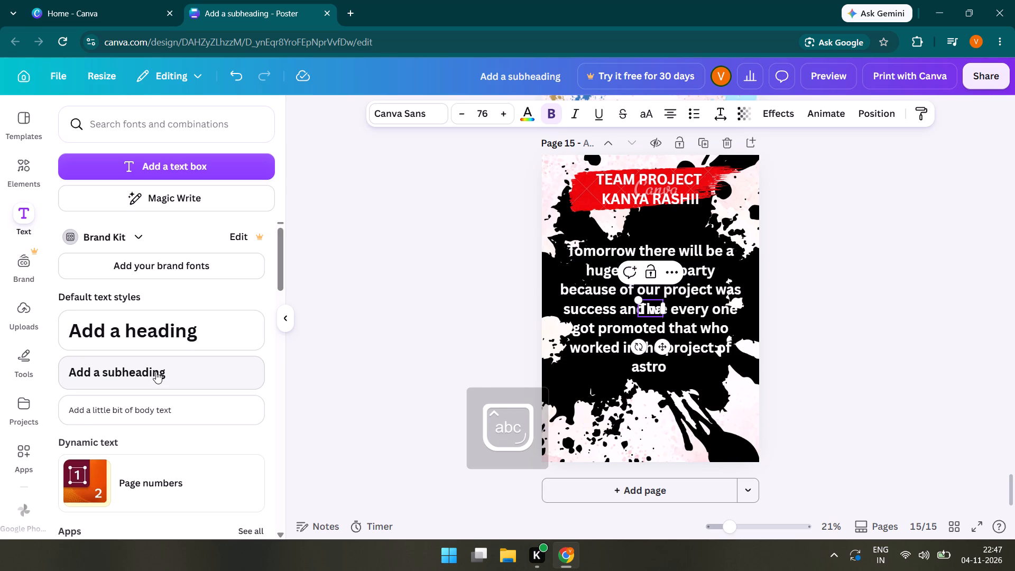
pyautogui.press('n')
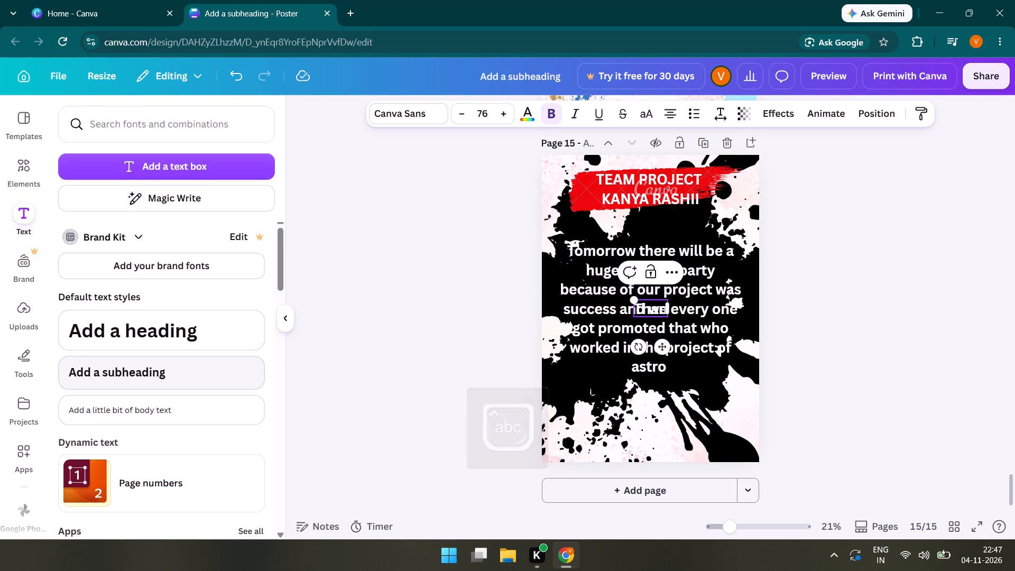
pyautogui.write('k you every one')
pyautogui.press('space')
pyautogui.write('!!!')
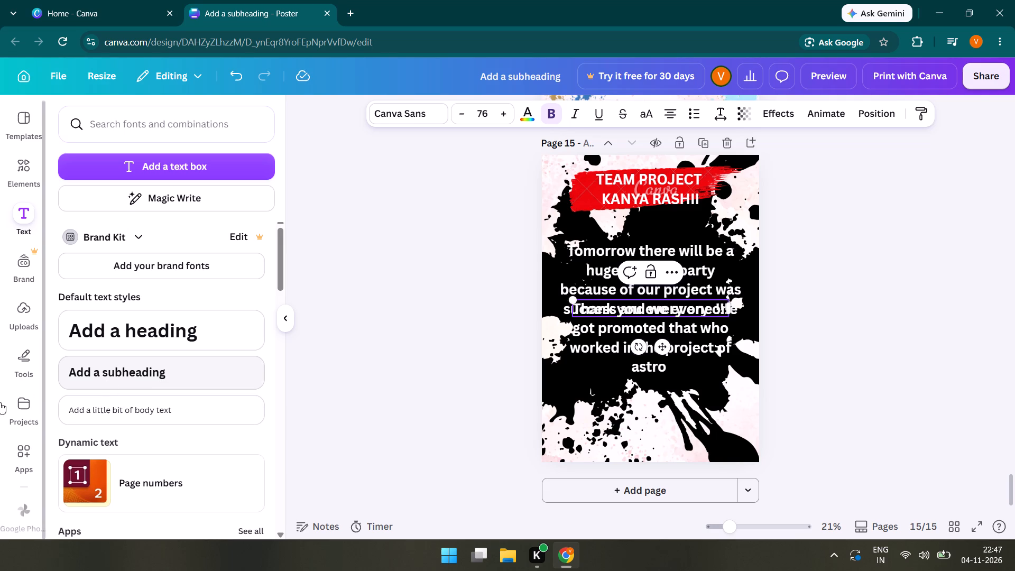
# Add the recently used dark blue paint splash to page 15's bottom area and rotate it a quarter turn clockwise.
pyautogui.click(25, 161)
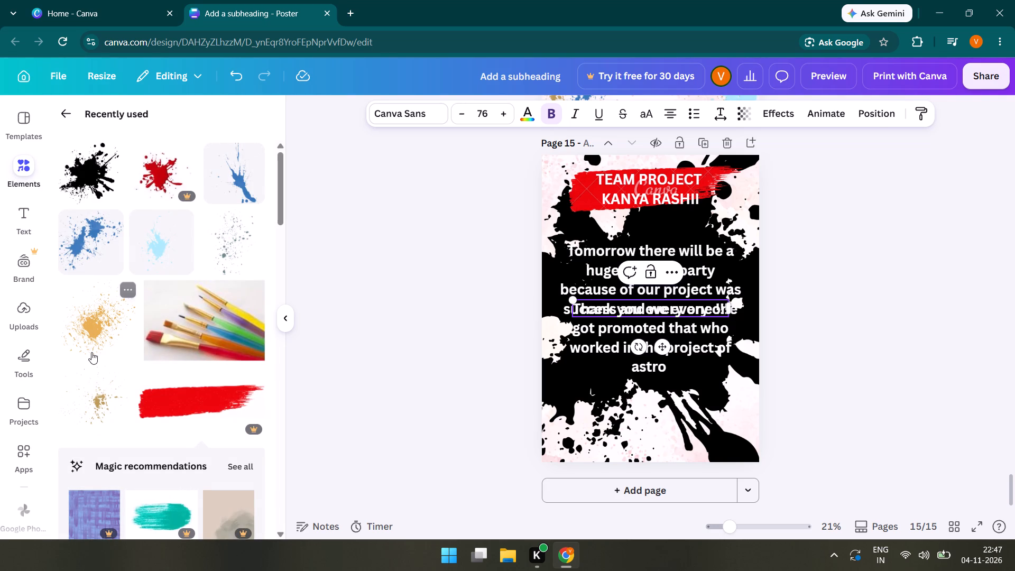
pyautogui.scroll(-4, 141, 414)
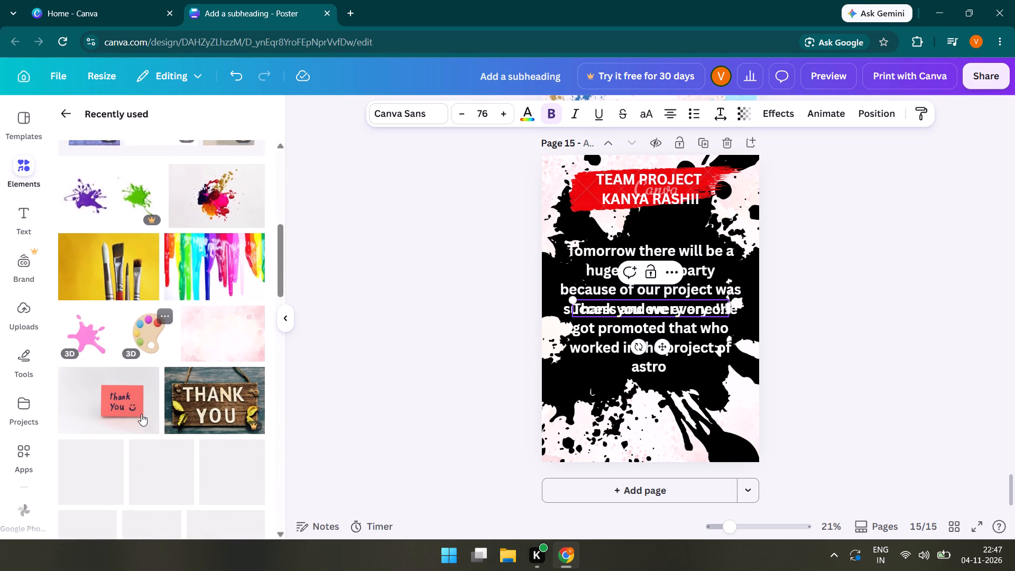
pyautogui.scroll(-1, 141, 414)
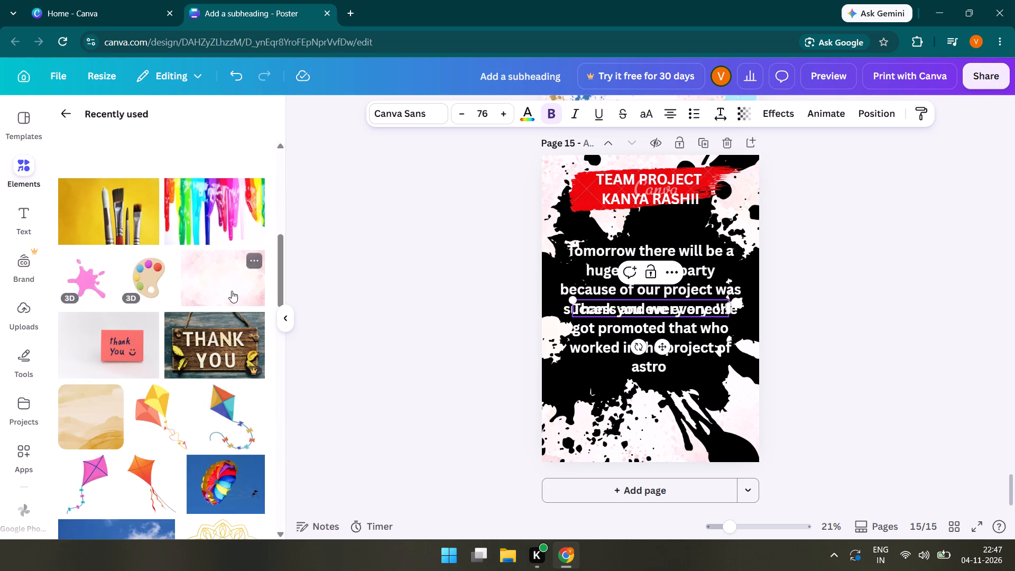
pyautogui.scroll(-4, 136, 395)
pyautogui.scroll(8, 136, 395)
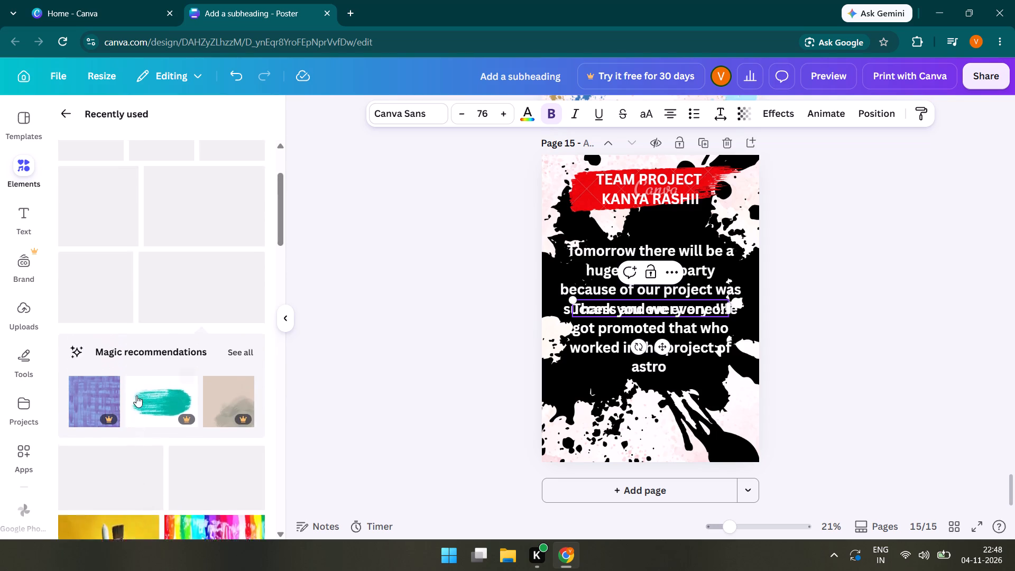
pyautogui.scroll(6, 136, 395)
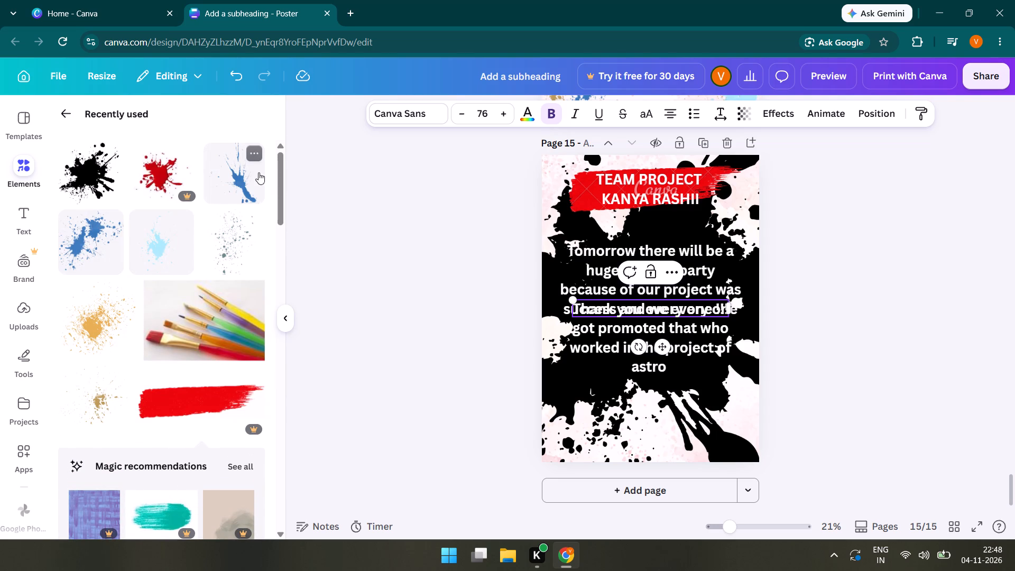
pyautogui.click(248, 190)
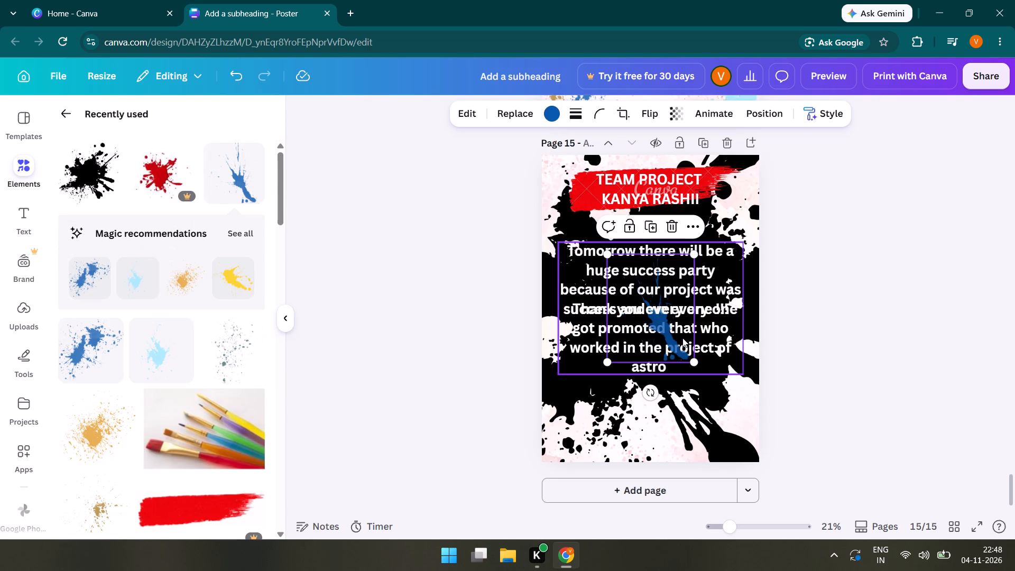
pyautogui.moveTo(683, 334); pyautogui.dragTo(679, 434)
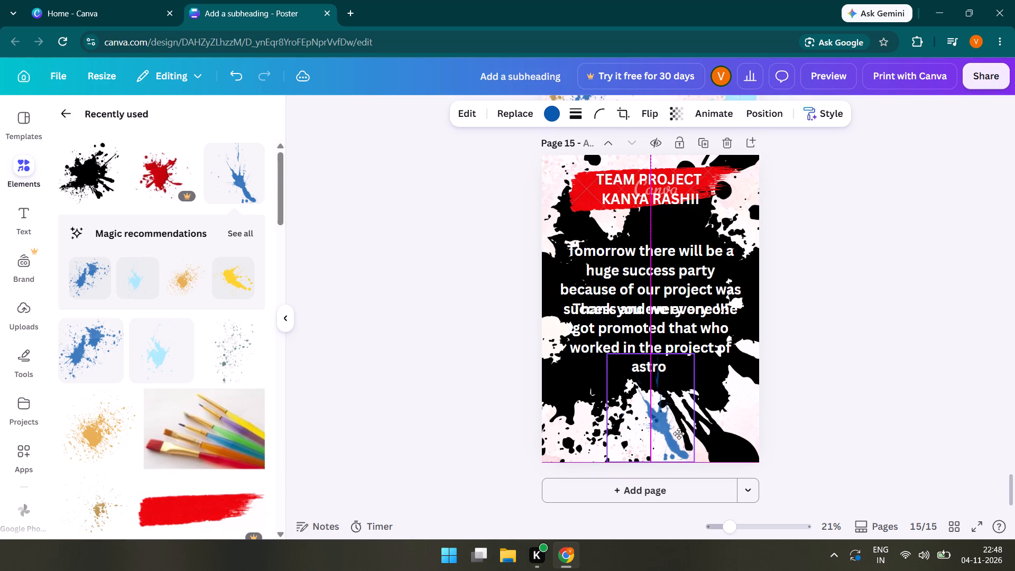
pyautogui.moveTo(679, 434); pyautogui.dragTo(676, 433)
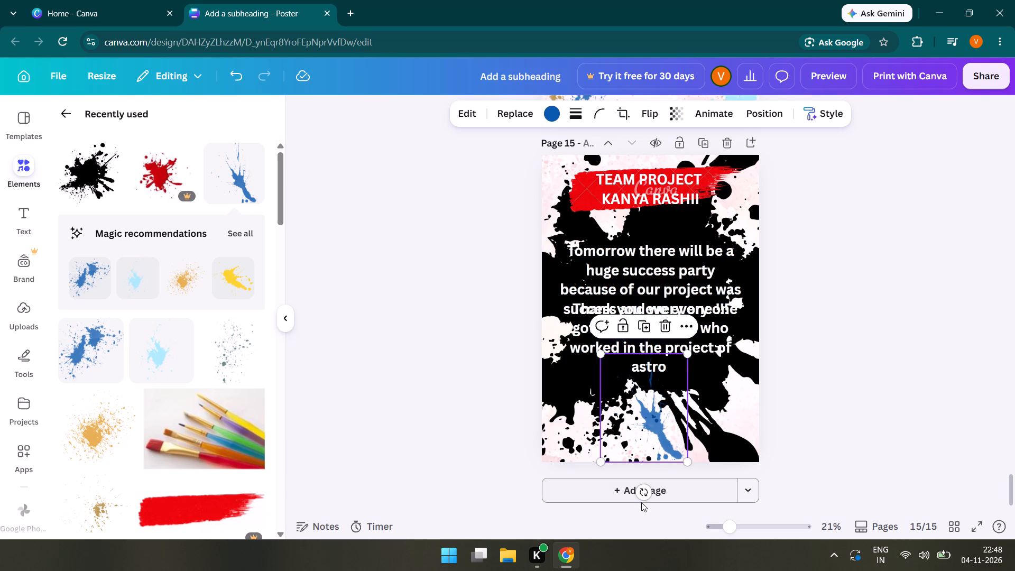
pyautogui.moveTo(643, 493); pyautogui.dragTo(528, 423)
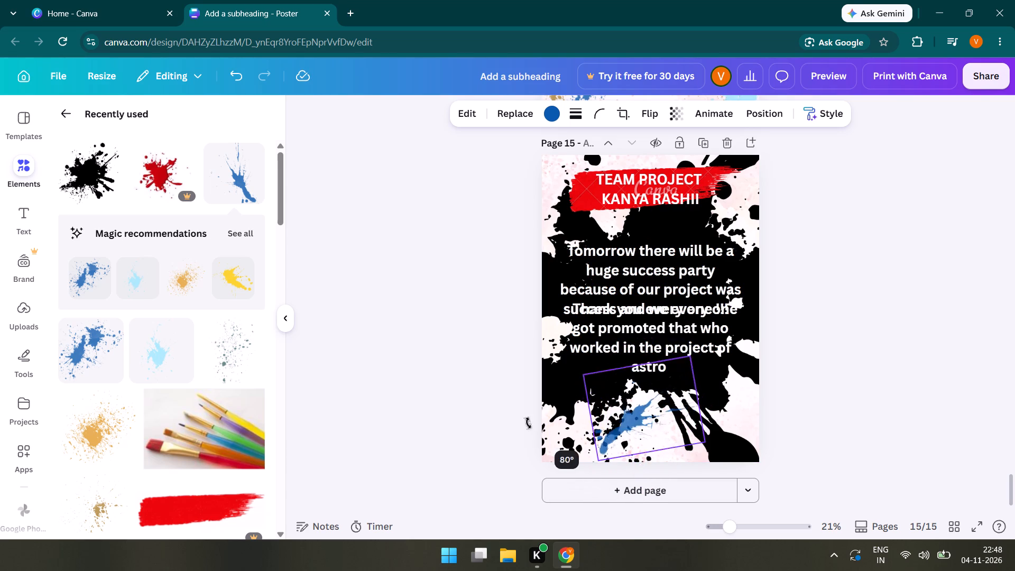
pyautogui.moveTo(528, 423); pyautogui.dragTo(525, 400)
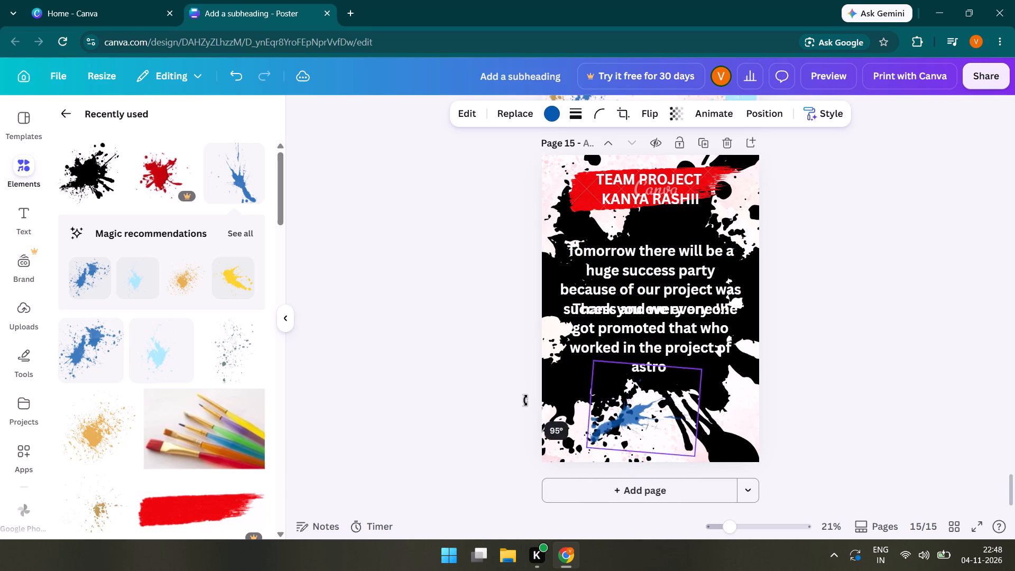
pyautogui.moveTo(525, 400); pyautogui.dragTo(529, 407)
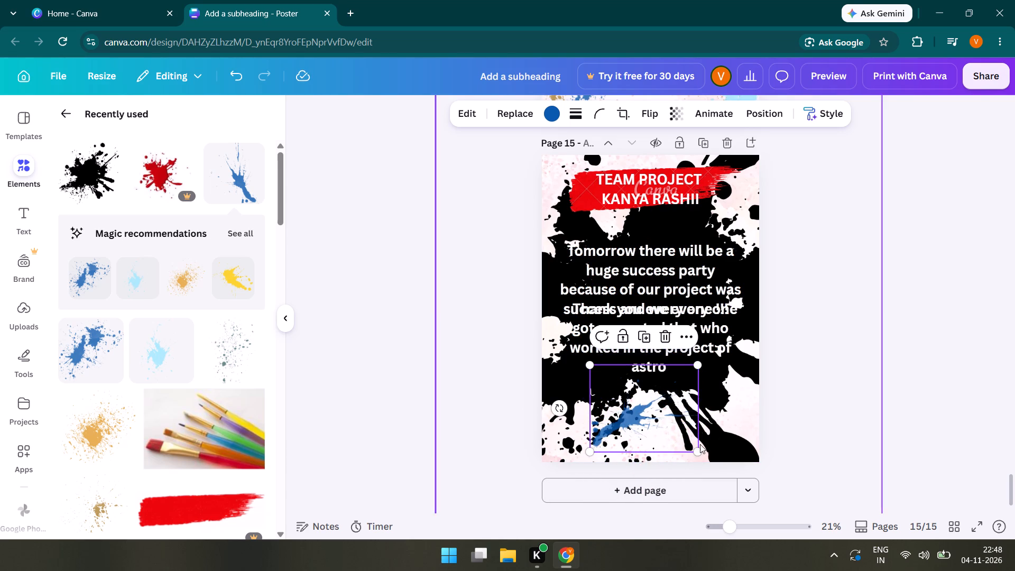
# Enlarge the rotated blue splash and position it across the bottom of page 15, below the announcement.
pyautogui.moveTo(699, 448); pyautogui.dragTo(820, 441)
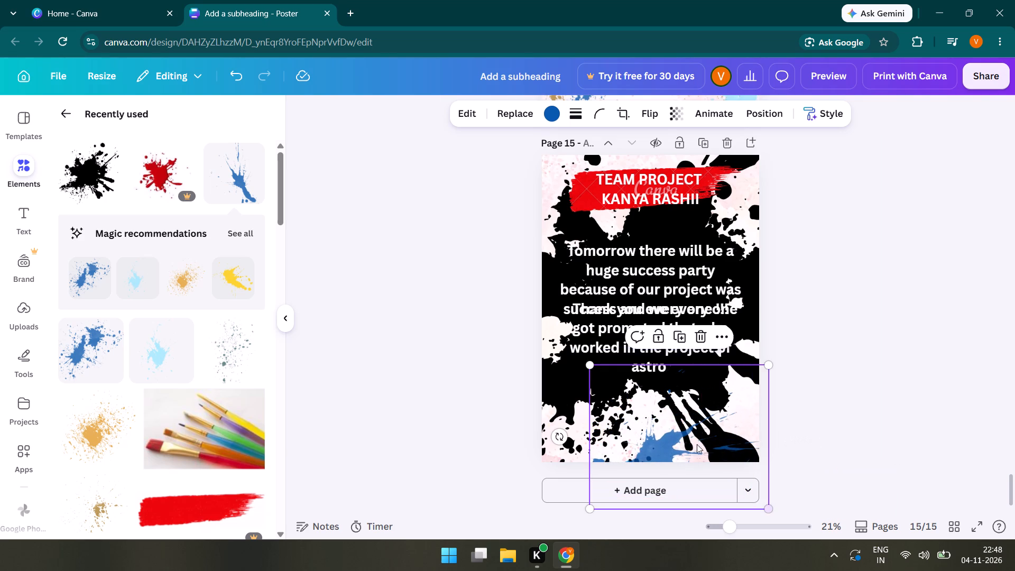
pyautogui.moveTo(670, 447); pyautogui.dragTo(678, 413)
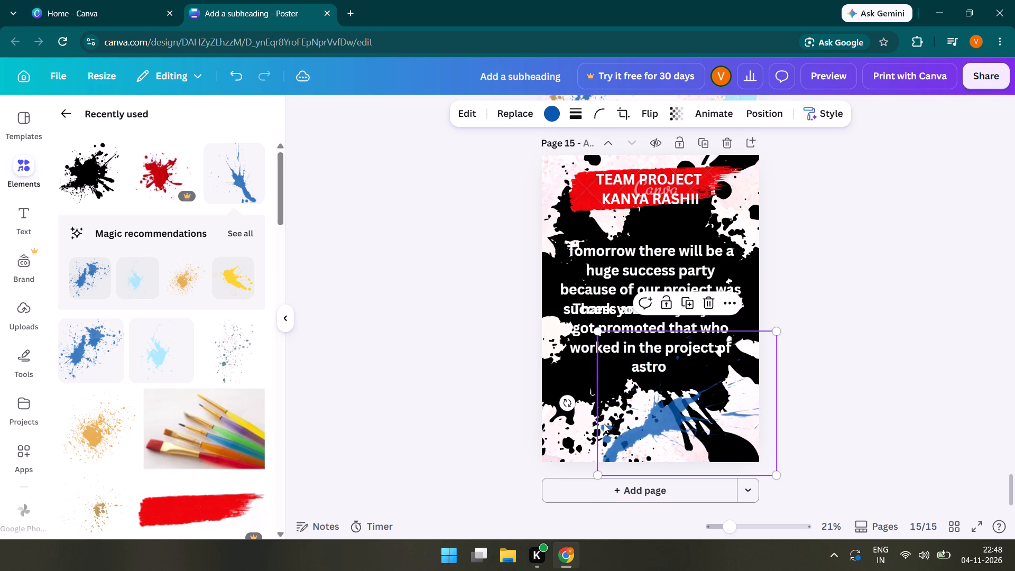
pyautogui.moveTo(598, 476); pyautogui.dragTo(499, 449)
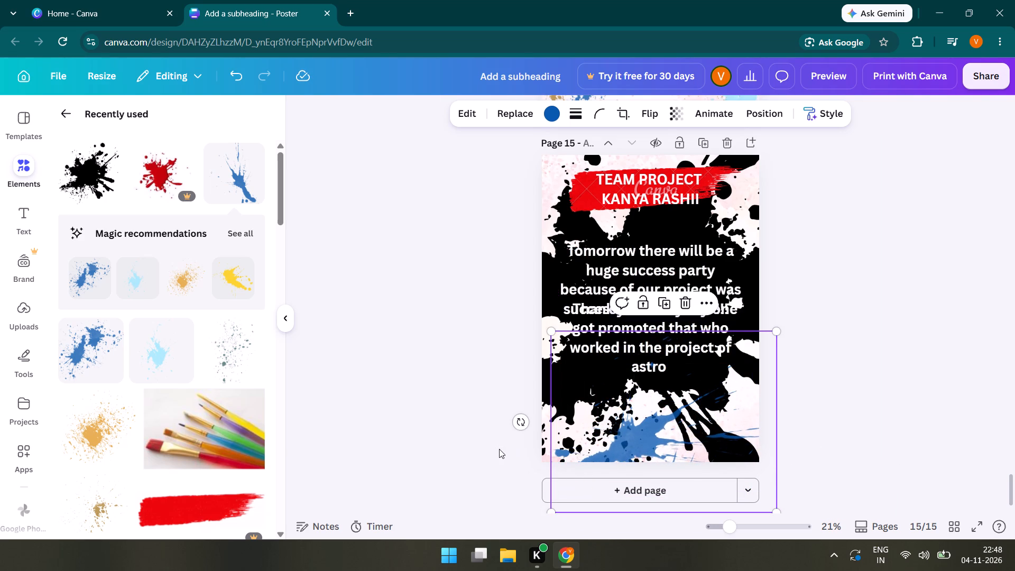
pyautogui.moveTo(631, 425); pyautogui.dragTo(669, 395)
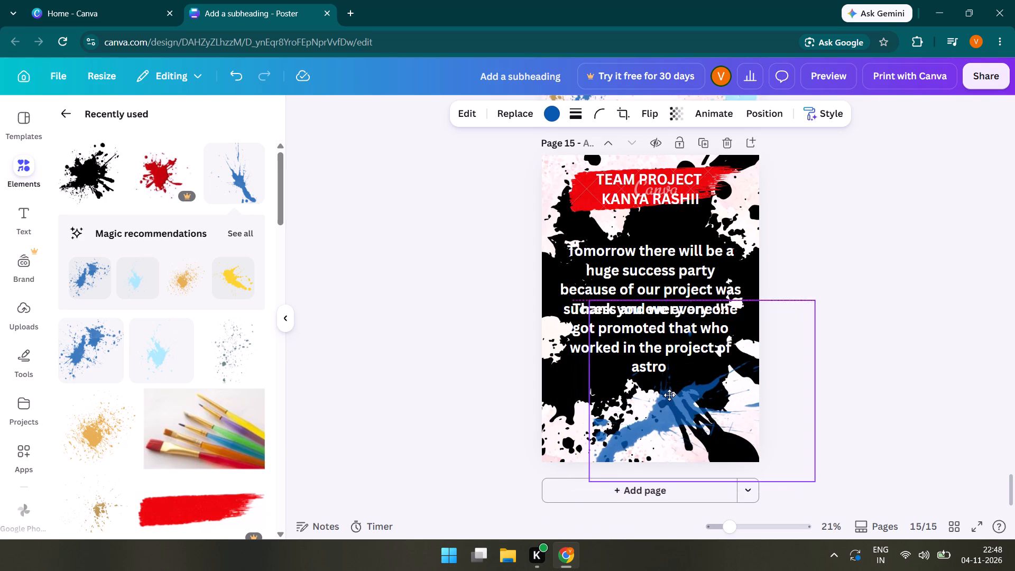
pyautogui.moveTo(669, 395); pyautogui.dragTo(669, 395)
pyautogui.moveTo(635, 314); pyautogui.dragTo(633, 362)
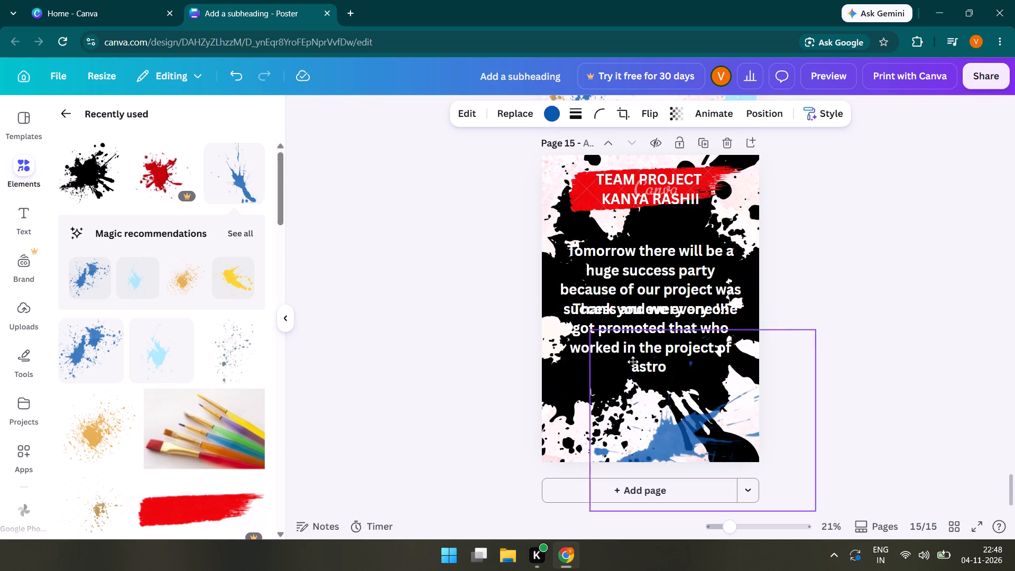
pyautogui.moveTo(633, 362); pyautogui.dragTo(624, 317)
pyautogui.click(398, 378)
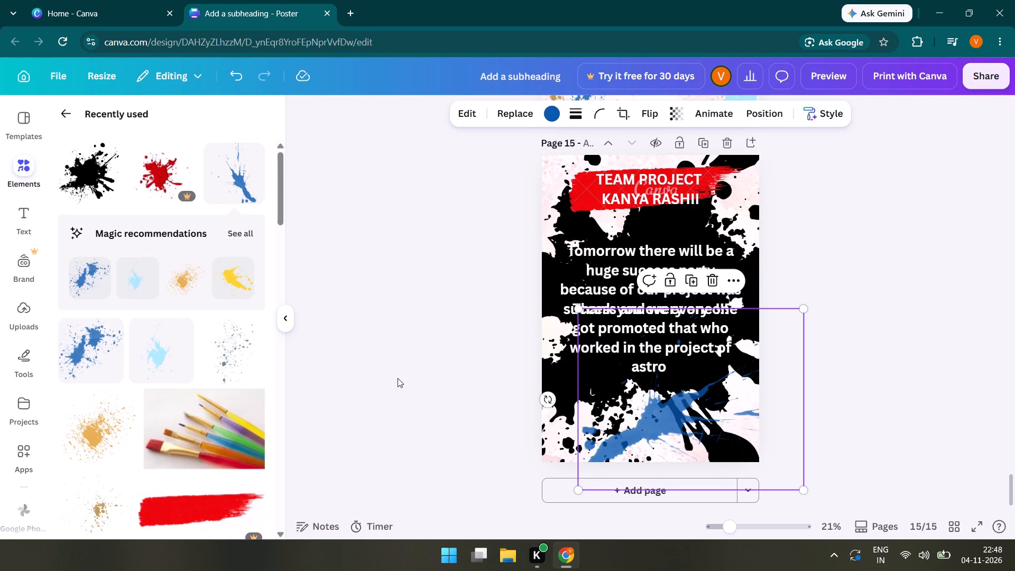
# Move the "Thank you every one !!!" text off the announcement and onto the blue splash at the page's bottom.
pyautogui.moveTo(608, 304); pyautogui.dragTo(588, 407)
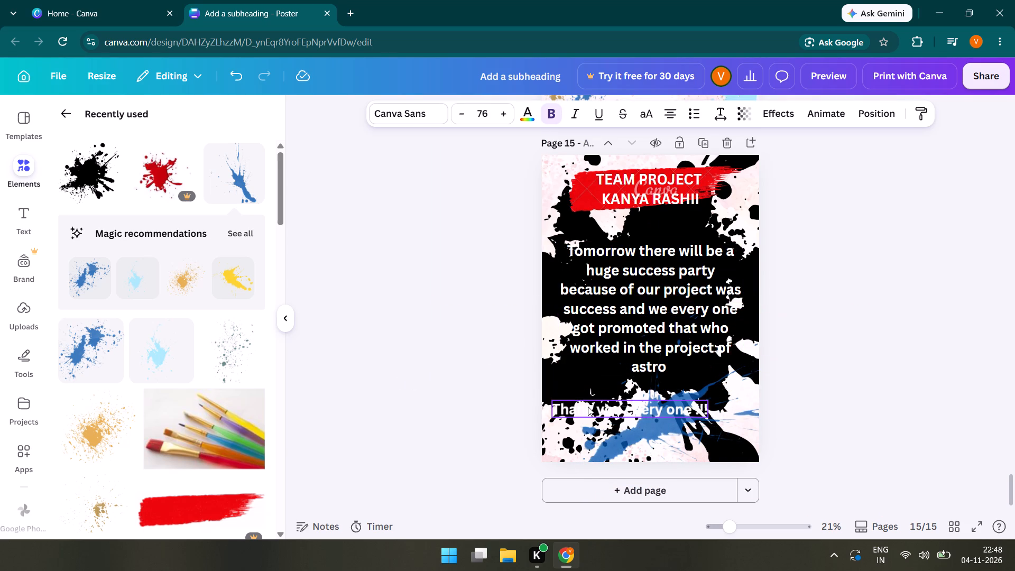
pyautogui.moveTo(588, 407); pyautogui.dragTo(623, 426)
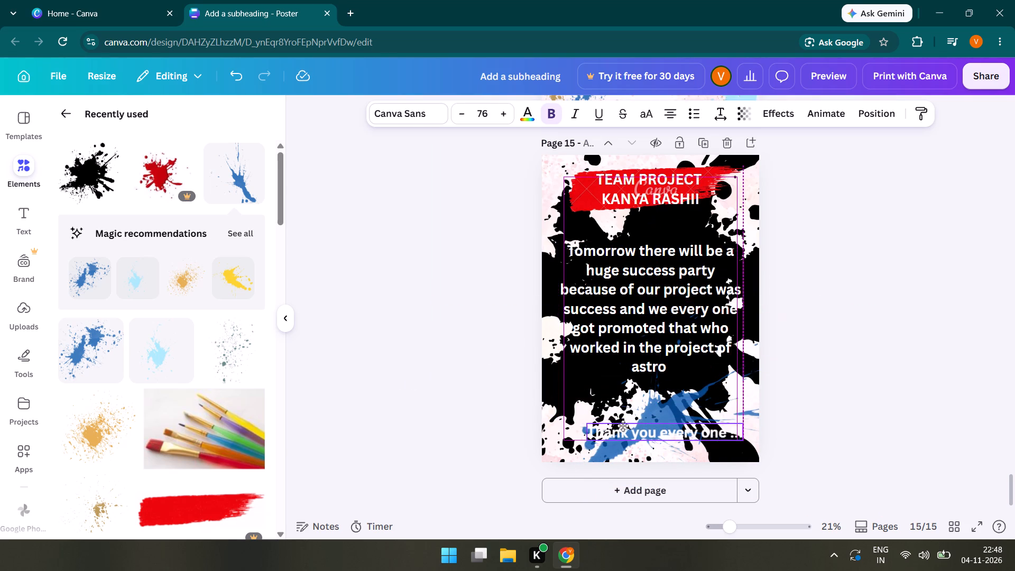
pyautogui.moveTo(623, 426); pyautogui.dragTo(623, 426)
pyautogui.click(430, 427)
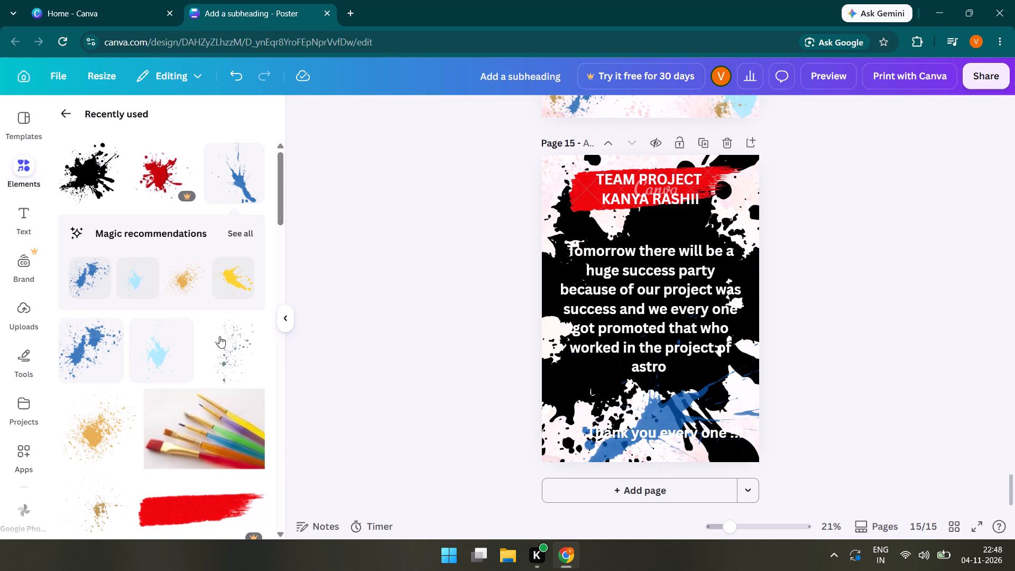
# Add the recently used blue speckled splatter, enlarge it and place it at page 15's lower left, overlapping the blue splash.
pyautogui.click(96, 345)
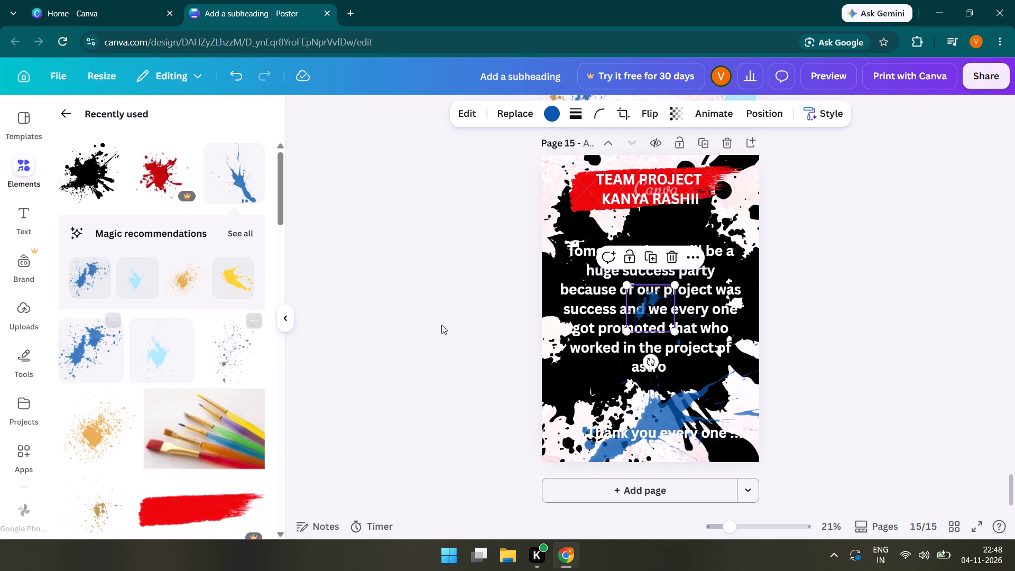
pyautogui.moveTo(643, 309); pyautogui.dragTo(643, 394)
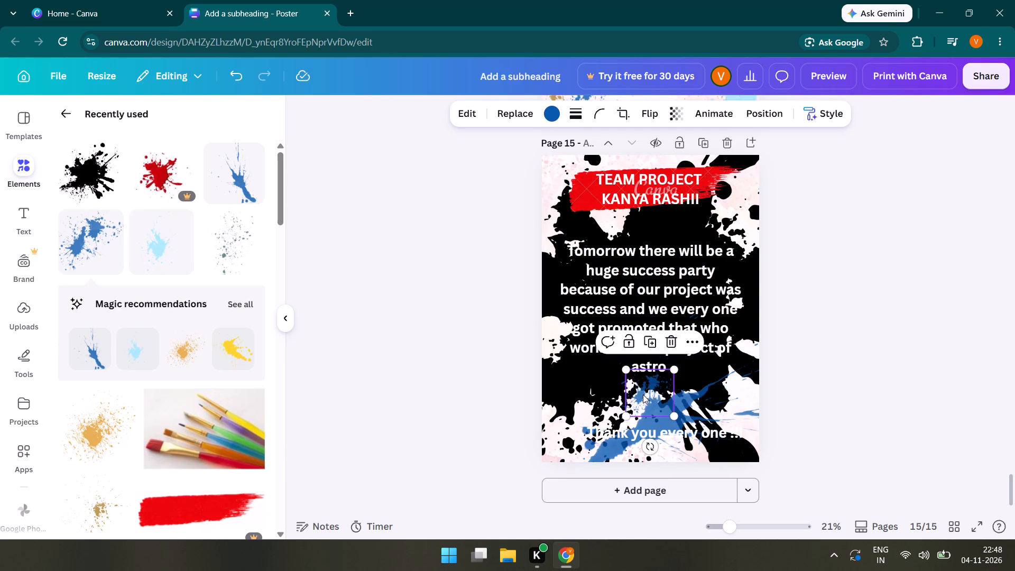
pyautogui.moveTo(643, 394); pyautogui.dragTo(641, 436)
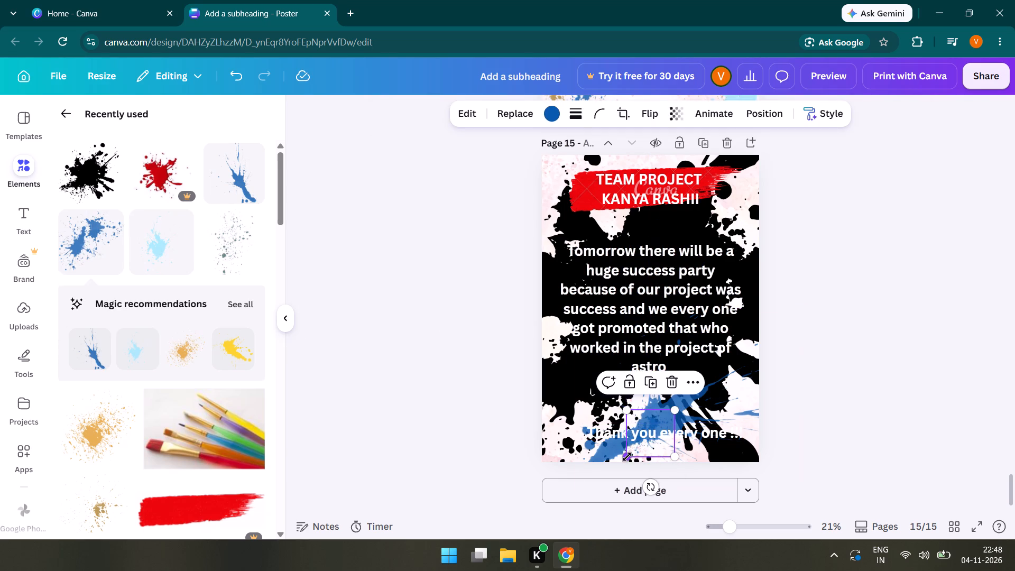
pyautogui.moveTo(627, 457); pyautogui.dragTo(483, 425)
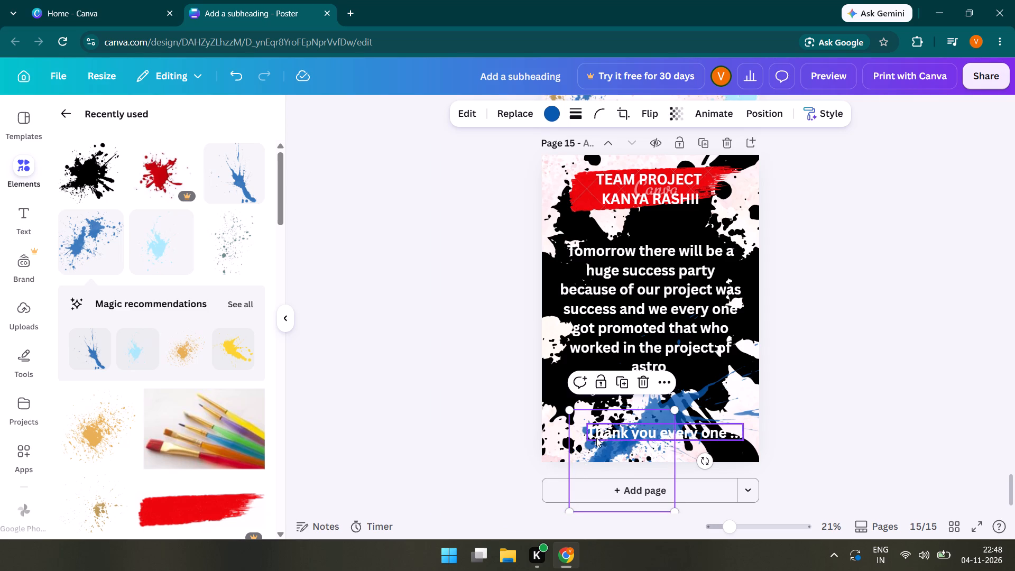
pyautogui.moveTo(604, 448); pyautogui.dragTo(588, 425)
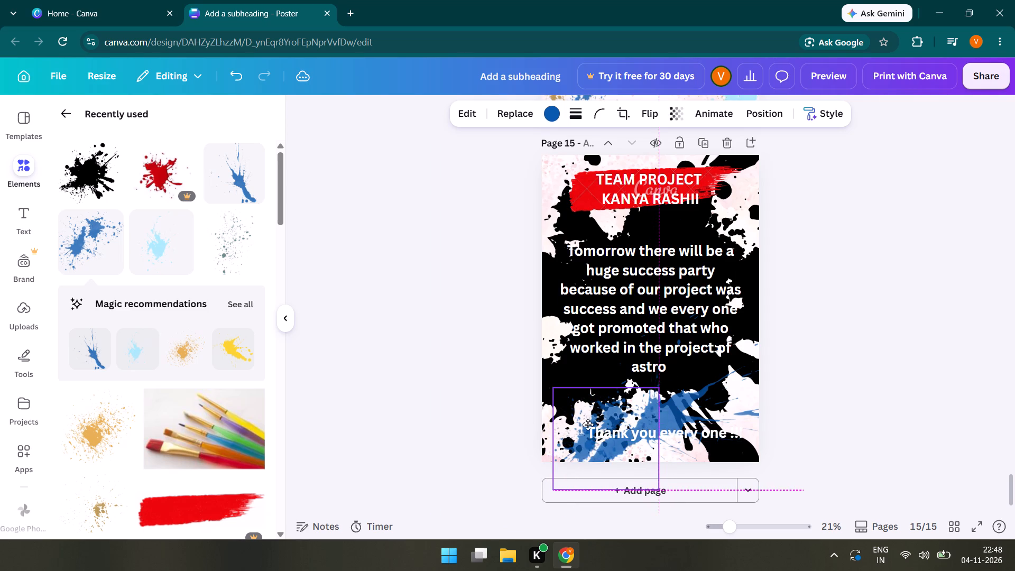
pyautogui.moveTo(588, 425); pyautogui.dragTo(592, 430)
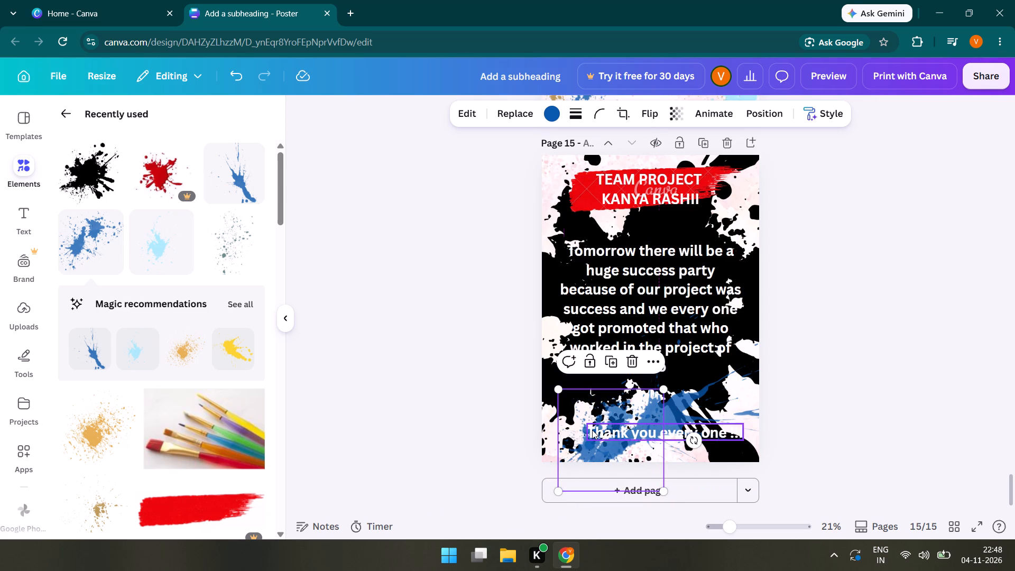
pyautogui.click(457, 442)
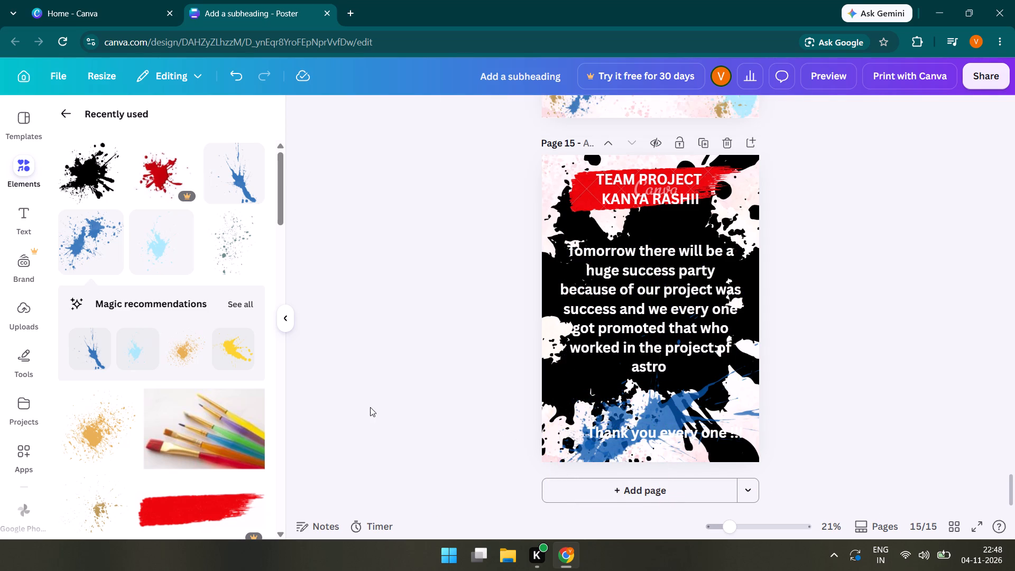
# Add the light blue splatter and place it at page 15's lower right, behind the end of the thank-you line.
pyautogui.click(152, 252)
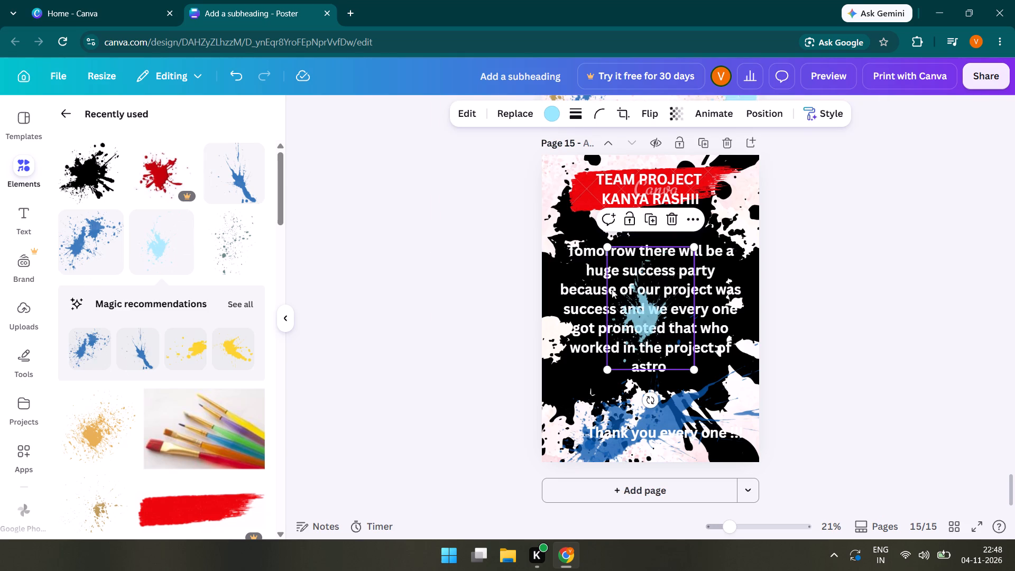
pyautogui.moveTo(634, 316); pyautogui.dragTo(695, 448)
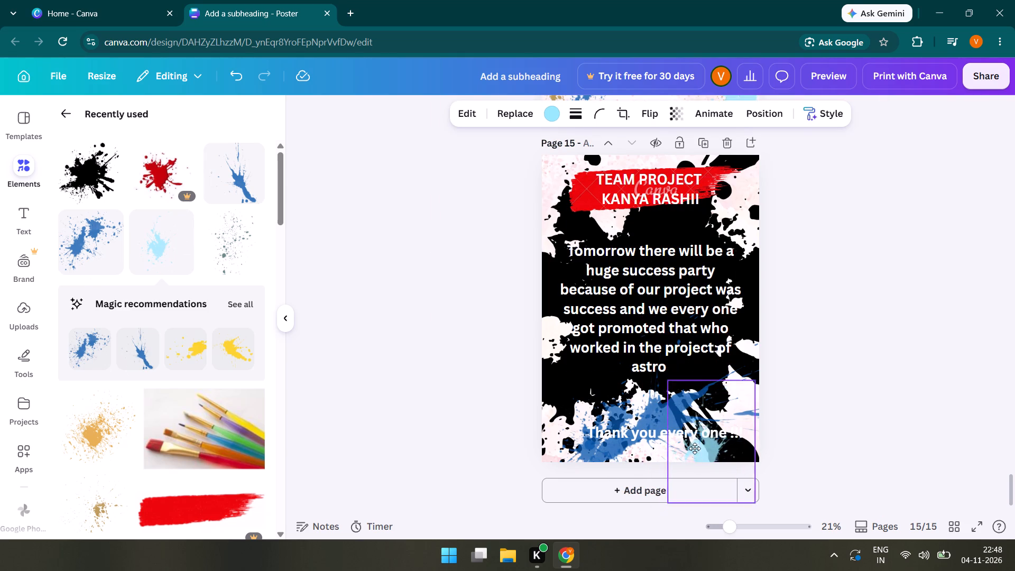
pyautogui.moveTo(695, 448); pyautogui.dragTo(677, 444)
pyautogui.click(398, 412)
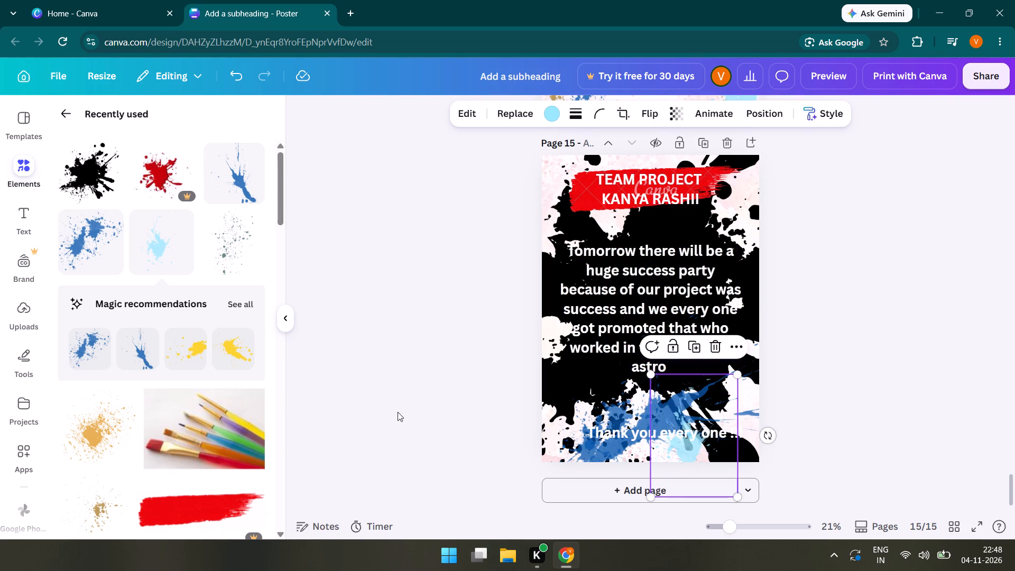
# Add another blue speckled splatter, enlarge it and place it at page 15's lower right, behind the end of the thank-you line.
pyautogui.click(82, 231)
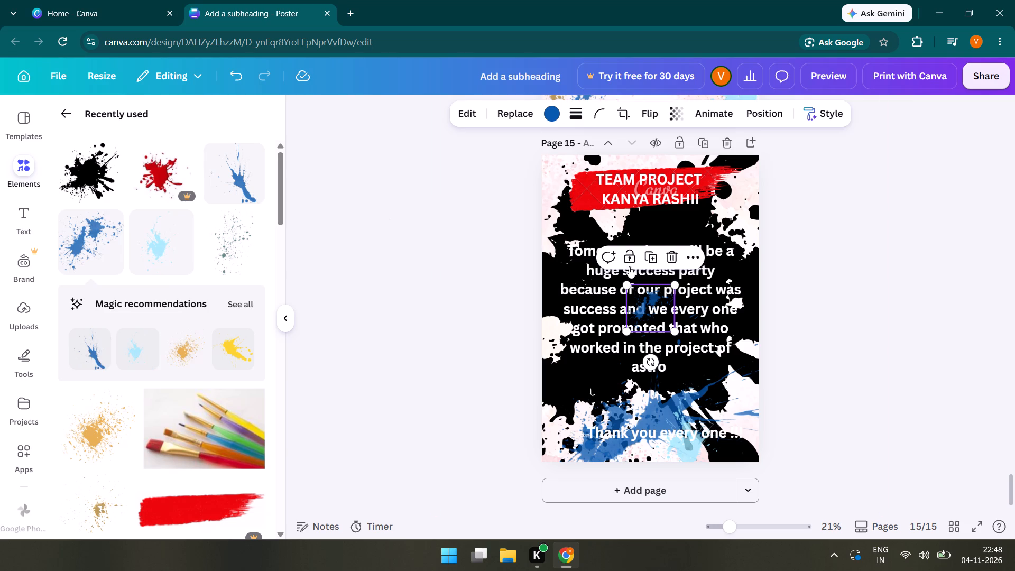
pyautogui.moveTo(676, 329); pyautogui.dragTo(714, 420)
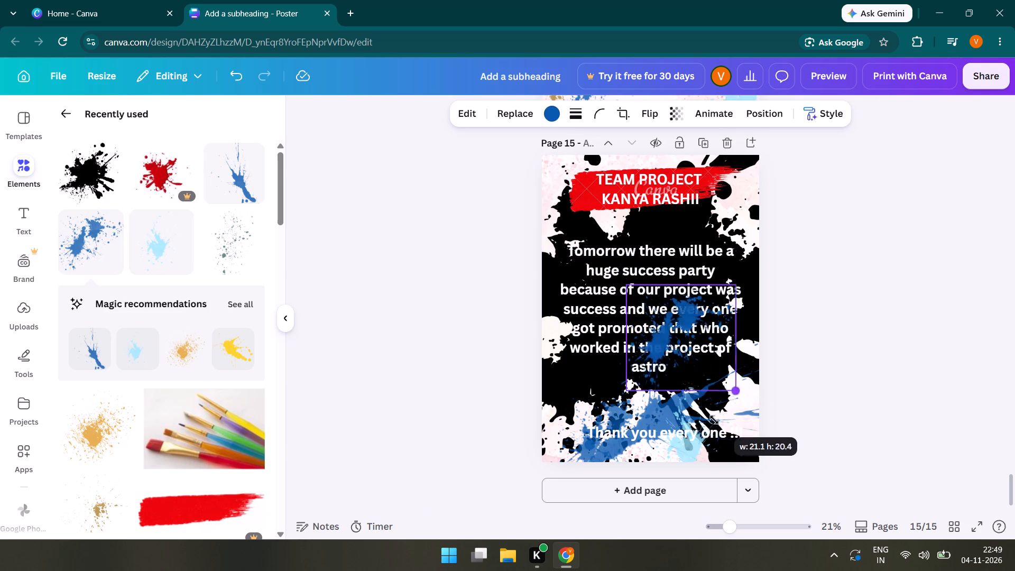
pyautogui.moveTo(714, 420); pyautogui.dragTo(714, 426)
pyautogui.moveTo(648, 340); pyautogui.dragTo(688, 424)
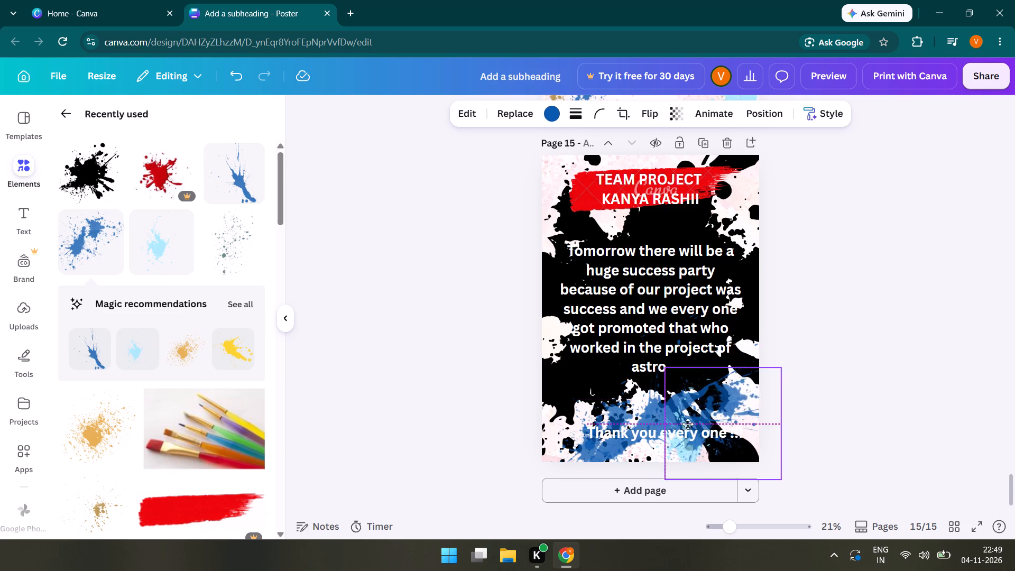
pyautogui.moveTo(688, 424); pyautogui.dragTo(686, 445)
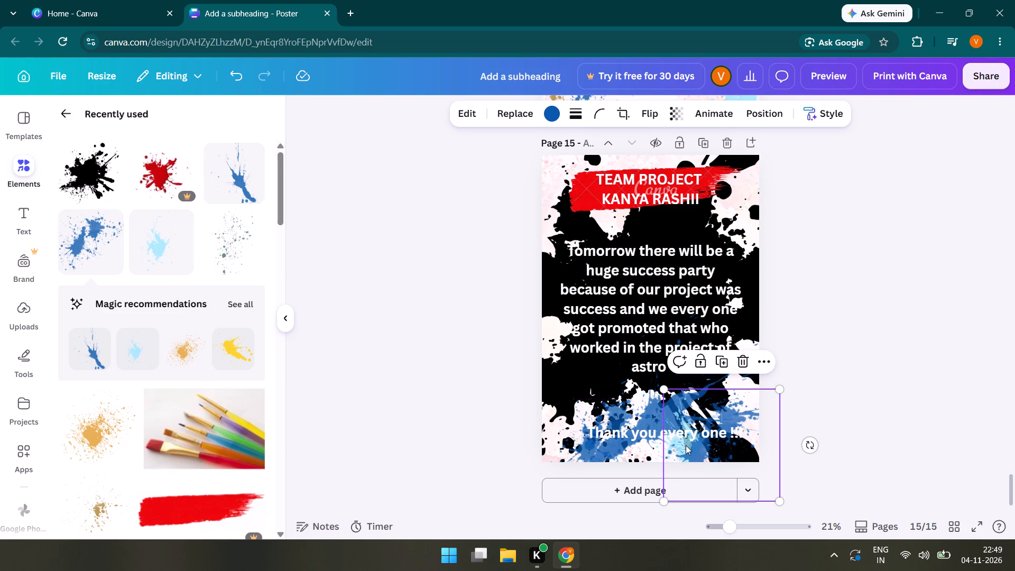
pyautogui.click(445, 419)
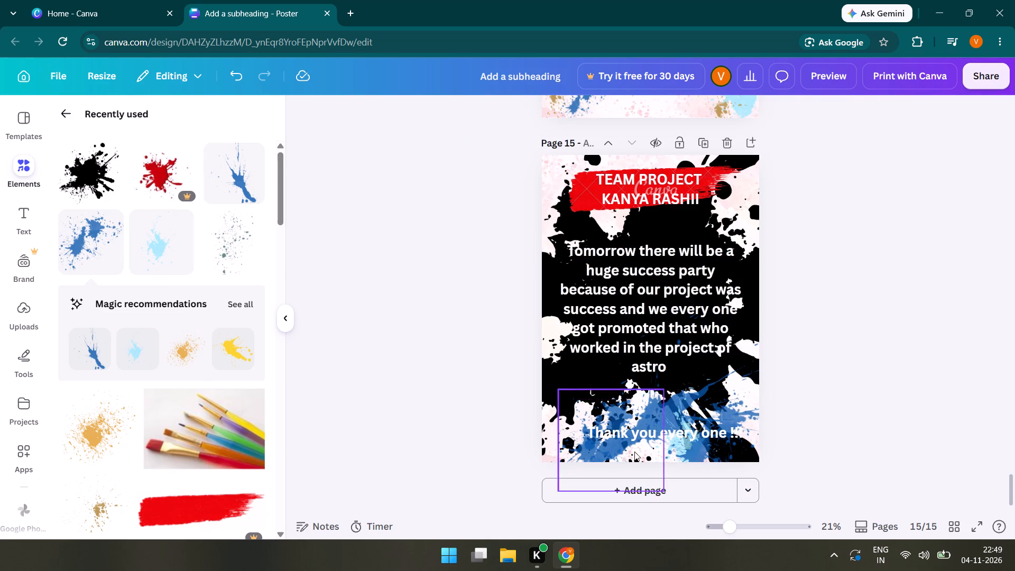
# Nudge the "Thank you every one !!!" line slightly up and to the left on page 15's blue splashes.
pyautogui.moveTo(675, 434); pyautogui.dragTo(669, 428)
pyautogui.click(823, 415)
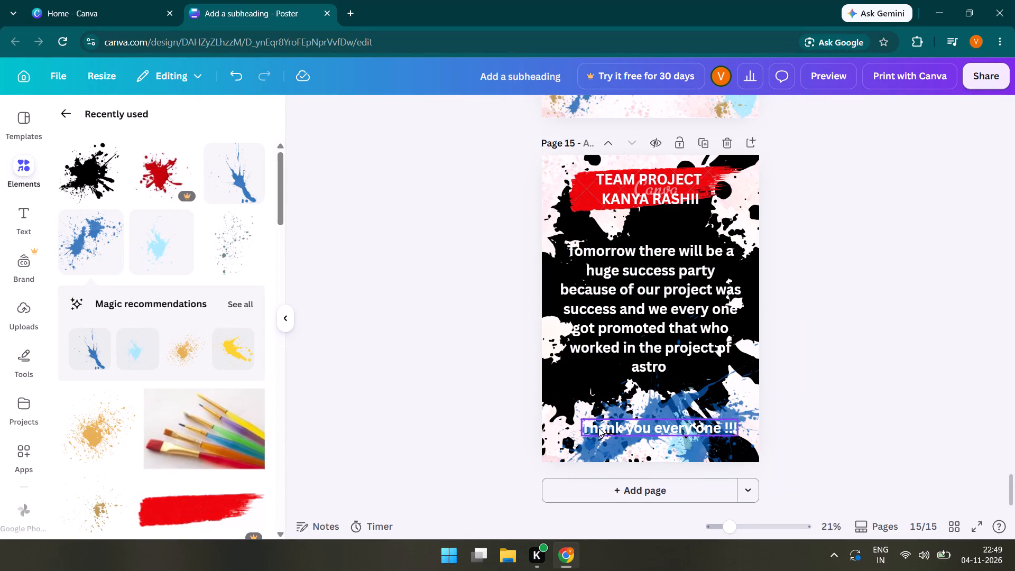
# Shift page 15's lower-left blue speckled splatter slightly up and left, and enlarge it a little.
pyautogui.moveTo(588, 453); pyautogui.dragTo(580, 450)
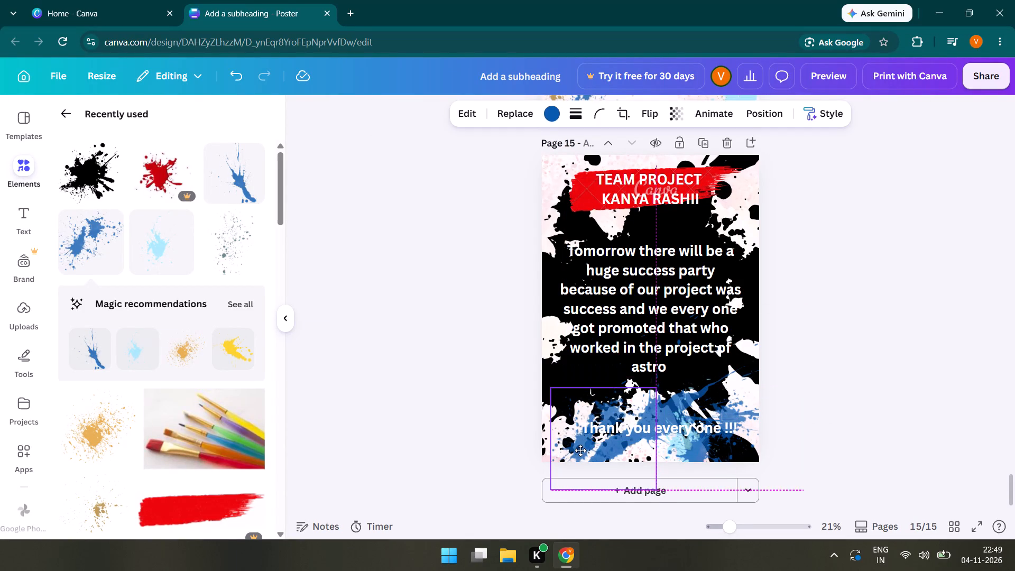
pyautogui.moveTo(580, 450); pyautogui.dragTo(578, 443)
pyautogui.click(491, 457)
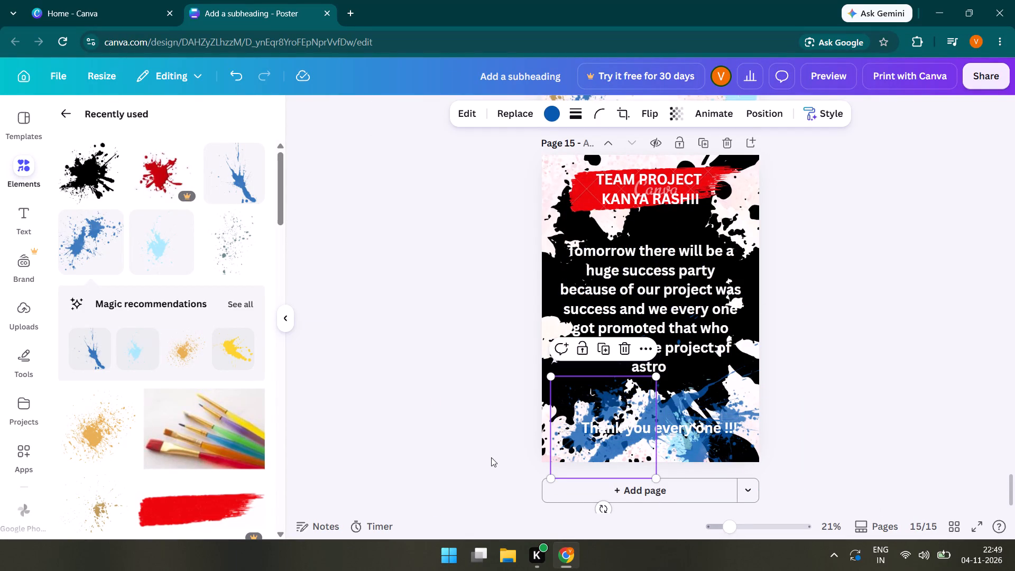
pyautogui.click(593, 448)
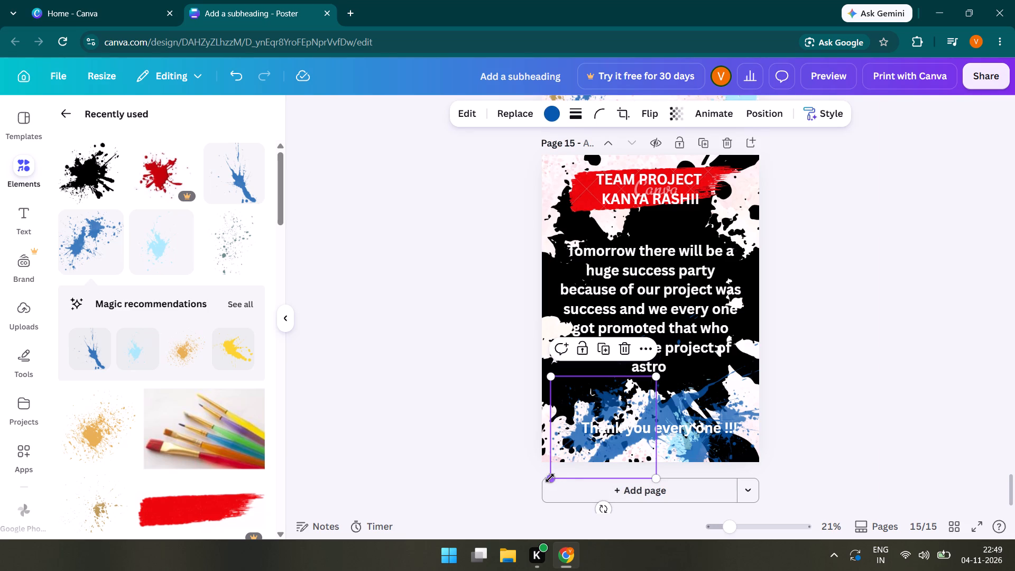
pyautogui.moveTo(550, 478); pyautogui.dragTo(539, 472)
pyautogui.click(439, 464)
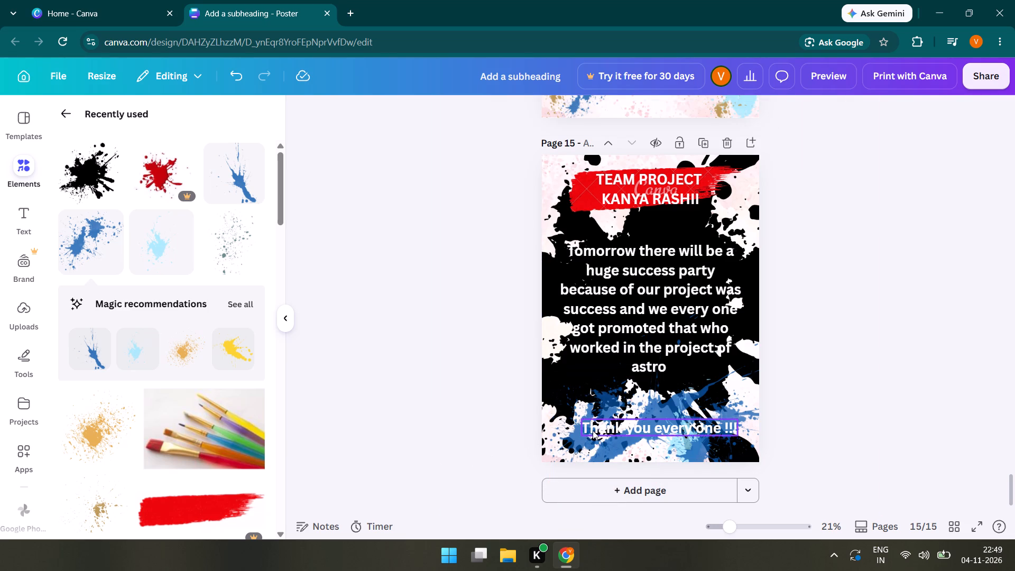
# Centre the "Thank you every one !!!" line horizontally on page 15, over the blue splashes near the bottom.
pyautogui.moveTo(594, 430); pyautogui.dragTo(594, 421)
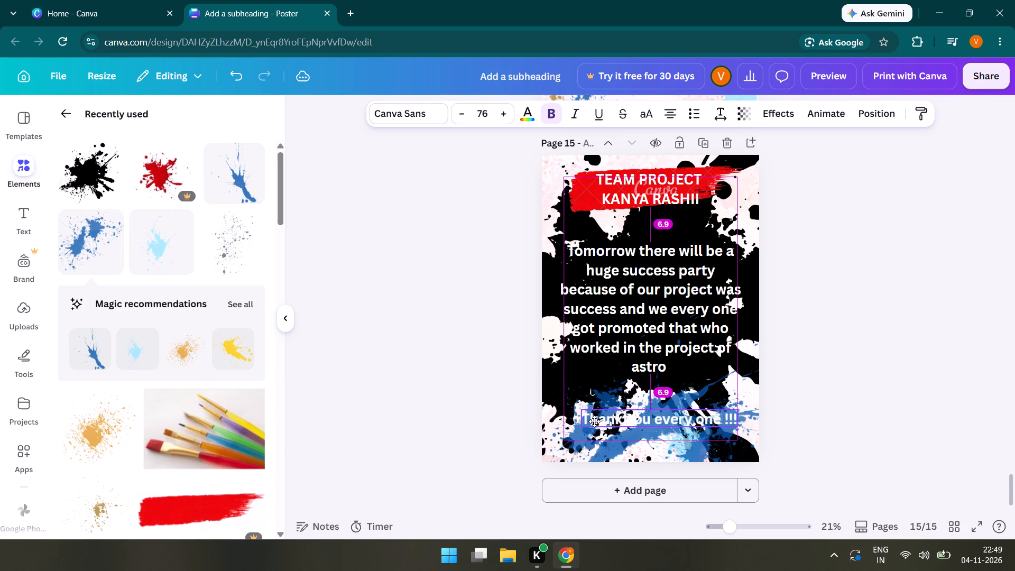
pyautogui.moveTo(594, 421); pyautogui.dragTo(594, 422)
pyautogui.click(412, 398)
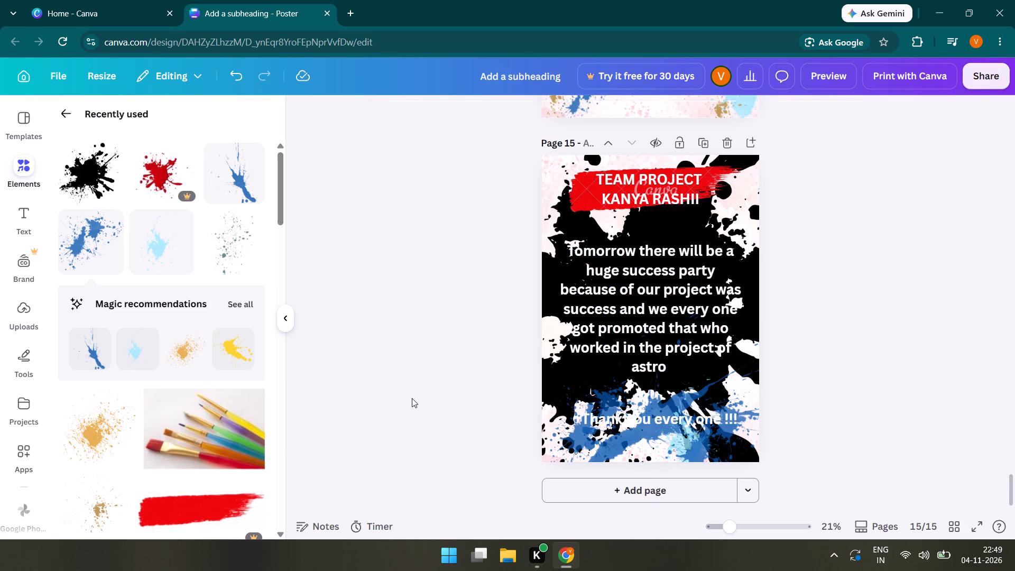
pyautogui.moveTo(614, 419); pyautogui.dragTo(610, 435)
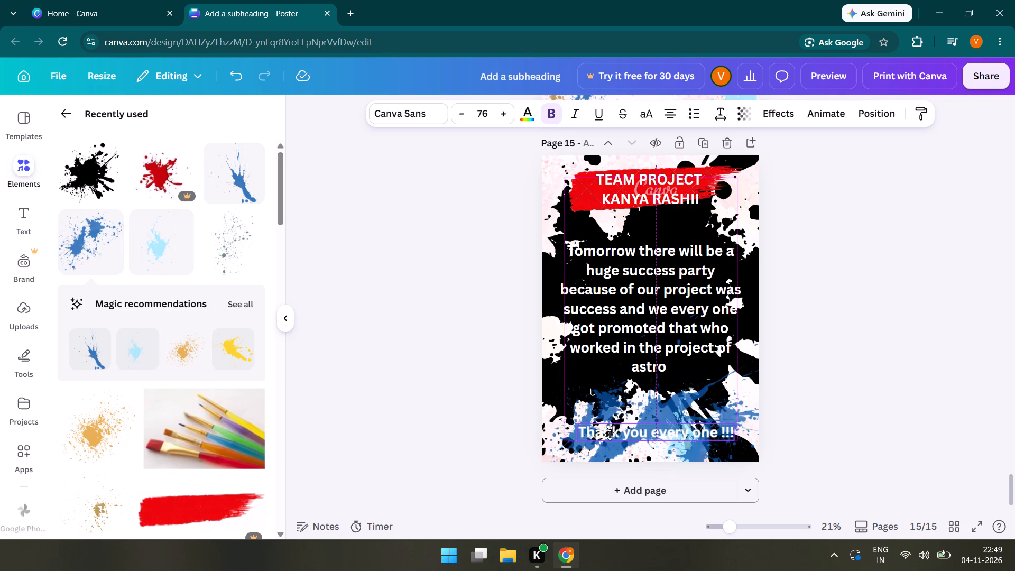
pyautogui.moveTo(610, 435); pyautogui.dragTo(607, 434)
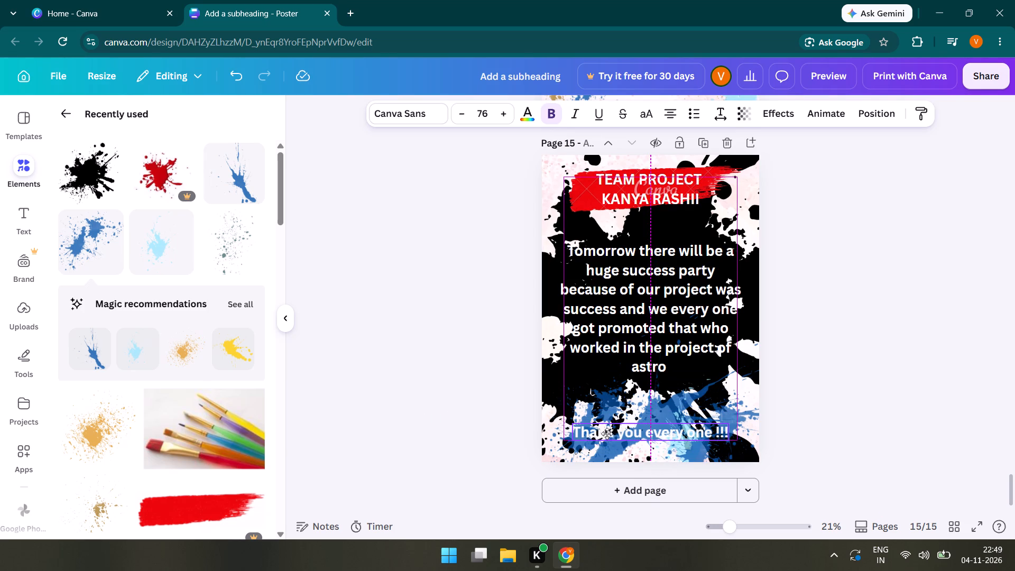
pyautogui.moveTo(607, 434); pyautogui.dragTo(607, 433)
pyautogui.click(471, 435)
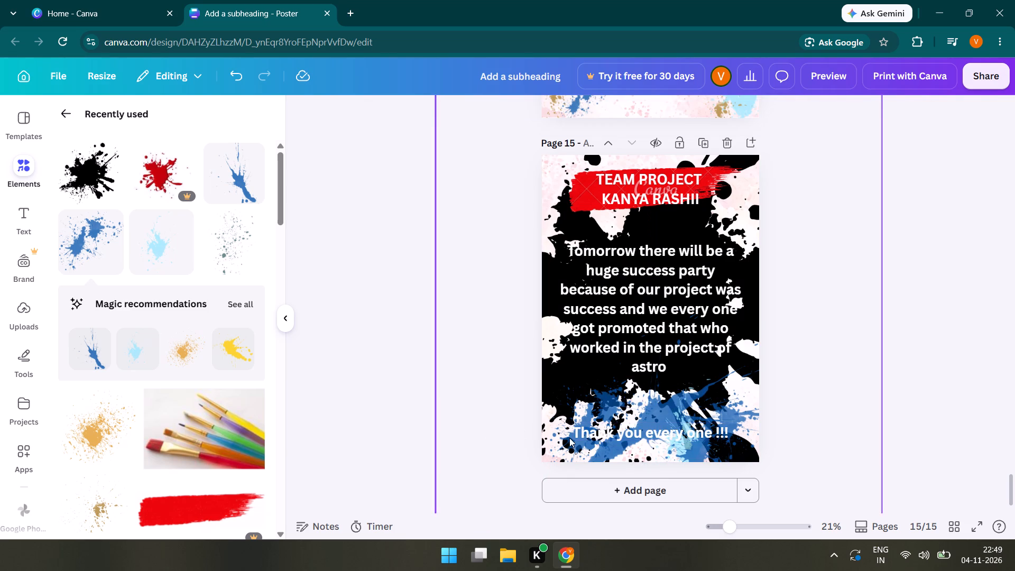
# Move the lower-left blue speckled splatter slightly to the right, behind the thank-you line on page 15.
pyautogui.moveTo(589, 443); pyautogui.dragTo(602, 445)
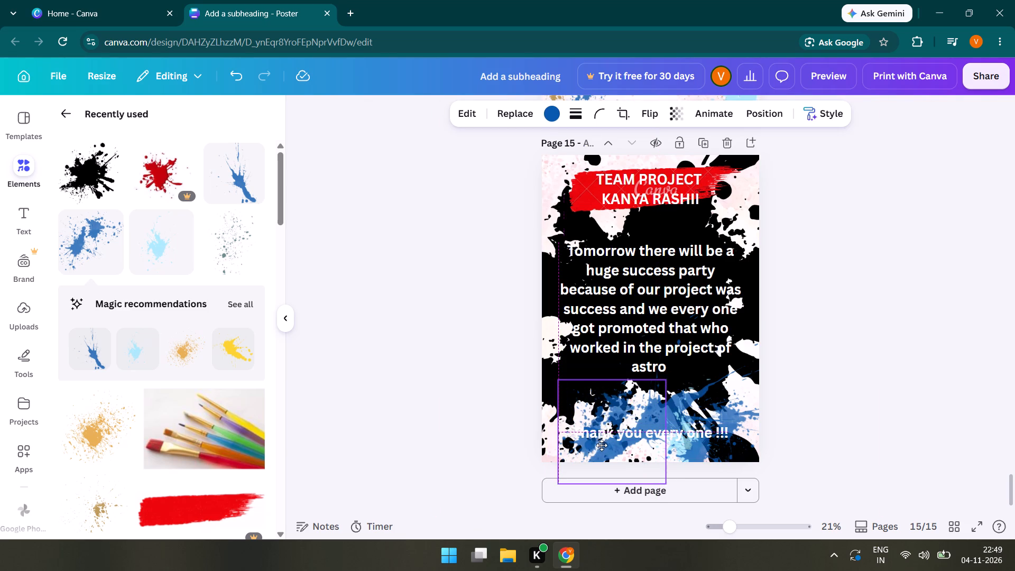
pyautogui.moveTo(602, 445); pyautogui.dragTo(608, 443)
pyautogui.click(437, 461)
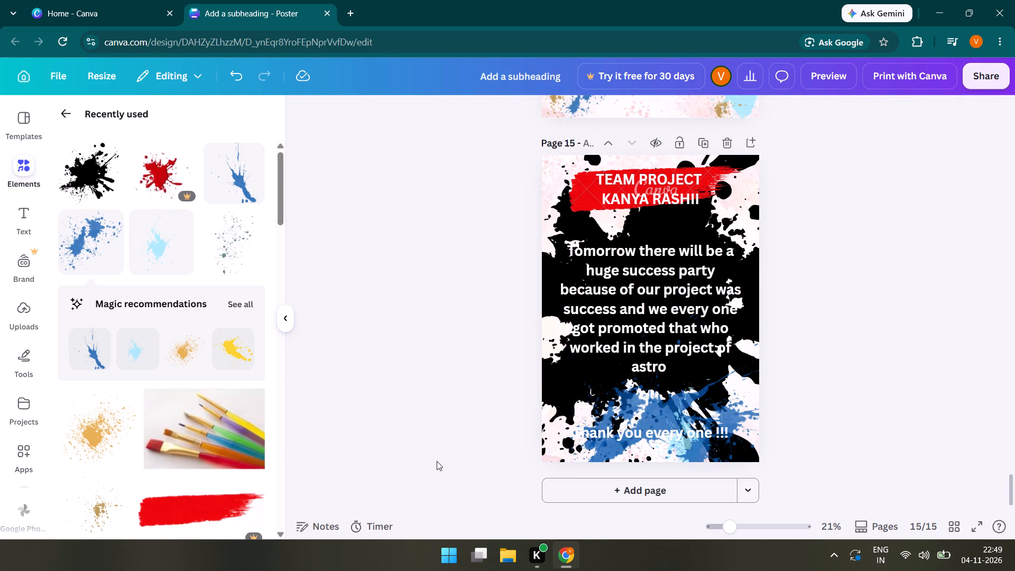
# Add another blue speckled splatter, enlarge it and place it in page 15's bottom-left corner, behind the start of the thank-you line.
pyautogui.click(101, 239)
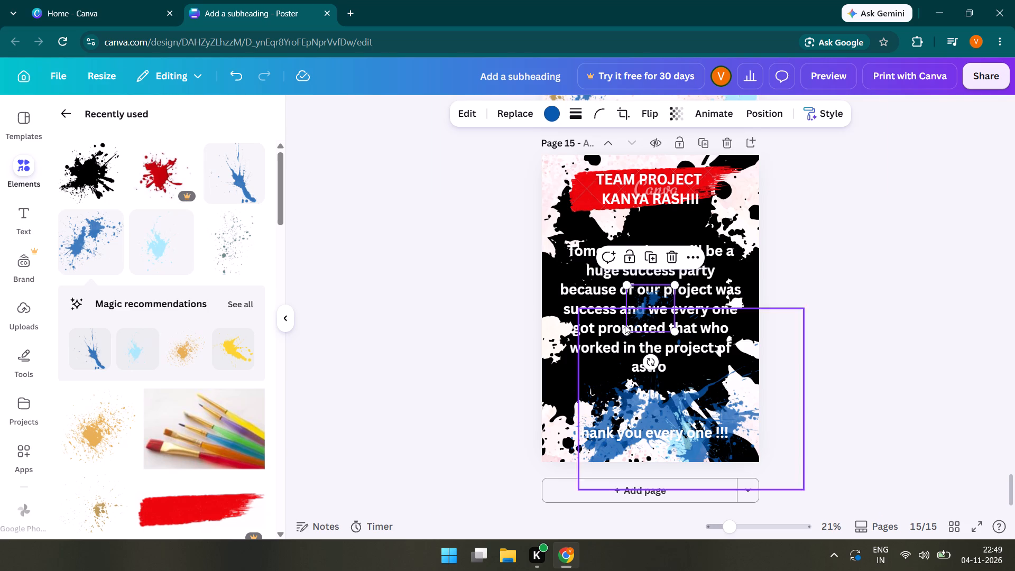
pyautogui.moveTo(622, 330); pyautogui.dragTo(532, 413)
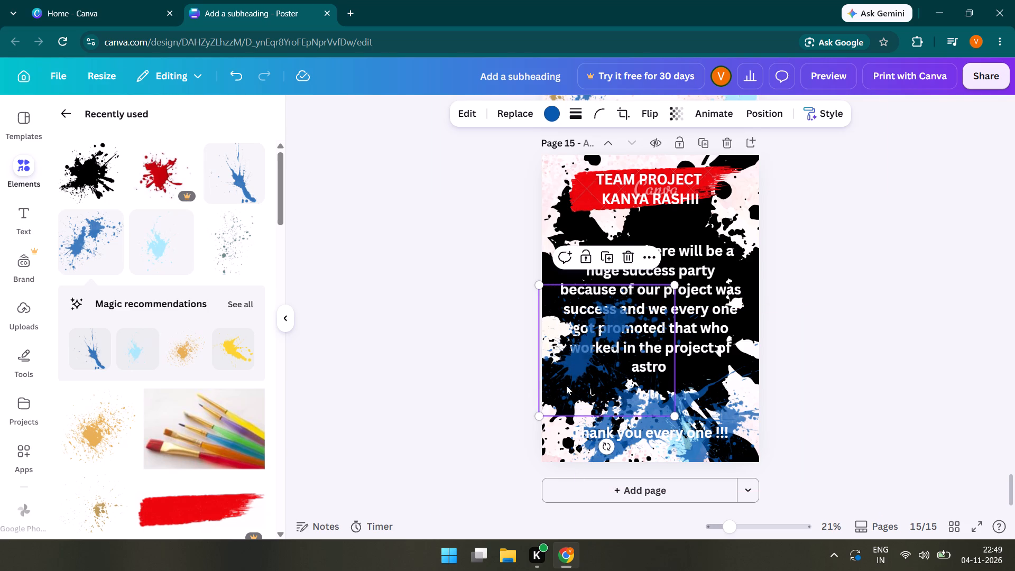
pyautogui.moveTo(582, 372); pyautogui.dragTo(548, 484)
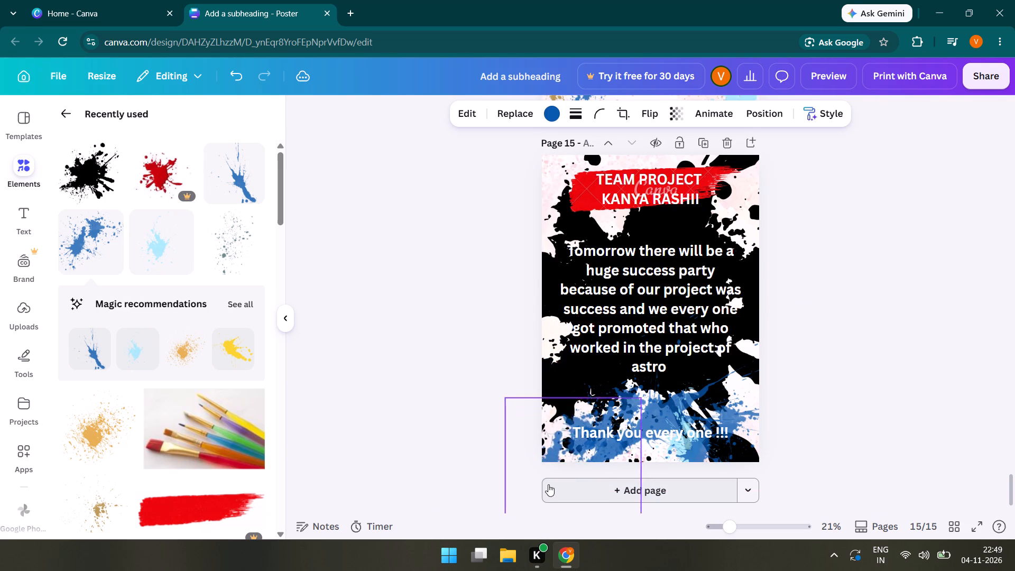
pyautogui.moveTo(548, 484); pyautogui.dragTo(546, 481)
pyautogui.click(406, 462)
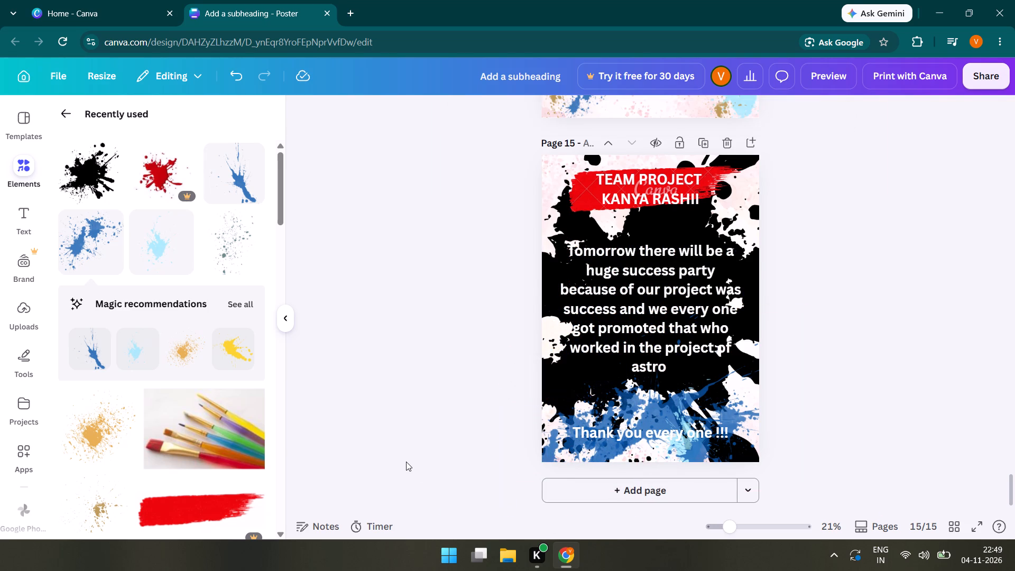
# Add one more blue speckled splatter, enlarge it and place it at page 15's lower right, behind "every one !!!".
pyautogui.click(79, 240)
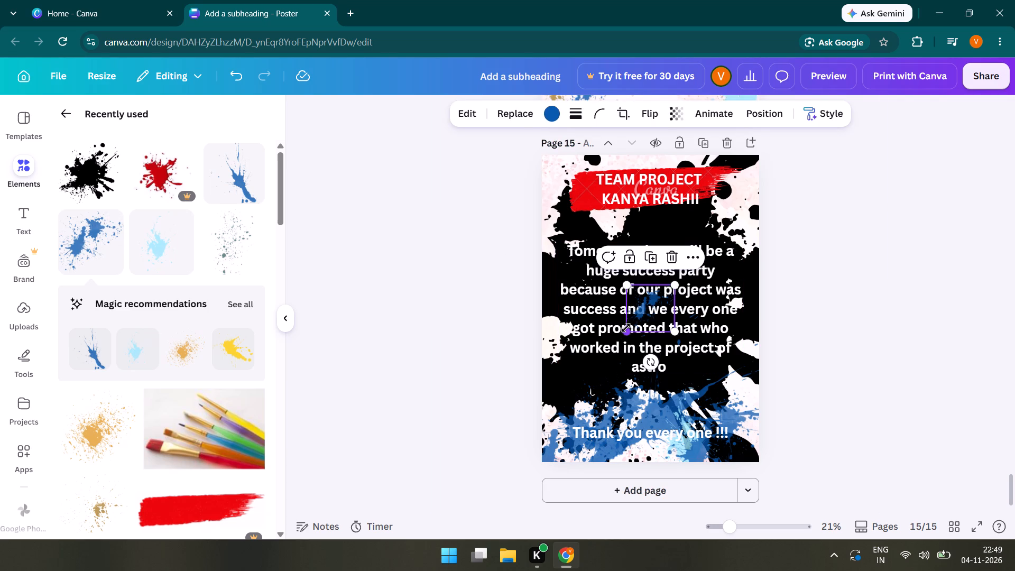
pyautogui.moveTo(626, 328); pyautogui.dragTo(545, 377)
pyautogui.click(617, 340)
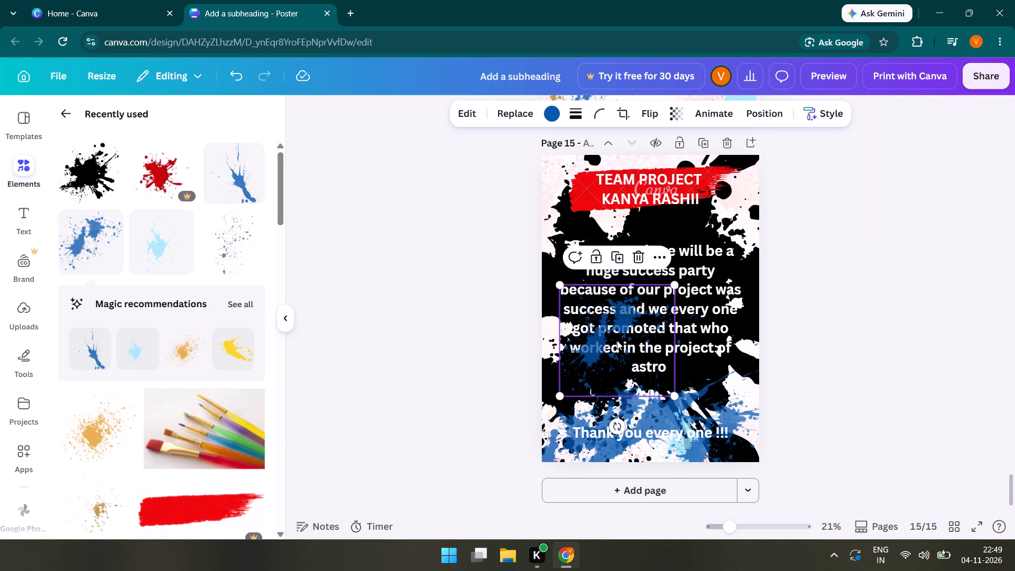
pyautogui.moveTo(617, 340); pyautogui.dragTo(616, 326)
pyautogui.click(616, 326)
pyautogui.moveTo(616, 326); pyautogui.dragTo(628, 341)
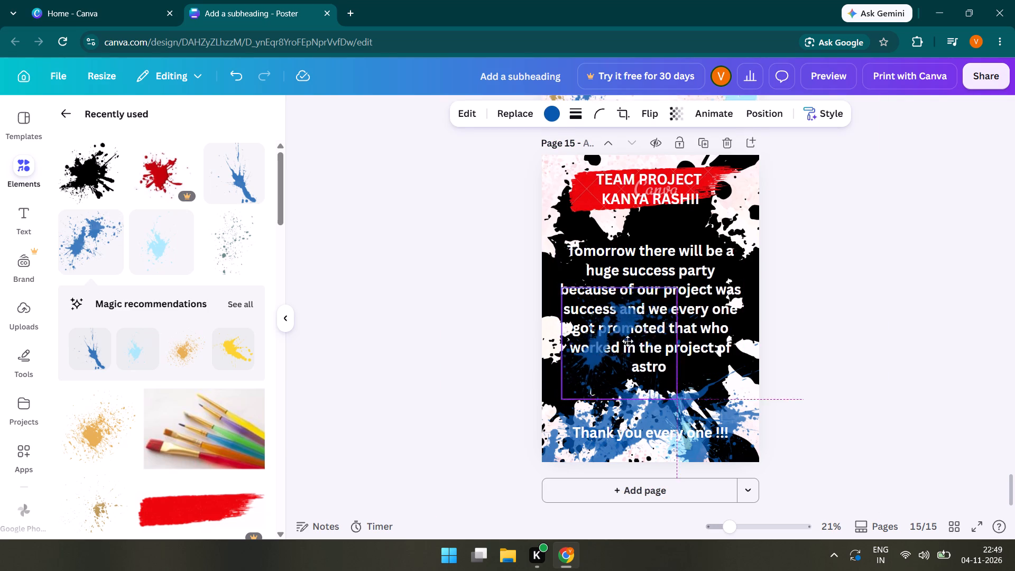
pyautogui.moveTo(628, 341); pyautogui.dragTo(680, 437)
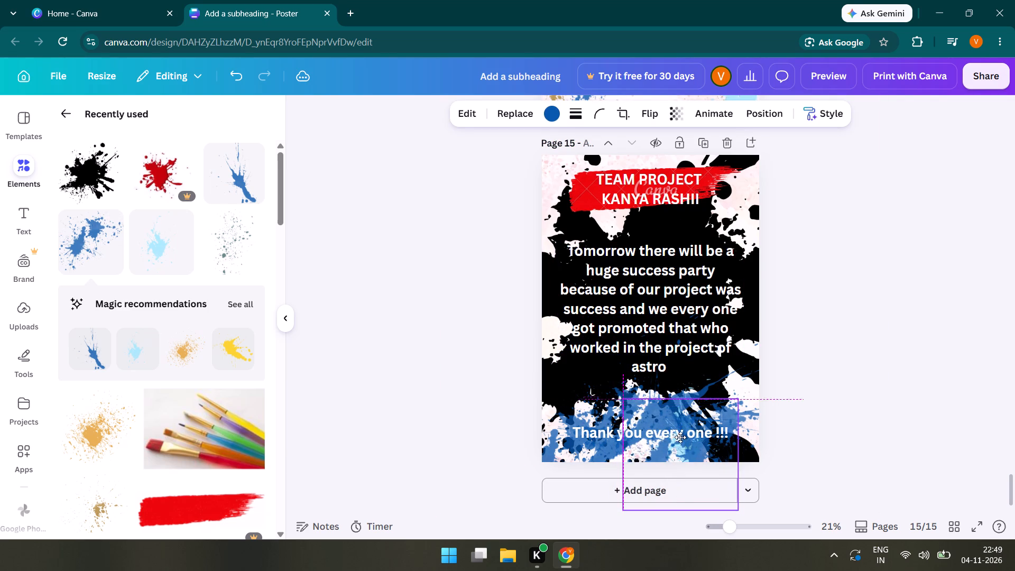
pyautogui.moveTo(680, 437); pyautogui.dragTo(690, 433)
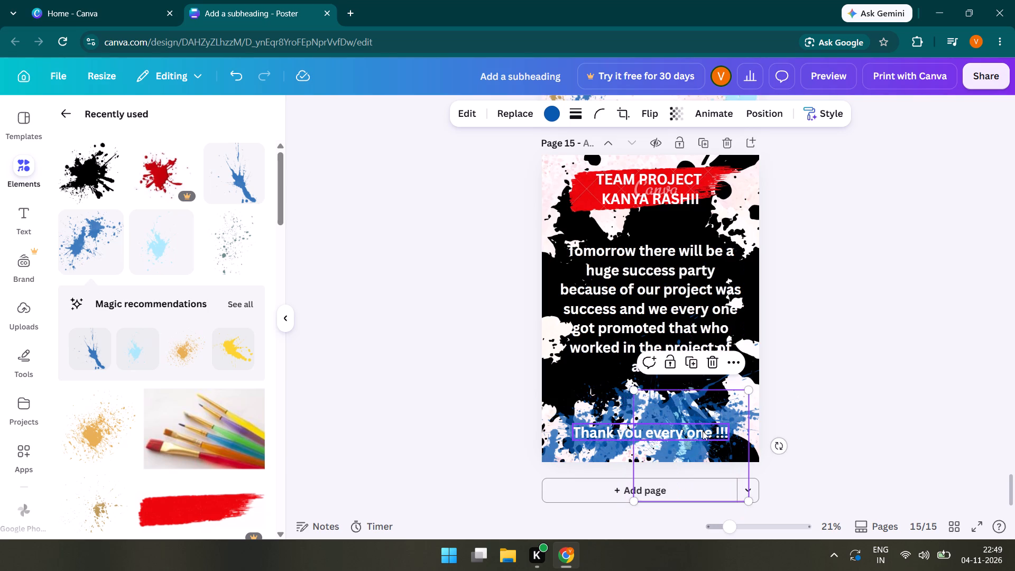
pyautogui.click(879, 412)
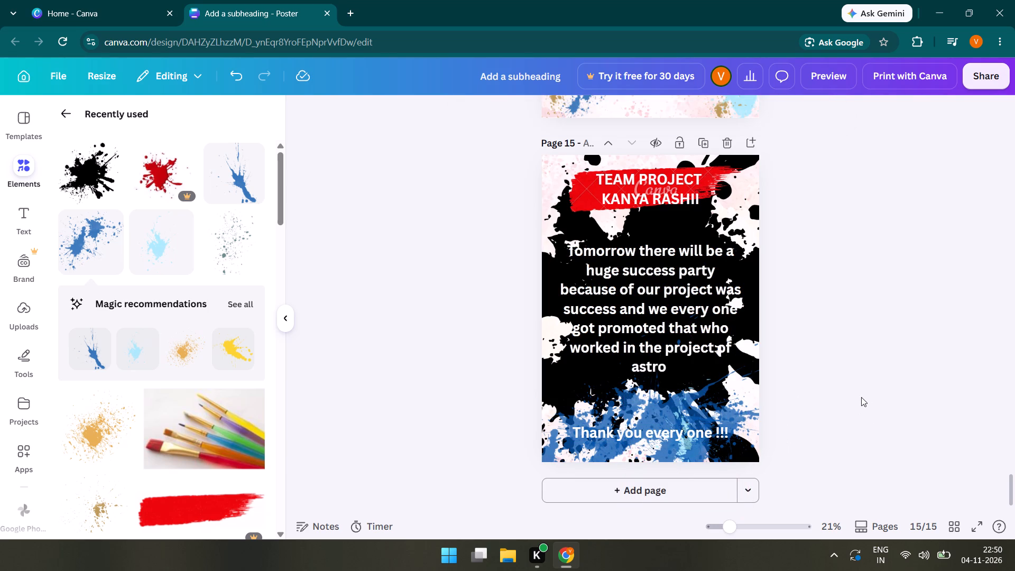
pyautogui.click(861, 397)
# Review all the poster pages, going from page 15 back to page 1 and down to page 15 again.
pyautogui.scroll(-2, 890, 356)
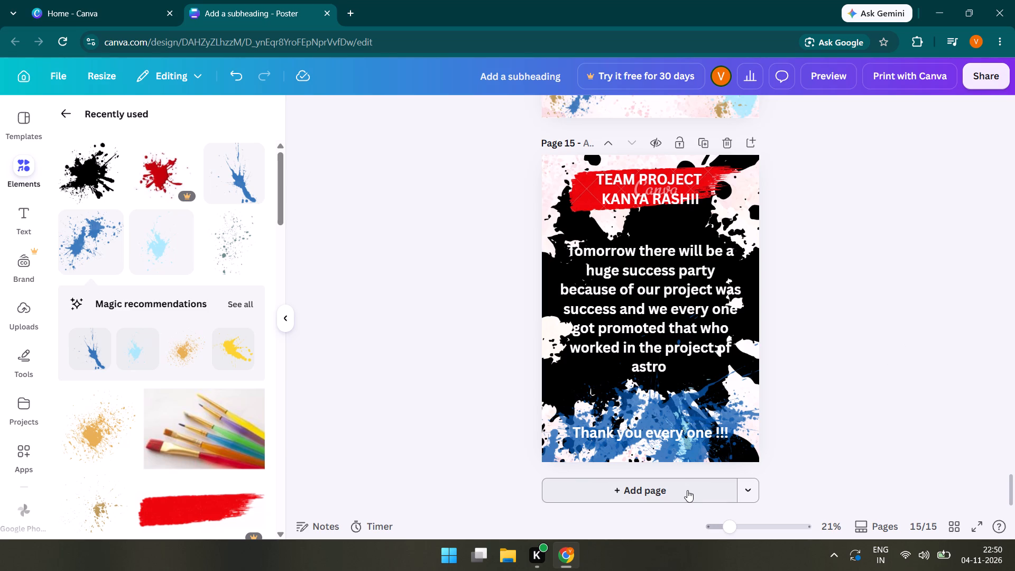
pyautogui.scroll(-2, 884, 290)
pyautogui.scroll(4, 884, 290)
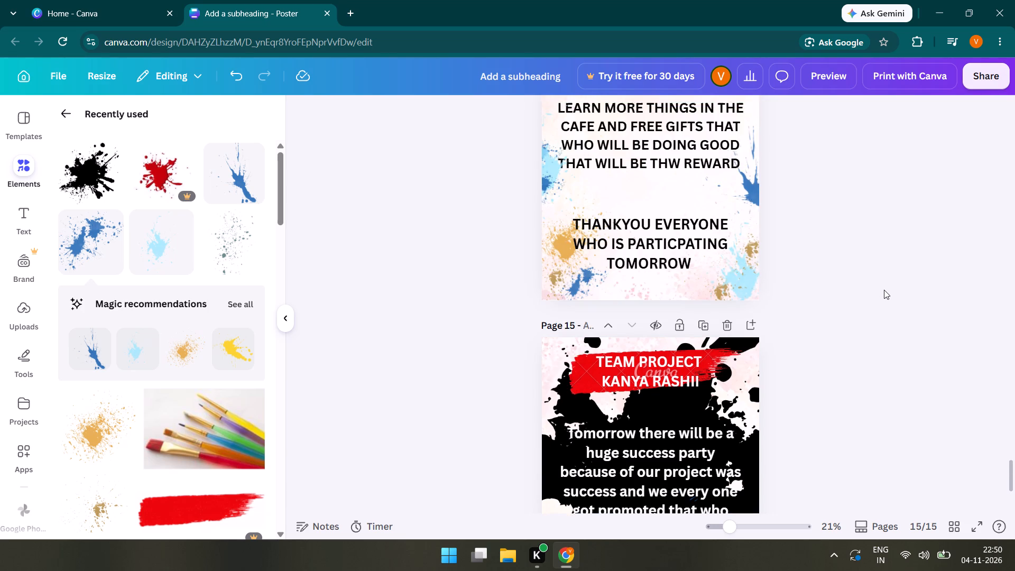
pyautogui.scroll(7, 884, 290)
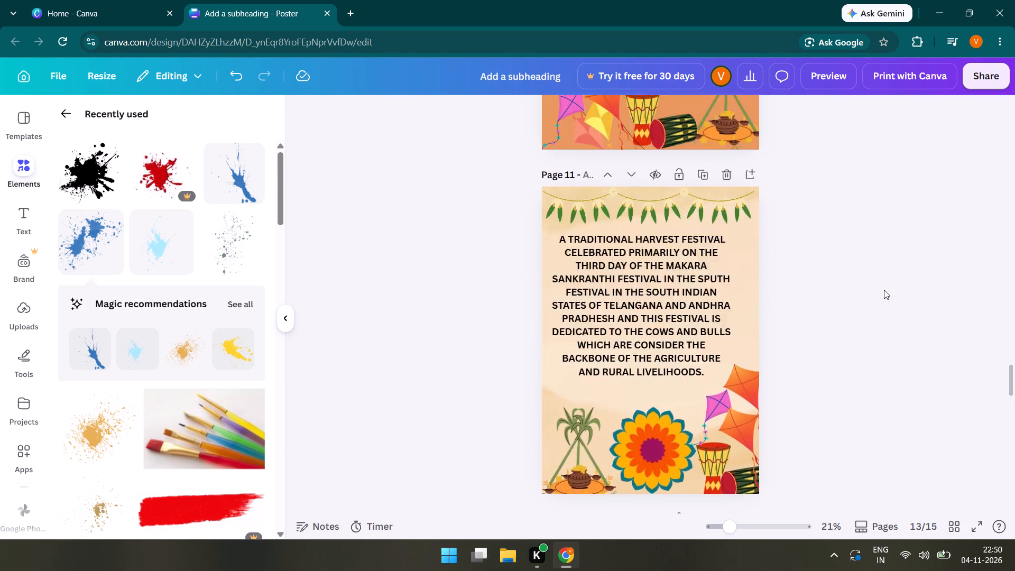
pyautogui.scroll(7, 884, 290)
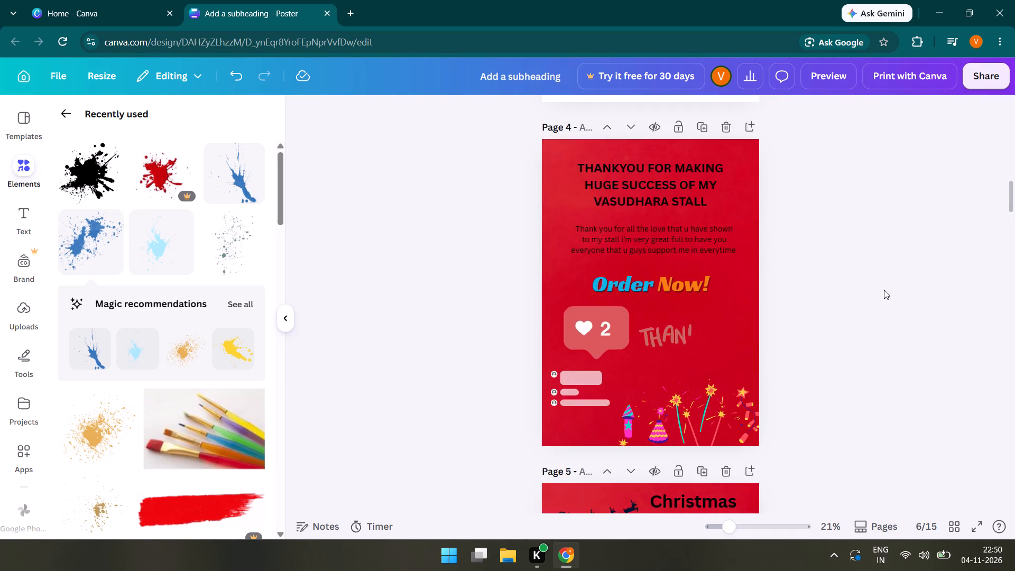
pyautogui.scroll(7, 884, 290)
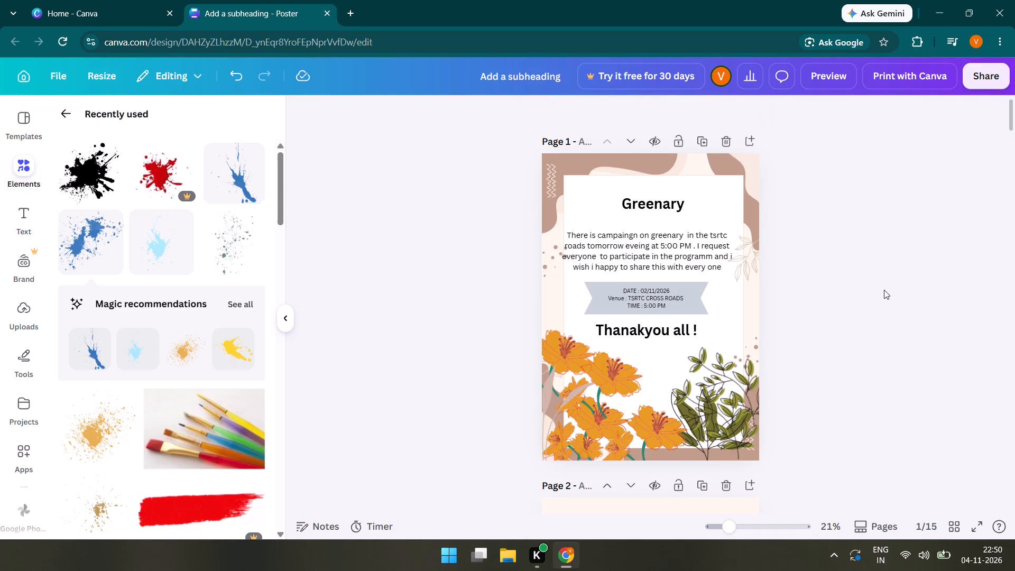
pyautogui.scroll(-7, 884, 290)
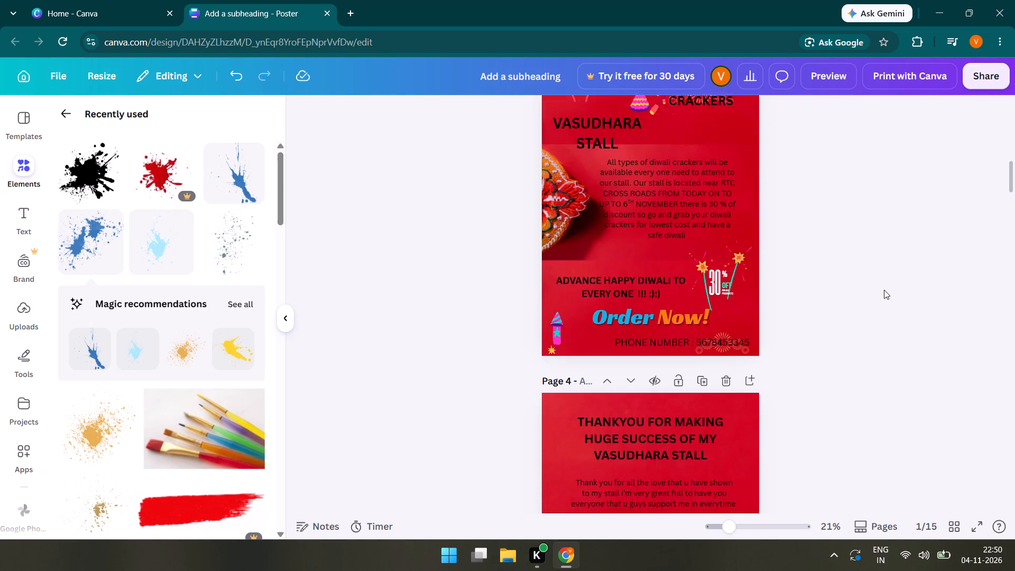
pyautogui.scroll(-14, 884, 290)
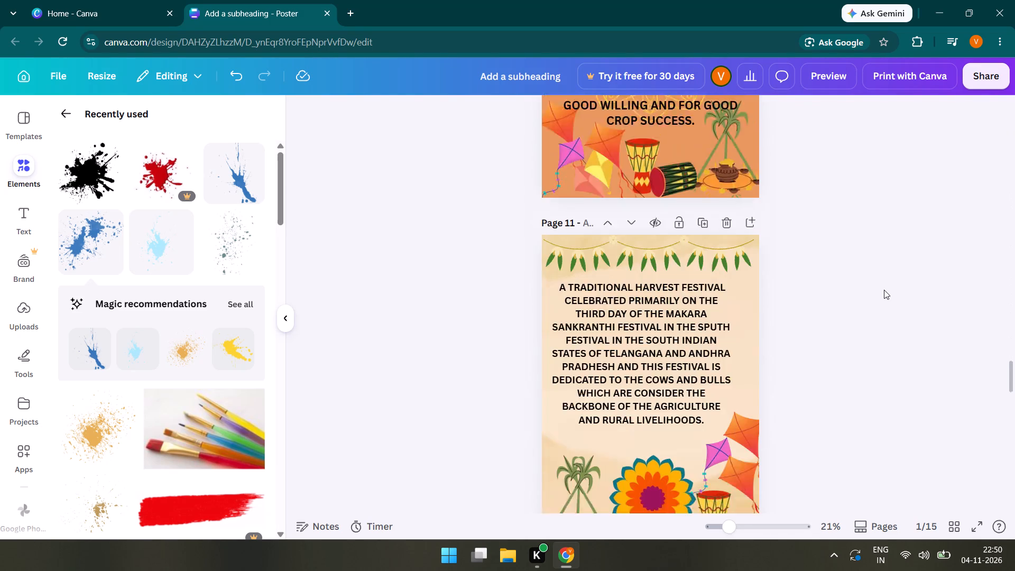
pyautogui.scroll(-14, 884, 290)
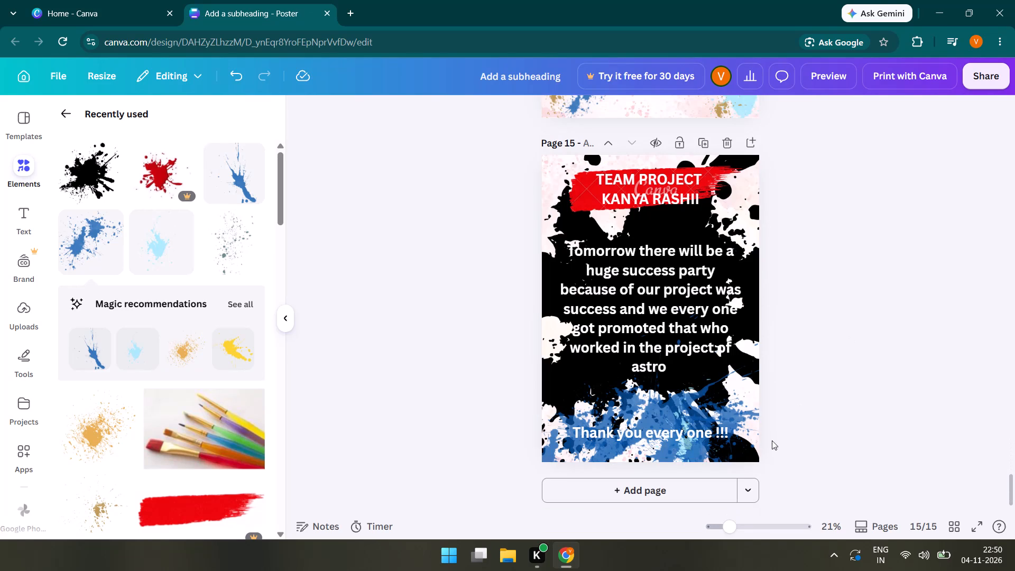
# Add a new blank page 16 after page 15.
pyautogui.click(695, 486)
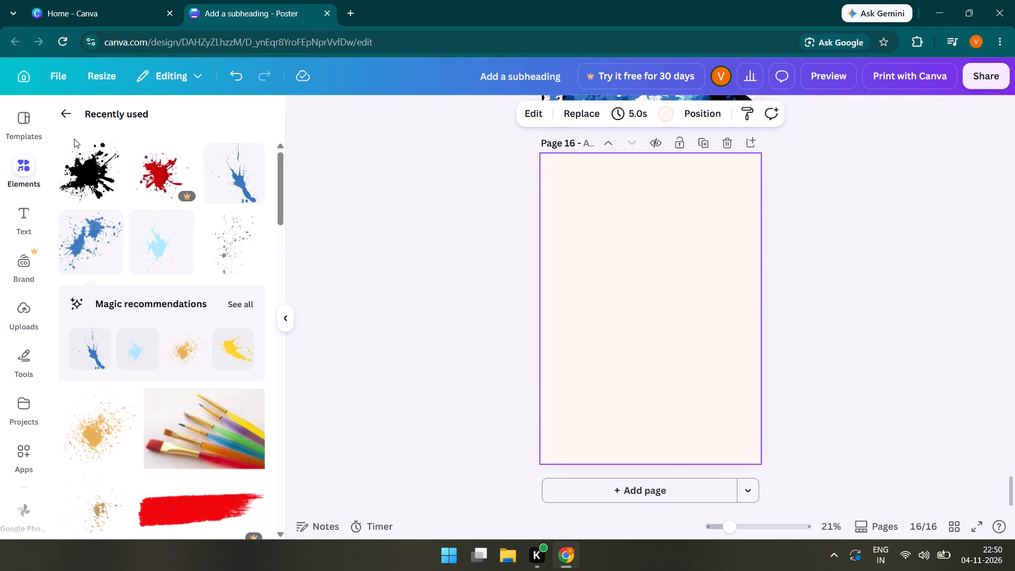
# Add the recently used pink watercolour background image to page 16 and stretch it over the whole page.
pyautogui.scroll(5, 192, 190)
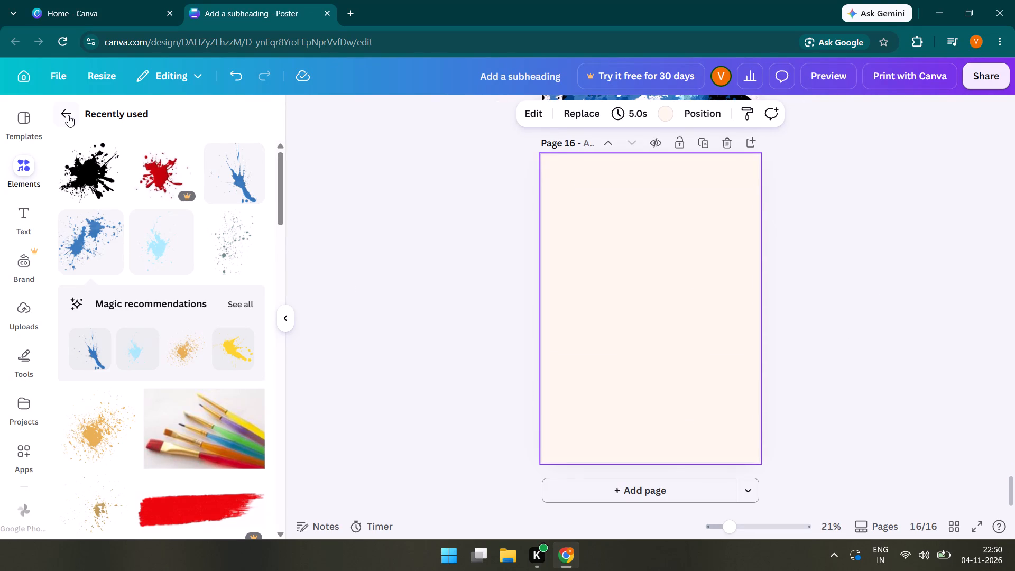
pyautogui.click(67, 114)
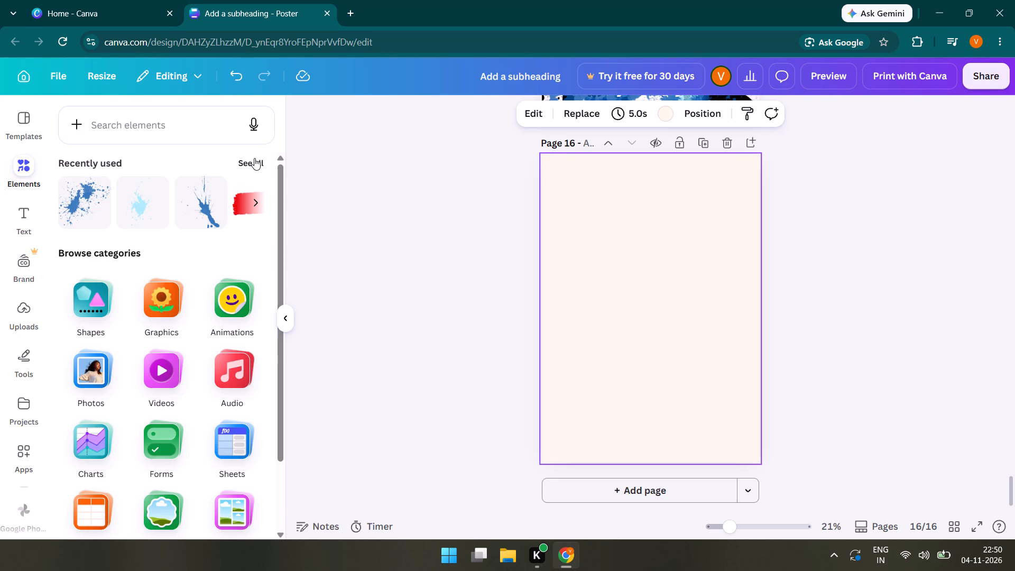
pyautogui.click(254, 158)
pyautogui.scroll(-3, 189, 372)
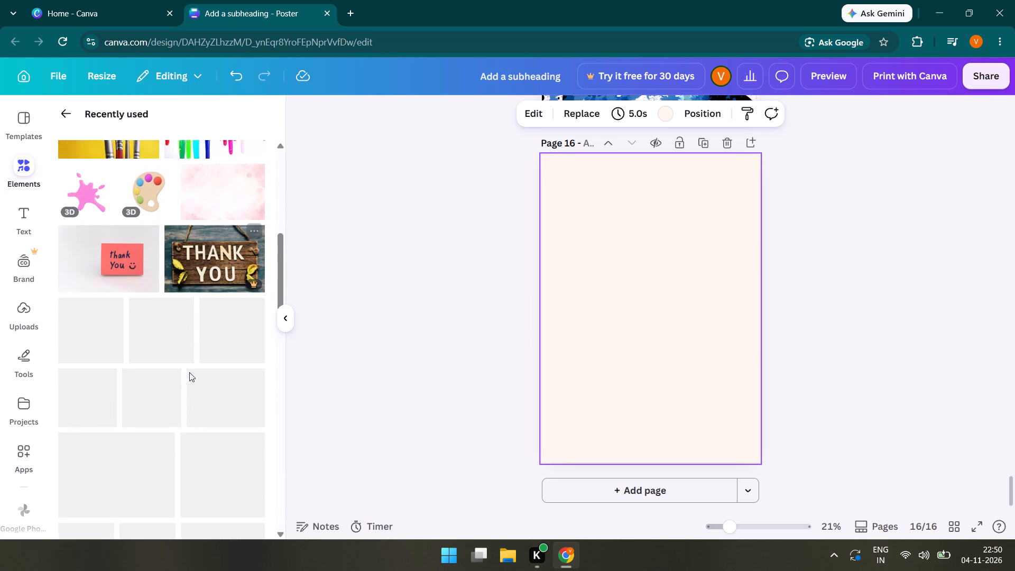
pyautogui.click(233, 209)
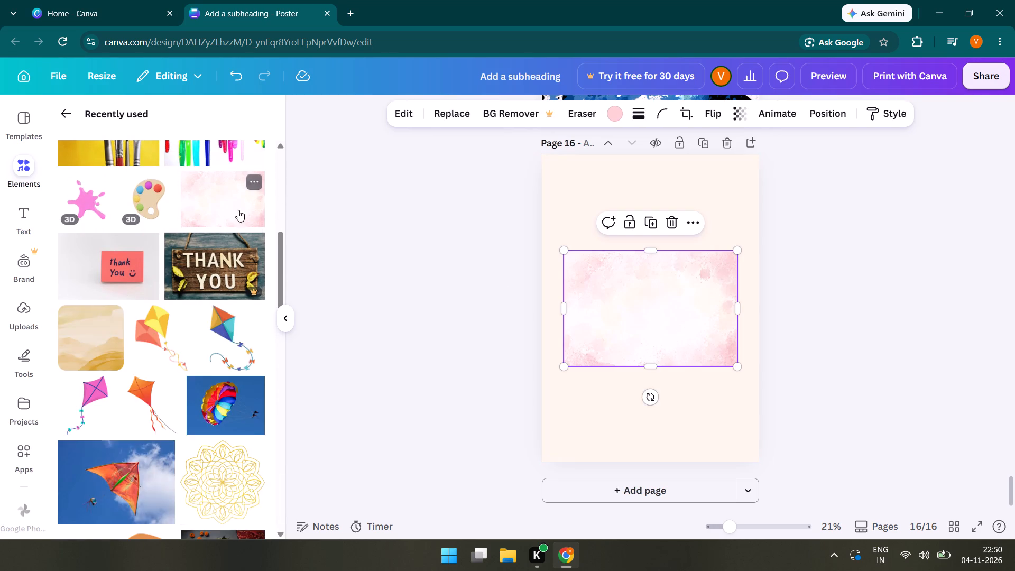
pyautogui.moveTo(649, 251); pyautogui.dragTo(658, 172)
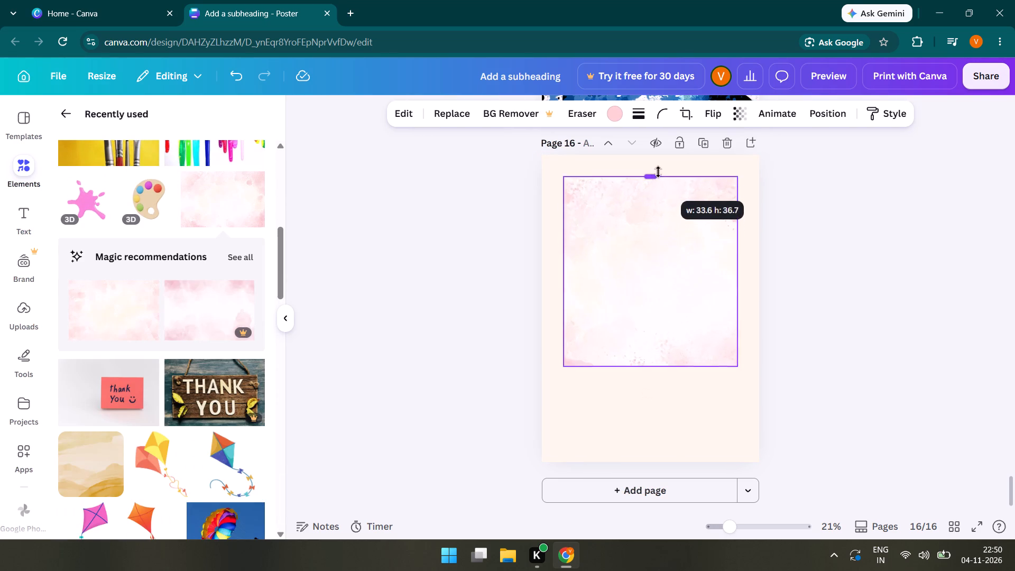
pyautogui.moveTo(658, 172); pyautogui.dragTo(647, 149)
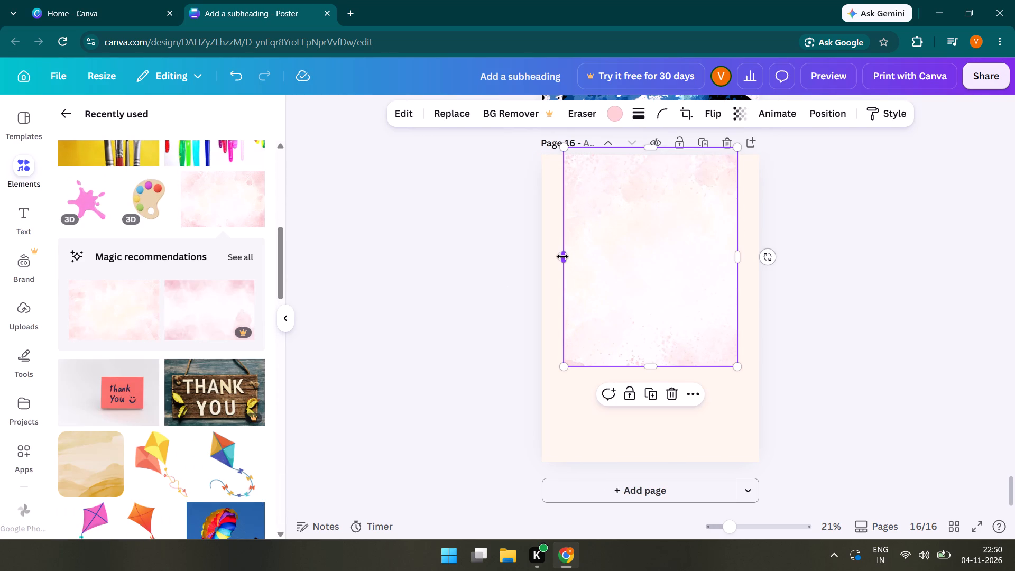
pyautogui.moveTo(562, 256); pyautogui.dragTo(543, 277)
pyautogui.moveTo(737, 257); pyautogui.dragTo(762, 257)
pyautogui.moveTo(649, 366); pyautogui.dragTo(642, 406)
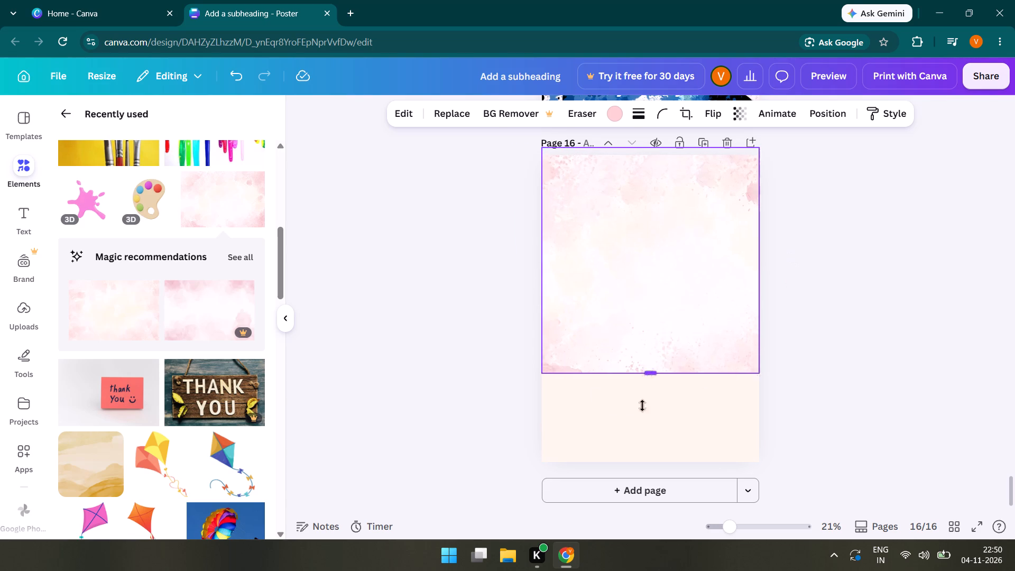
pyautogui.moveTo(642, 406); pyautogui.dragTo(642, 463)
pyautogui.click(493, 422)
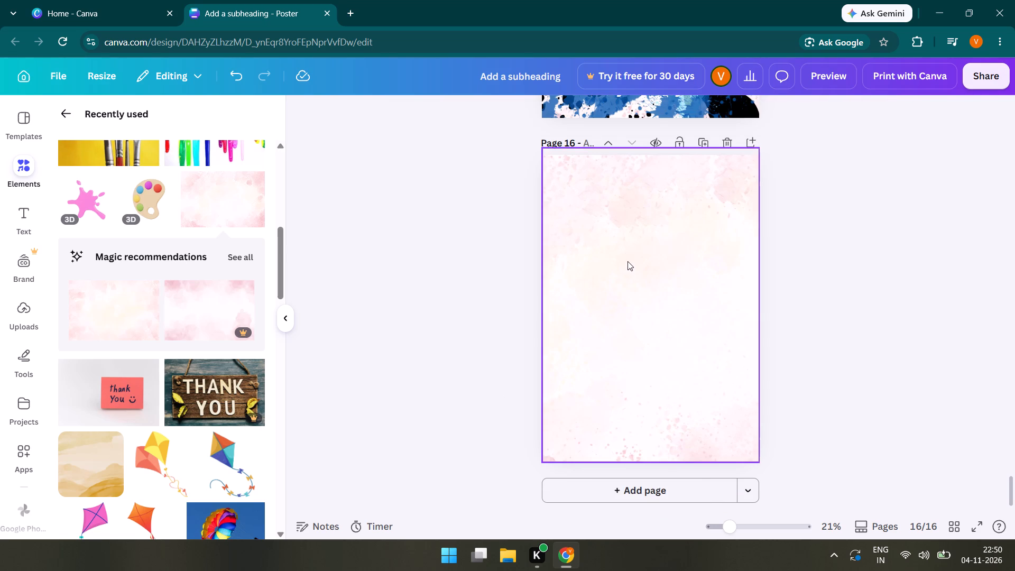
# Pull the pink background's upper edge in to the top of page 16, making it 42 wide and 59.4 high.
pyautogui.click(628, 261)
pyautogui.moveTo(650, 149); pyautogui.dragTo(648, 163)
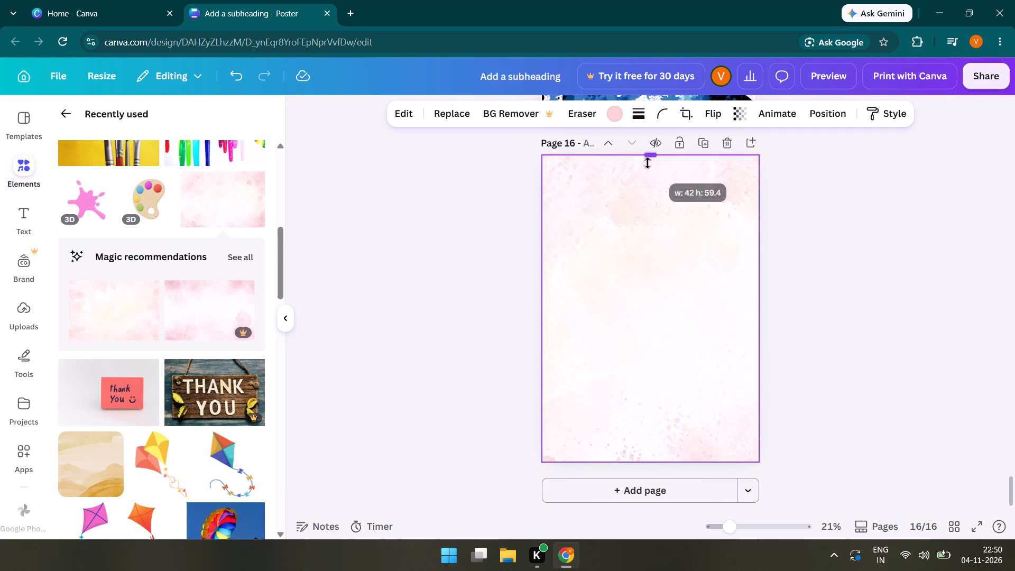
pyautogui.moveTo(648, 163); pyautogui.dragTo(648, 156)
pyautogui.click(447, 277)
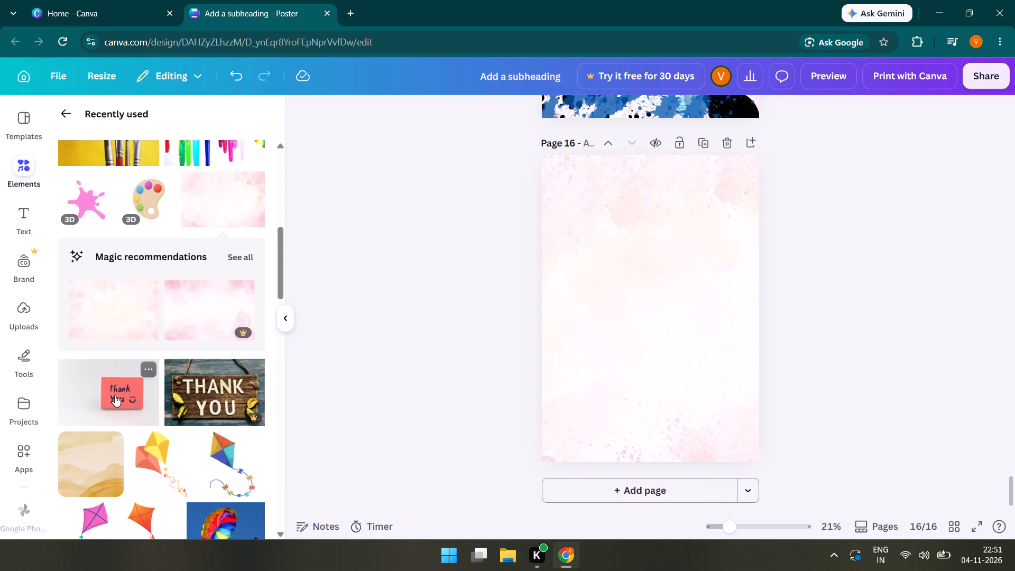
# Add the recently used animated red THANKYOU lettering to the middle of page 16.
pyautogui.scroll(-3, 103, 408)
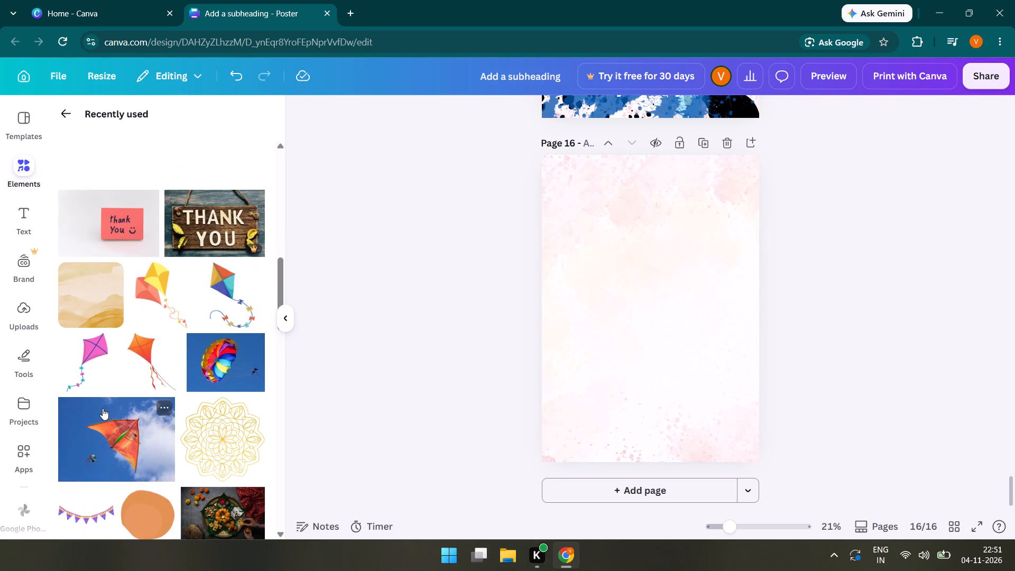
pyautogui.scroll(4, 103, 408)
pyautogui.scroll(-5, 103, 408)
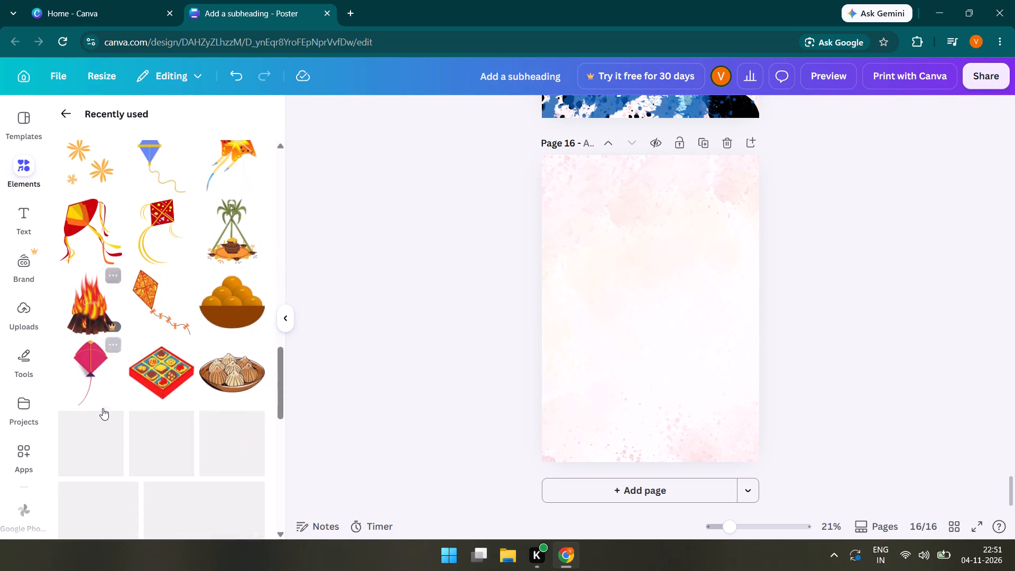
pyautogui.scroll(-3, 103, 408)
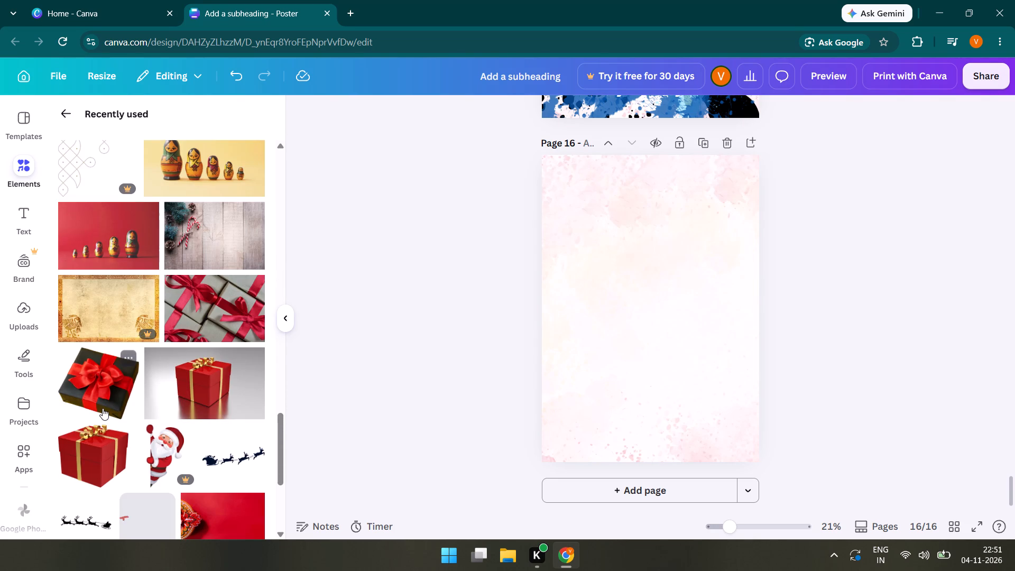
pyautogui.scroll(-6, 103, 408)
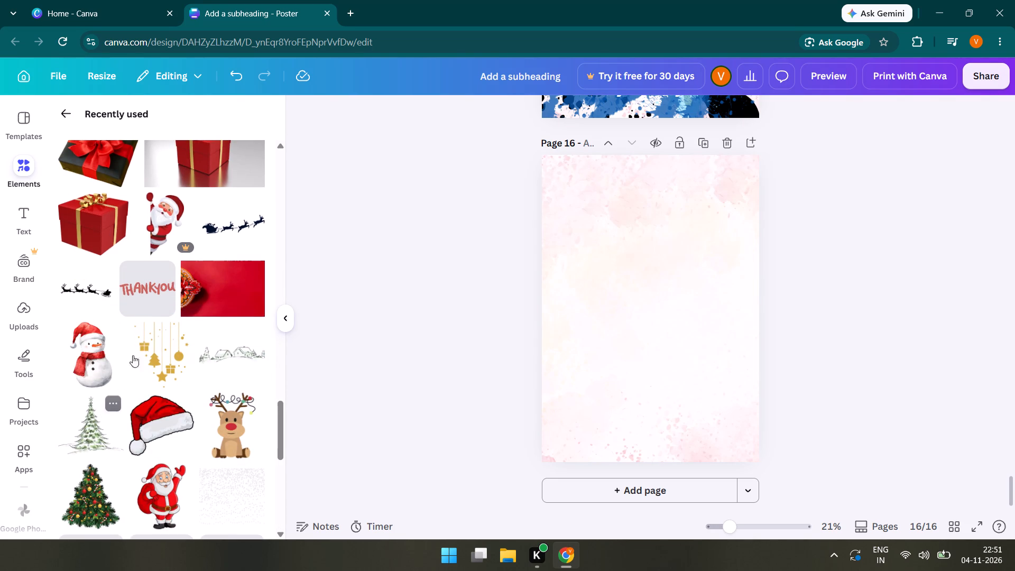
pyautogui.click(151, 291)
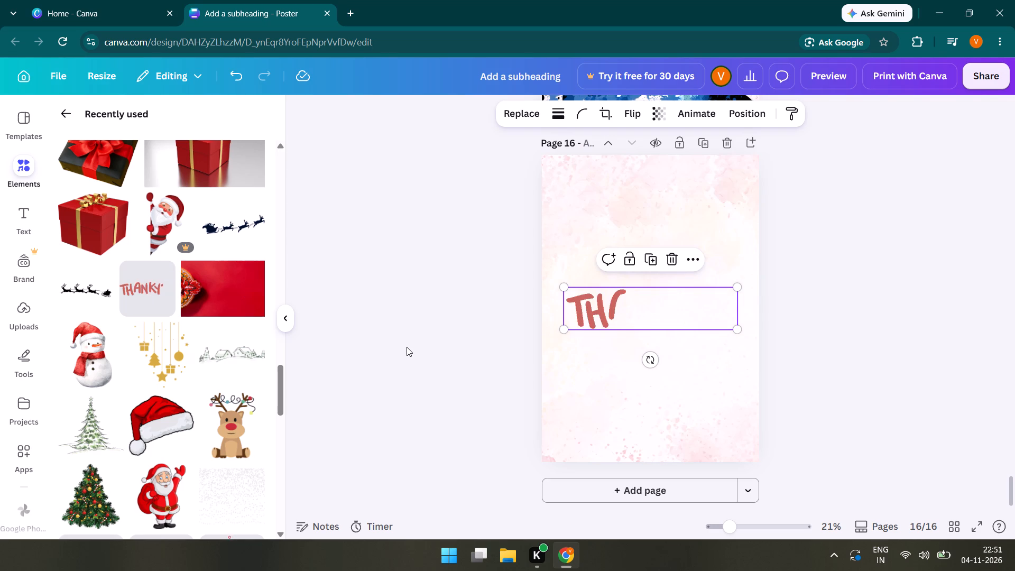
pyautogui.click(407, 347)
# Add the light-blue splatter to page 16 and rotate it onto its side over the middle of the THANKYOU lettering.
pyautogui.scroll(16, 207, 395)
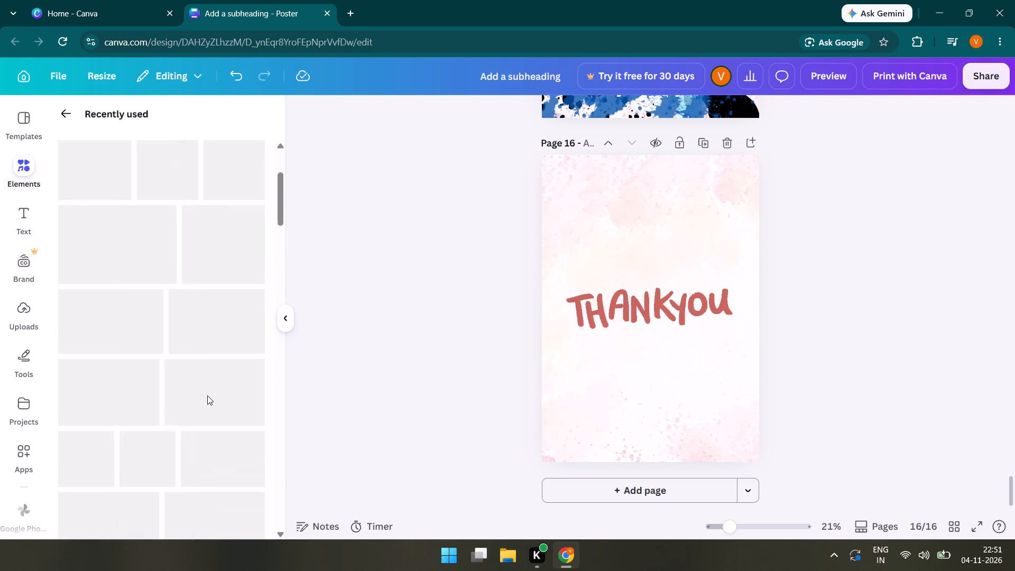
pyautogui.scroll(7, 207, 395)
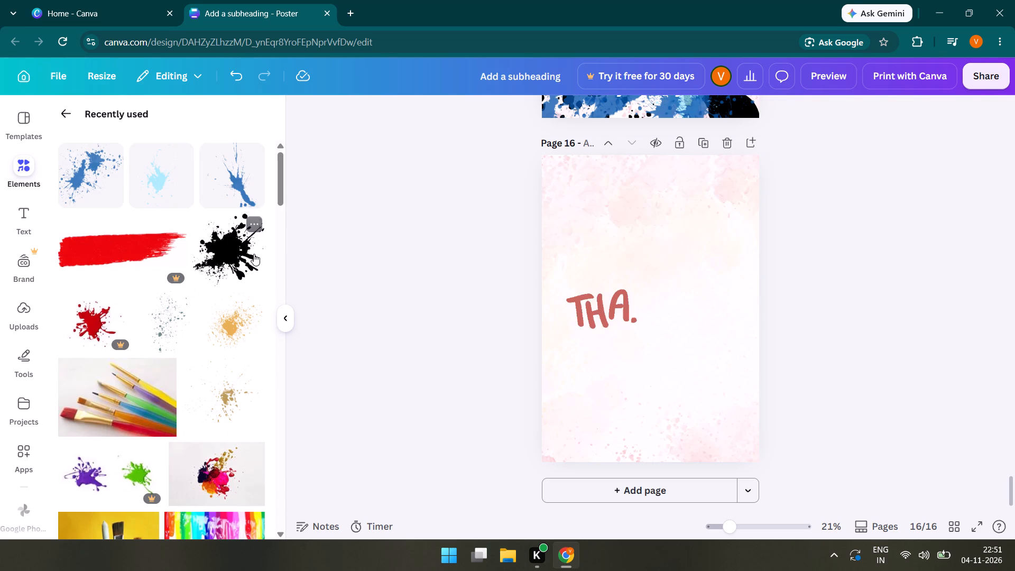
pyautogui.click(171, 189)
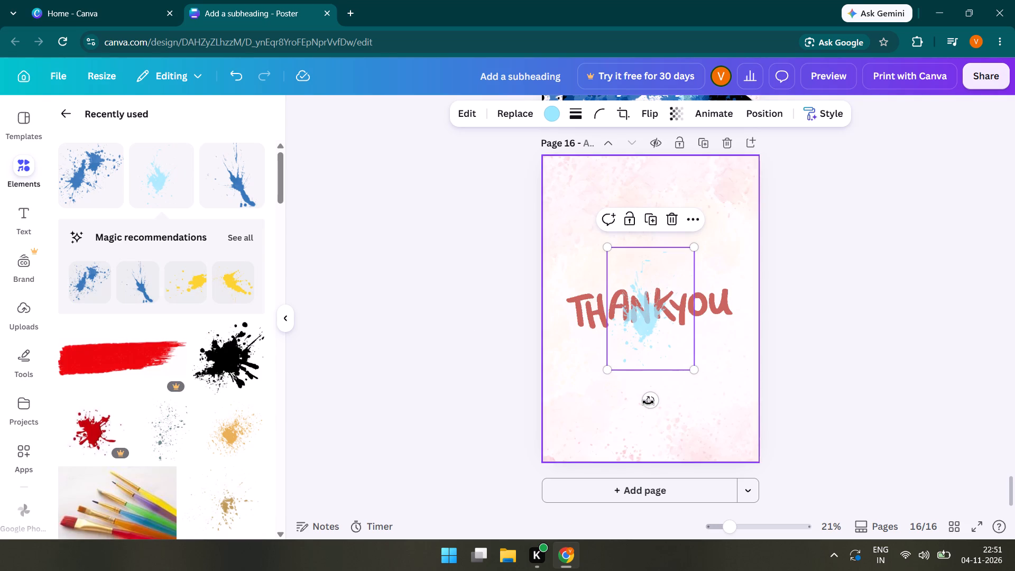
pyautogui.moveTo(650, 406); pyautogui.dragTo(546, 363)
pyautogui.click(331, 340)
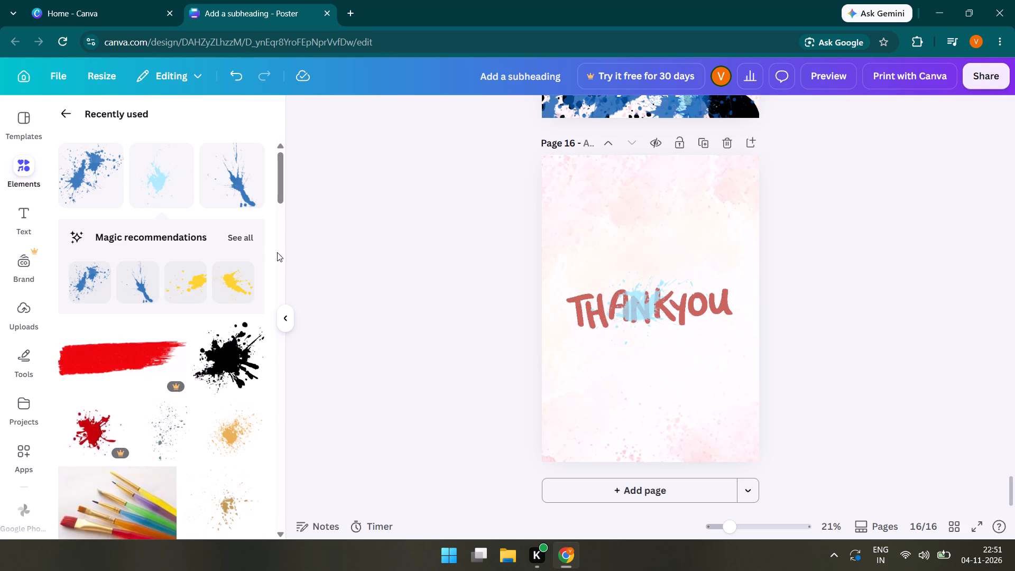
# Add the dark-blue streaked splatter to page 16 and place it at the right edge, over the end of THANKYOU.
pyautogui.click(237, 182)
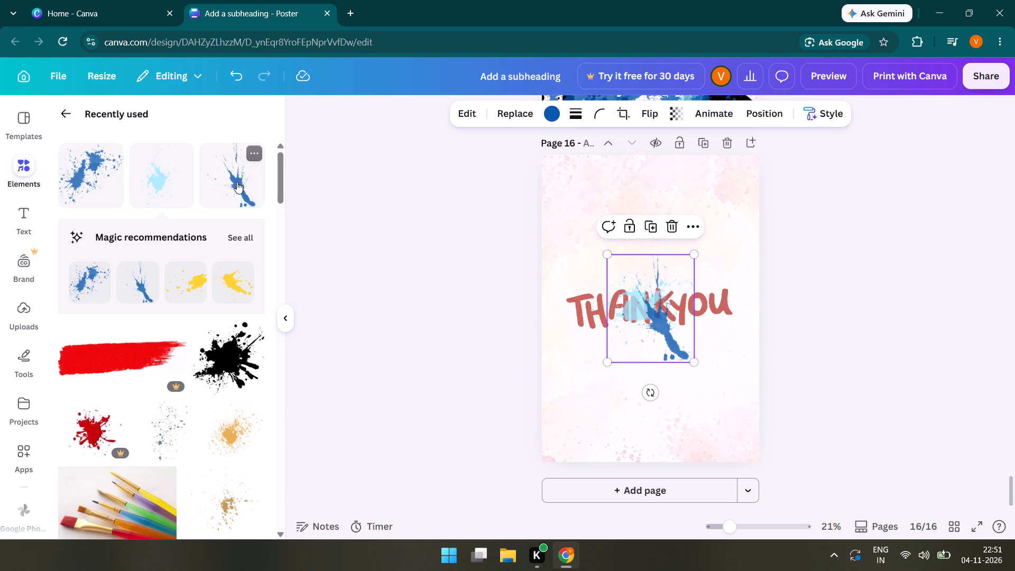
pyautogui.moveTo(666, 325); pyautogui.dragTo(706, 314)
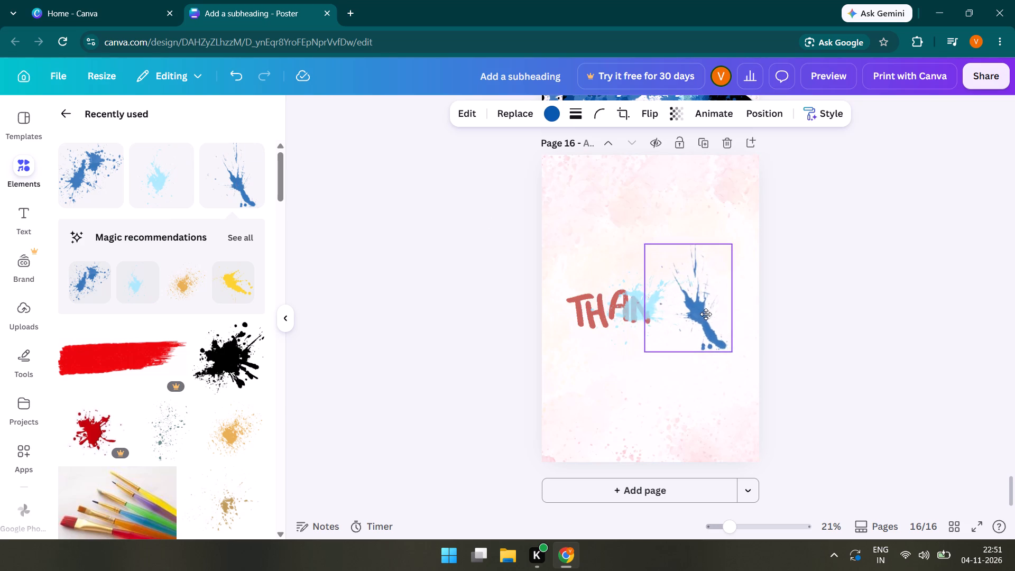
pyautogui.moveTo(706, 314); pyautogui.dragTo(704, 314)
pyautogui.moveTo(704, 314); pyautogui.dragTo(736, 340)
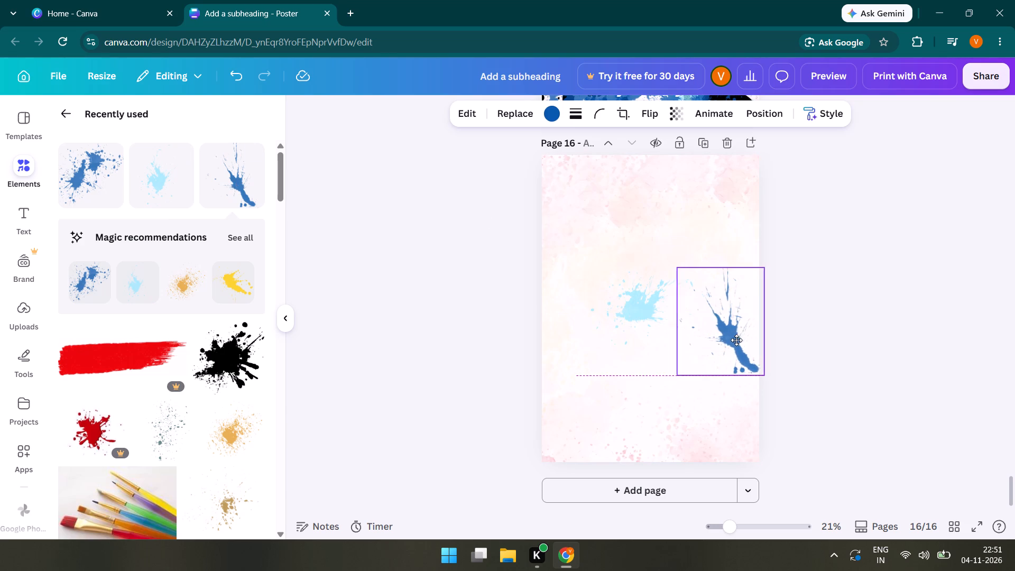
pyautogui.moveTo(736, 340); pyautogui.dragTo(736, 342)
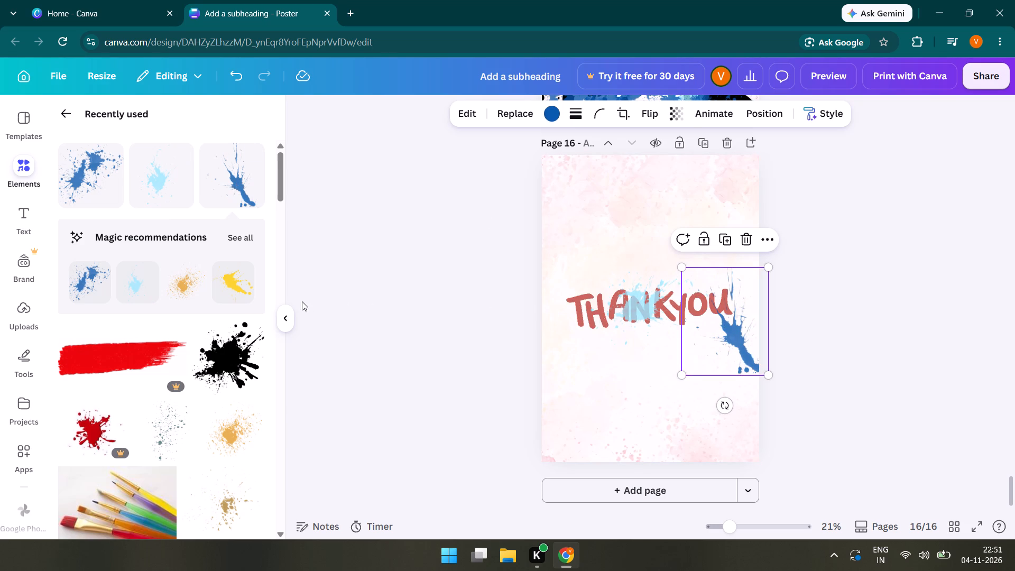
# Add the dark-blue double splatter to page 16, enlarge it and place it at the left edge just below the THANKYOU lettering.
pyautogui.click(94, 173)
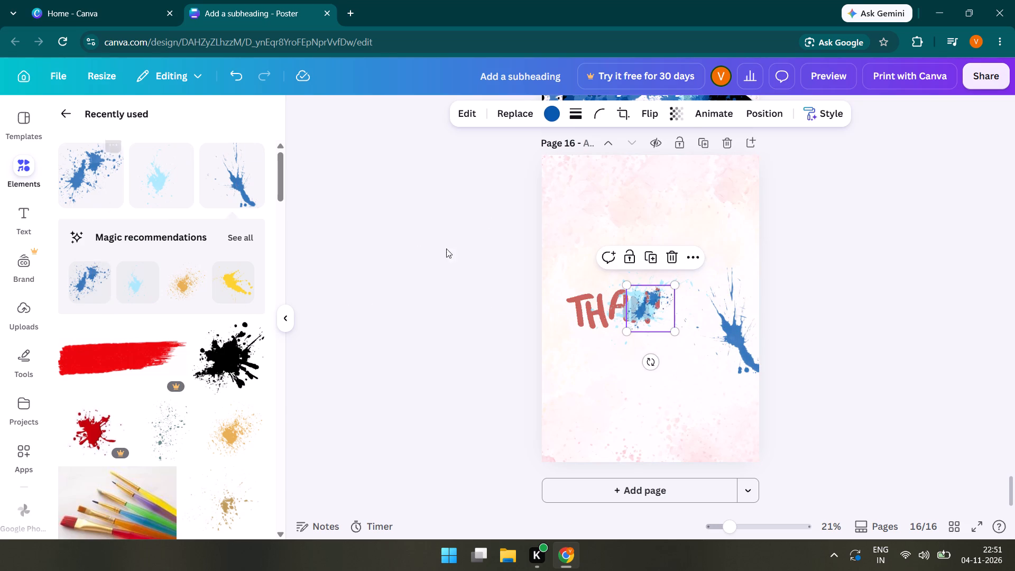
pyautogui.moveTo(629, 330); pyautogui.dragTo(518, 380)
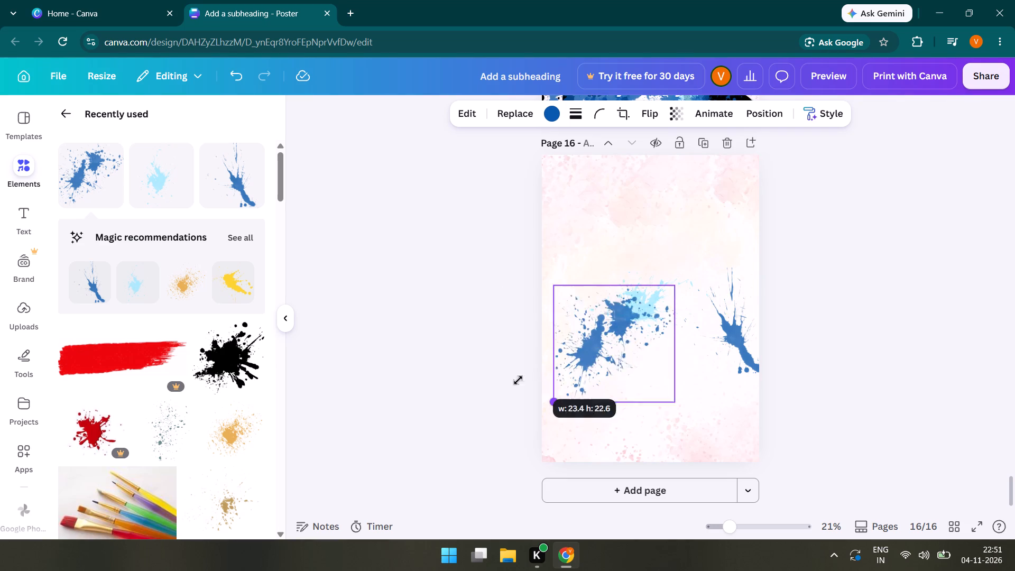
pyautogui.moveTo(518, 380); pyautogui.dragTo(513, 403)
pyautogui.moveTo(586, 375); pyautogui.dragTo(579, 404)
pyautogui.click(349, 415)
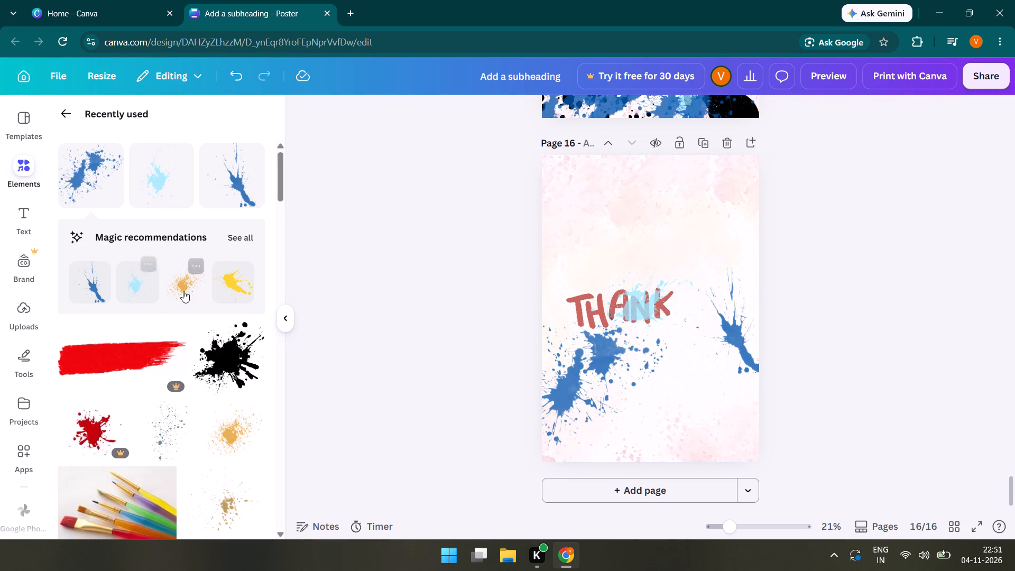
# Add the orange splatter and enlarge it so it runs off the page's left edge beside the start of THANKYOU.
pyautogui.click(183, 291)
pyautogui.moveTo(640, 311); pyautogui.dragTo(580, 233)
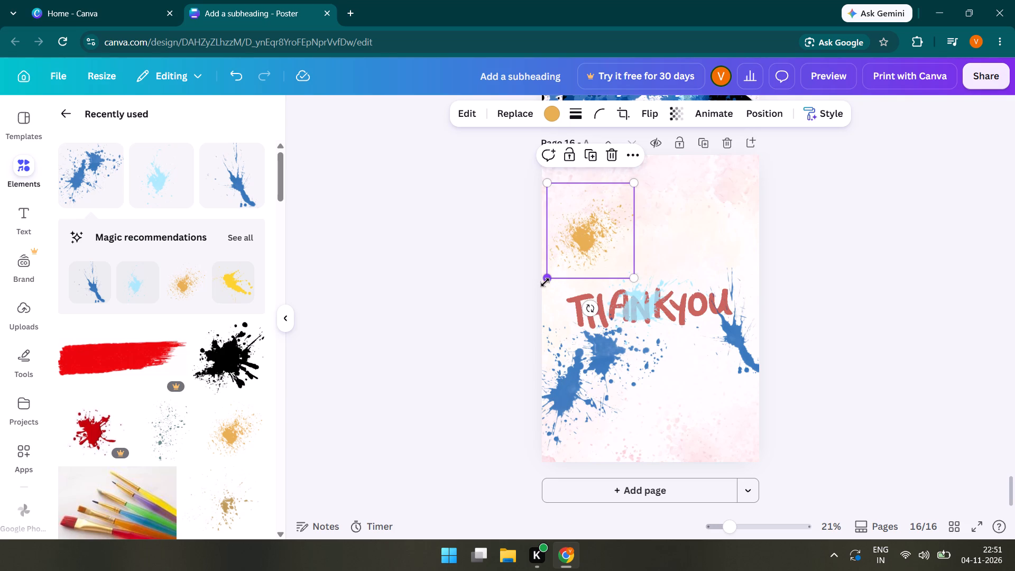
pyautogui.moveTo(545, 282); pyautogui.dragTo(525, 404)
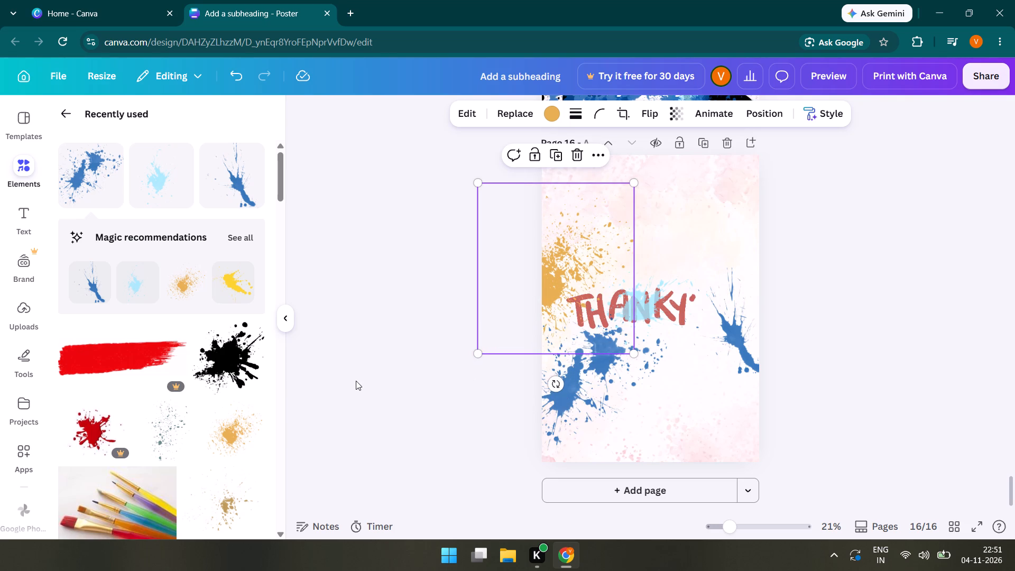
pyautogui.click(356, 381)
# Add the yellow splatter above the THANKYOU lettering and enlarge it to reach down over the letters.
pyautogui.click(235, 294)
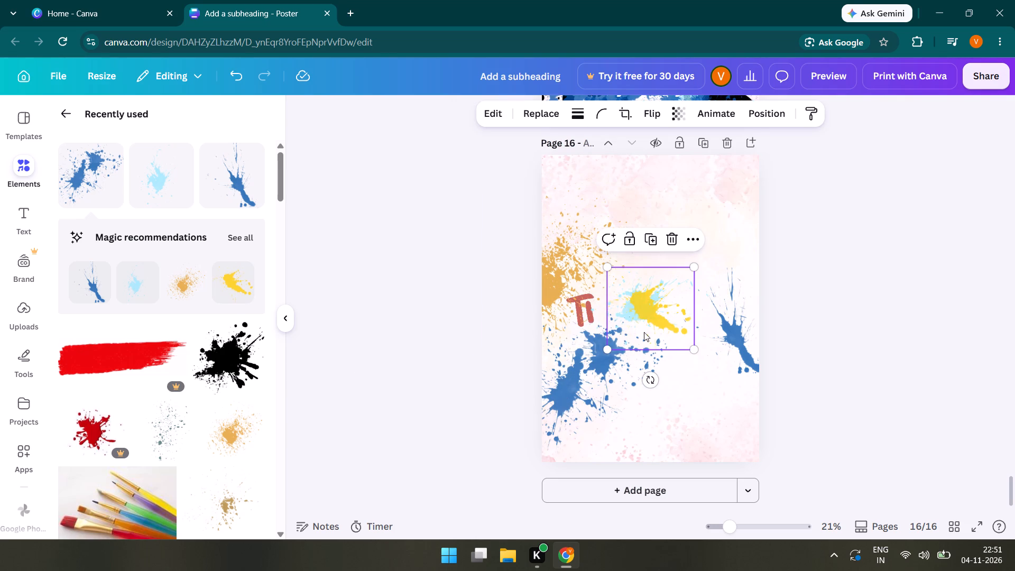
pyautogui.moveTo(643, 337); pyautogui.dragTo(677, 277)
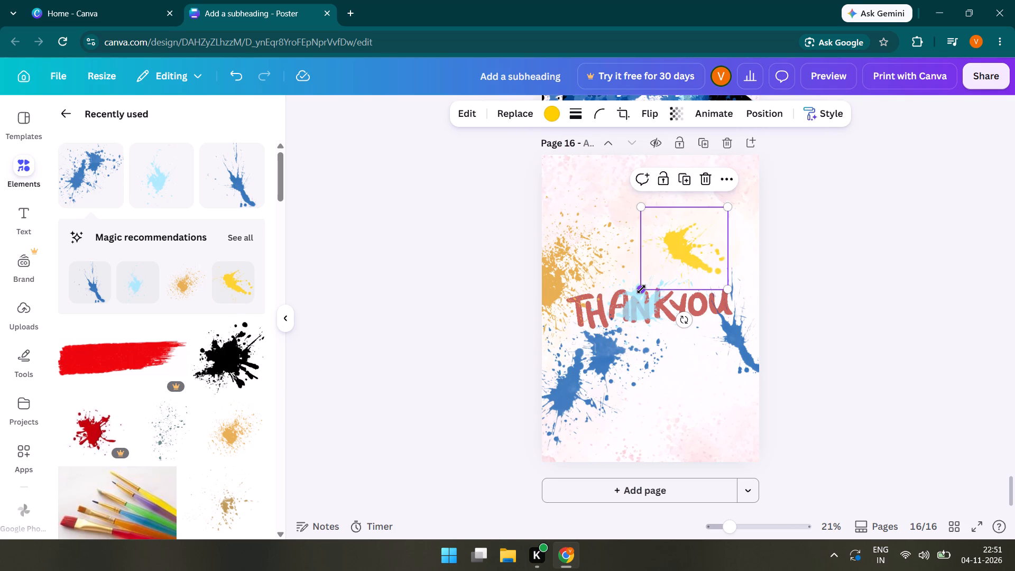
pyautogui.moveTo(640, 289); pyautogui.dragTo(573, 283)
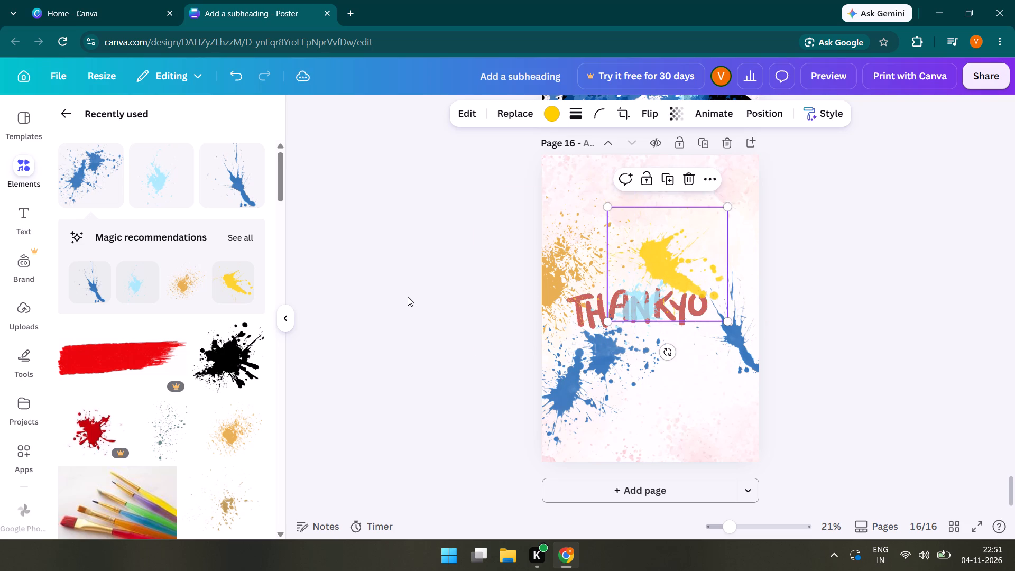
pyautogui.click(394, 367)
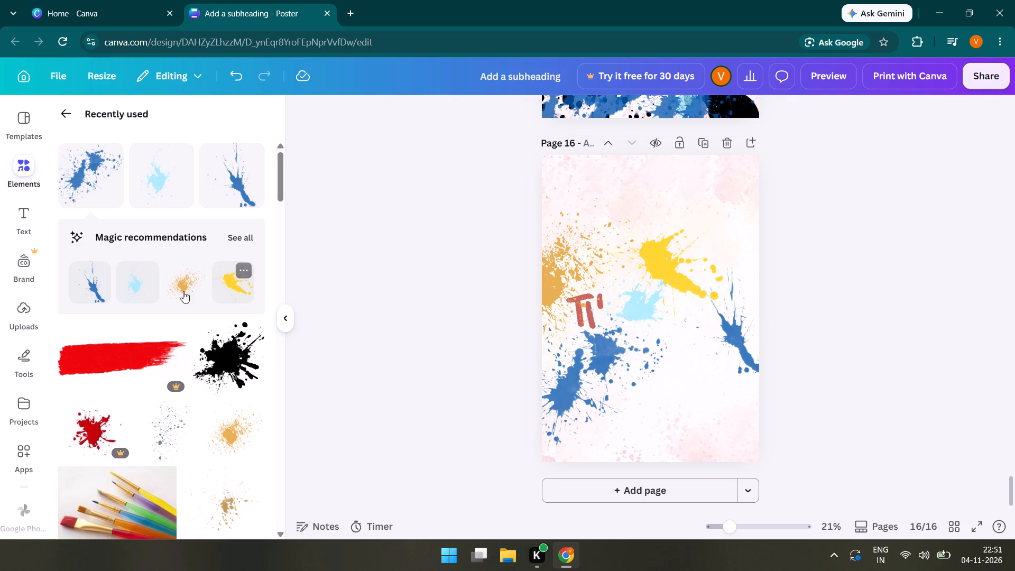
# Add another dark-blue streaked splatter and place it in the top-left corner of page 16.
pyautogui.click(95, 285)
pyautogui.moveTo(661, 333); pyautogui.dragTo(559, 210)
pyautogui.click(459, 313)
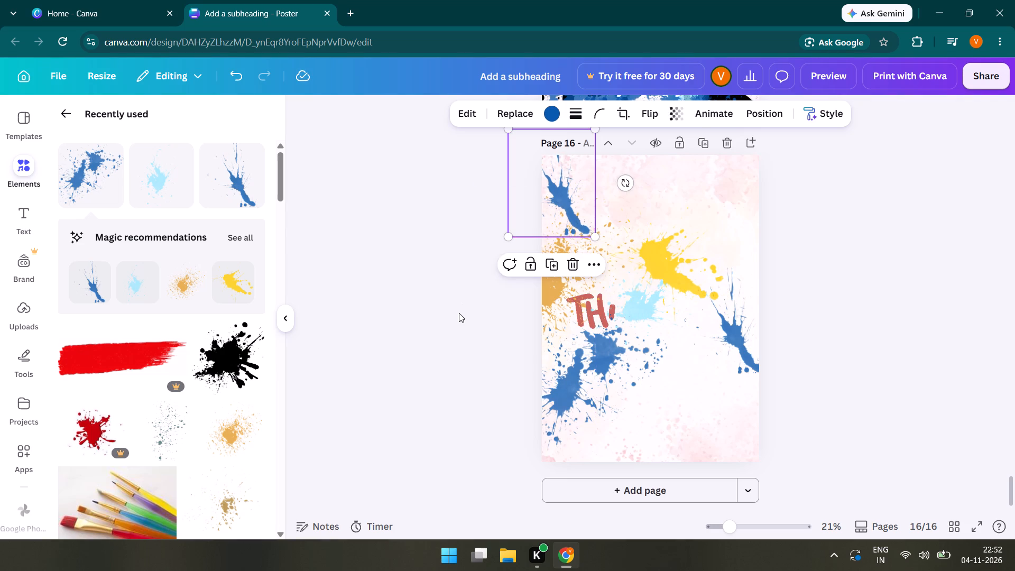
# Add another orange splatter at its default size near the top of the page, between the corner dark-blue and yellow splatters.
pyautogui.click(182, 294)
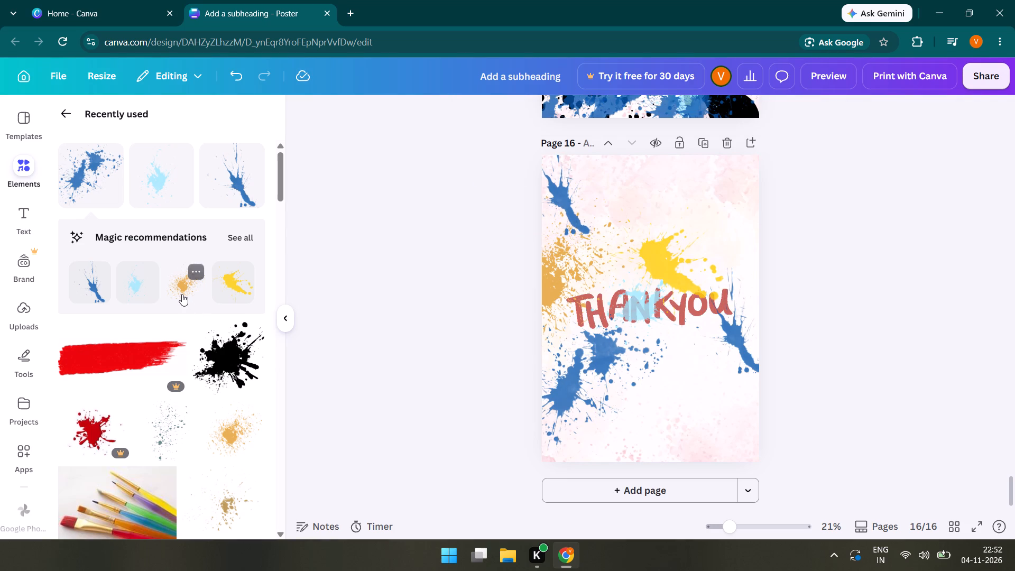
pyautogui.moveTo(635, 337); pyautogui.dragTo(654, 250)
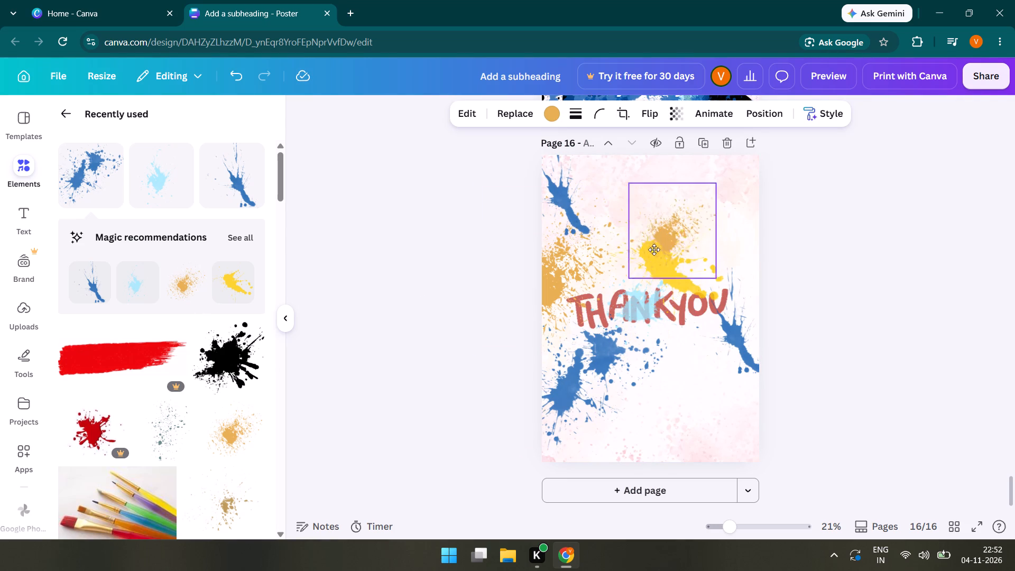
pyautogui.moveTo(654, 250); pyautogui.dragTo(618, 227)
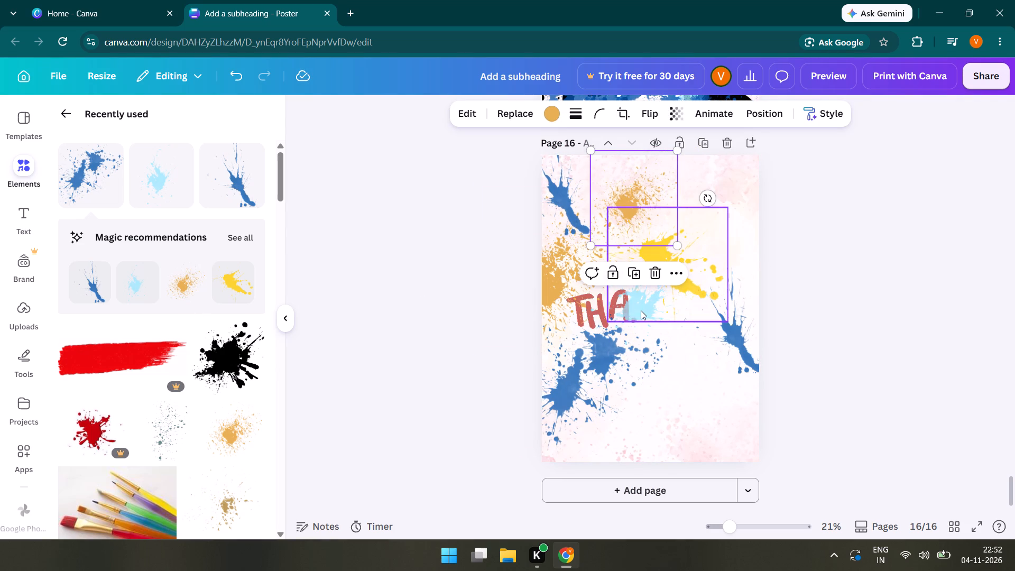
# Nudge the yellow splatter above THANKYOU slightly upward and to the right.
pyautogui.moveTo(641, 310); pyautogui.dragTo(643, 303)
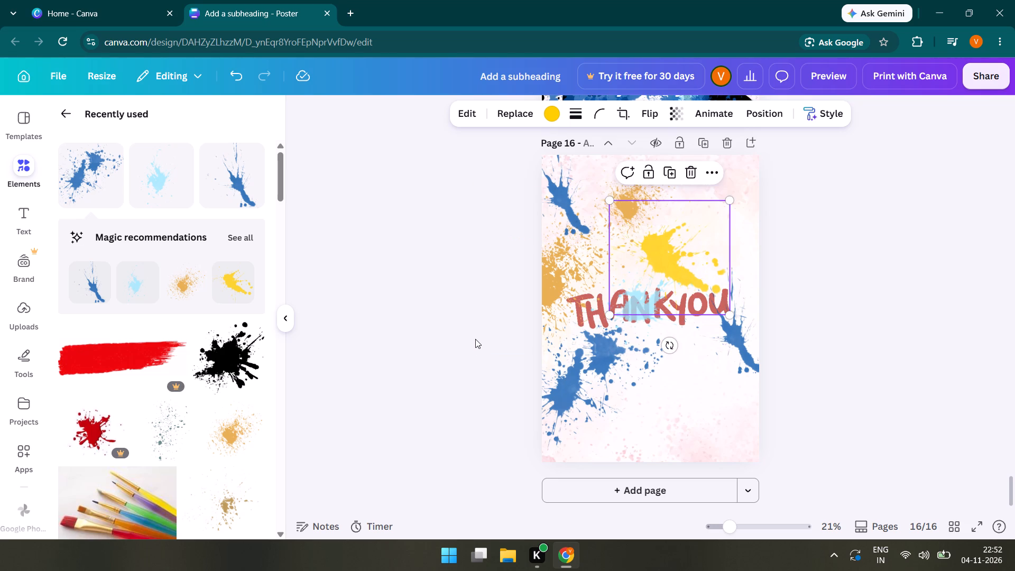
pyautogui.click(475, 339)
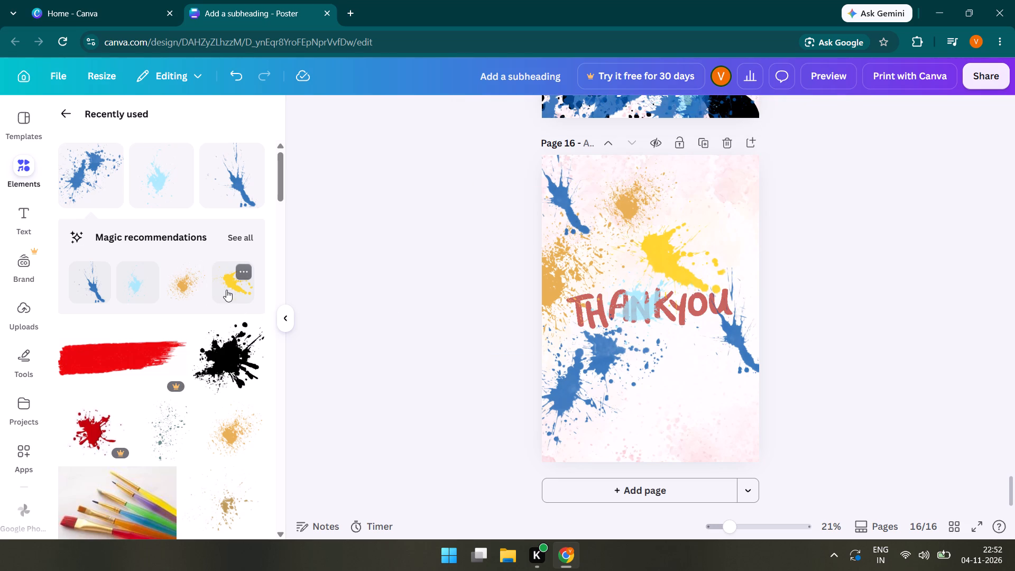
# Add a second yellow splatter and place it in the bottom-left corner of page 16.
pyautogui.click(226, 290)
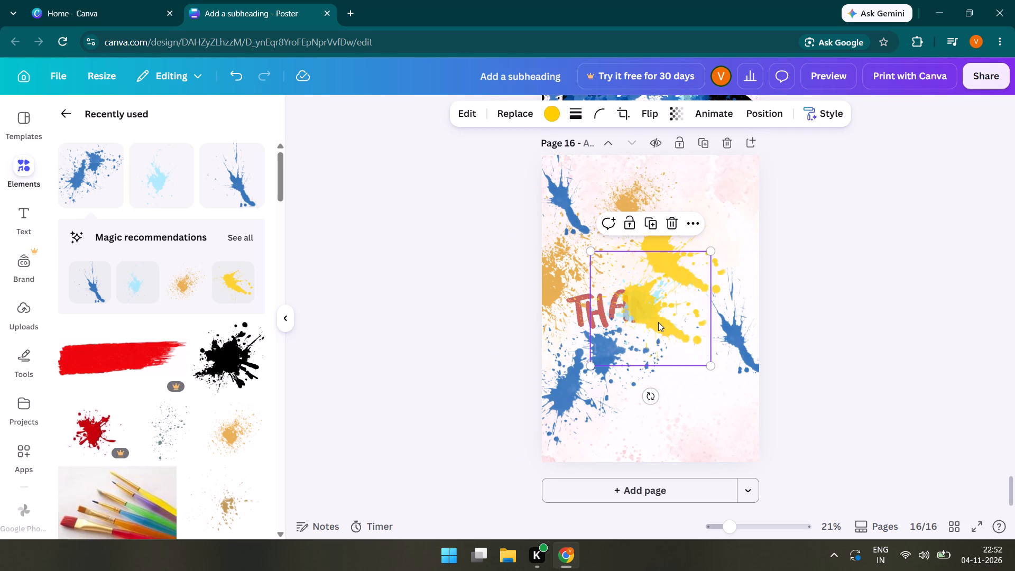
pyautogui.moveTo(658, 322); pyautogui.dragTo(569, 447)
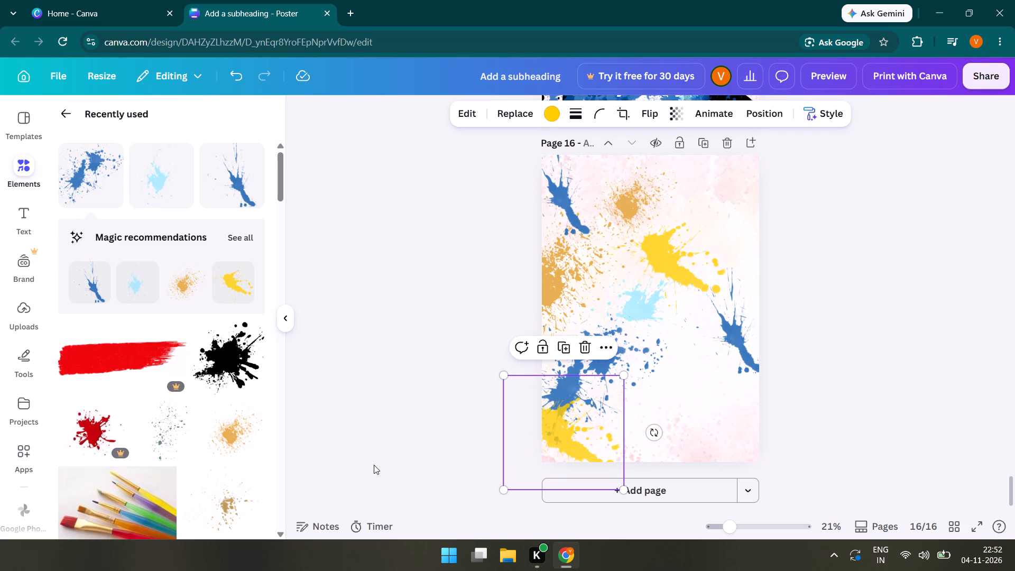
pyautogui.click(374, 465)
# Add another light-blue splatter and place it at the page's bottom edge, beside the corner yellow splatter.
pyautogui.click(150, 290)
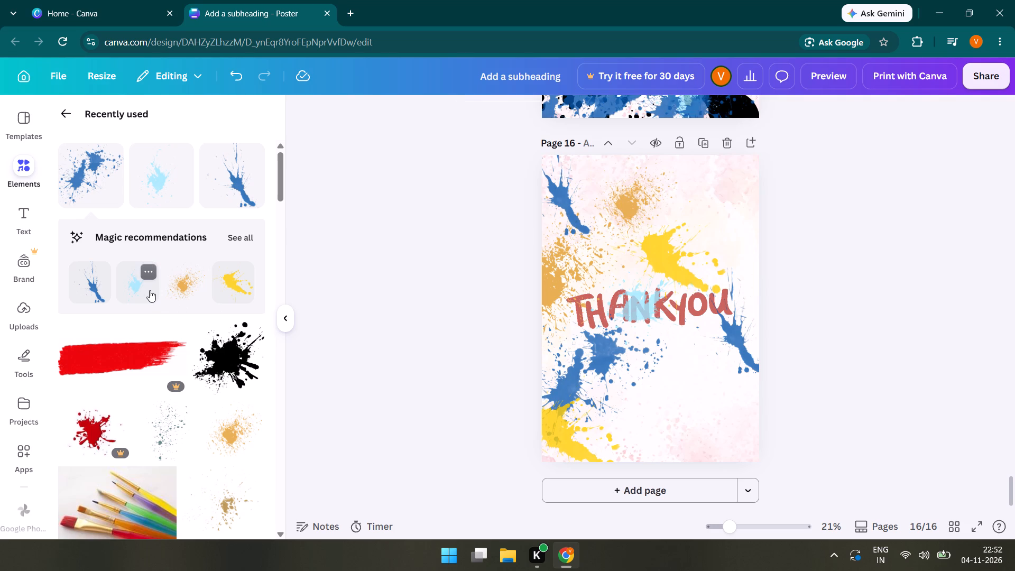
pyautogui.moveTo(644, 309); pyautogui.dragTo(641, 433)
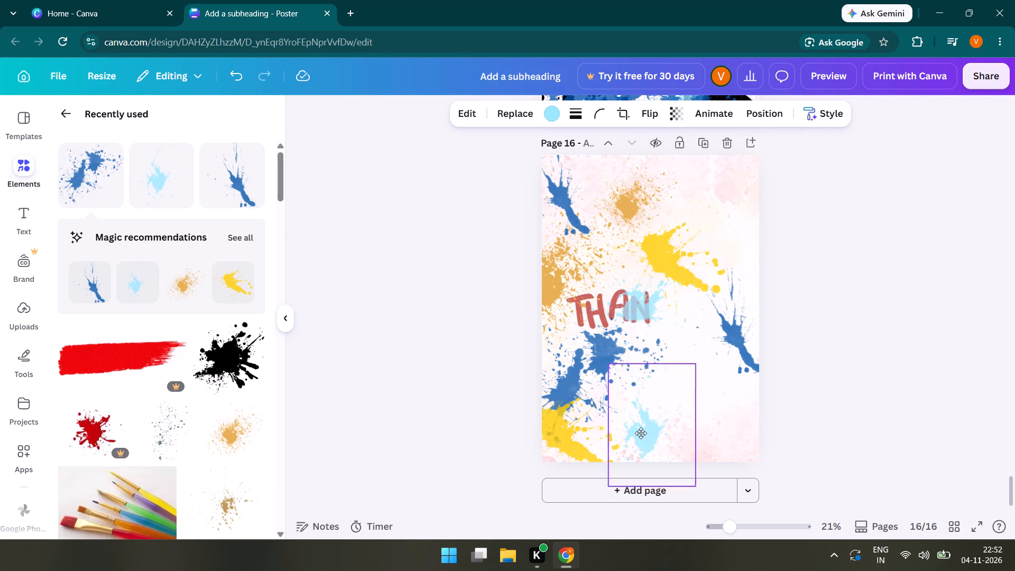
pyautogui.moveTo(641, 433); pyautogui.dragTo(628, 438)
pyautogui.click(430, 418)
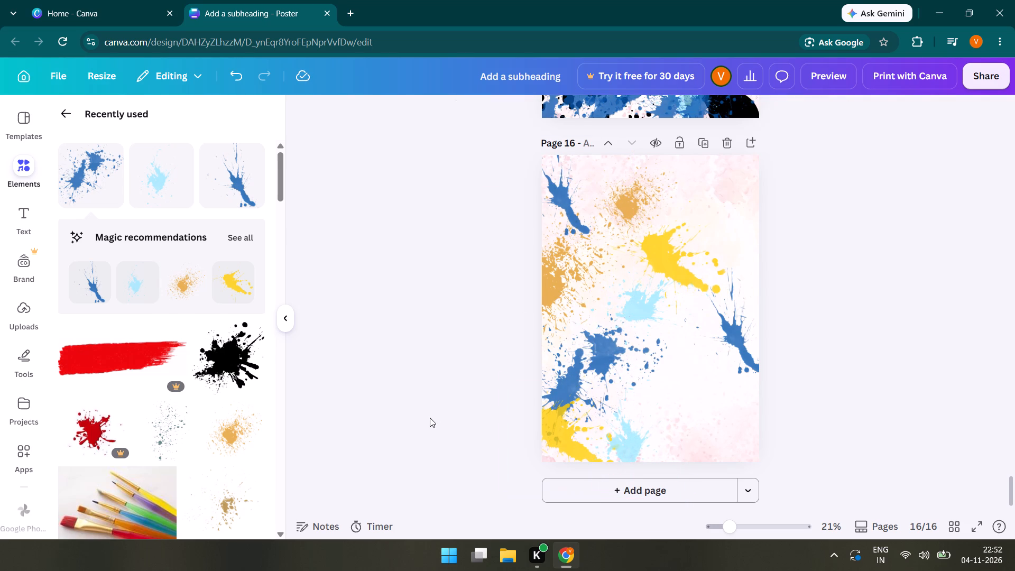
# Add another light-blue splatter and place it at the page's top edge, between the dark-blue streaked and small orange splatters.
pyautogui.click(121, 270)
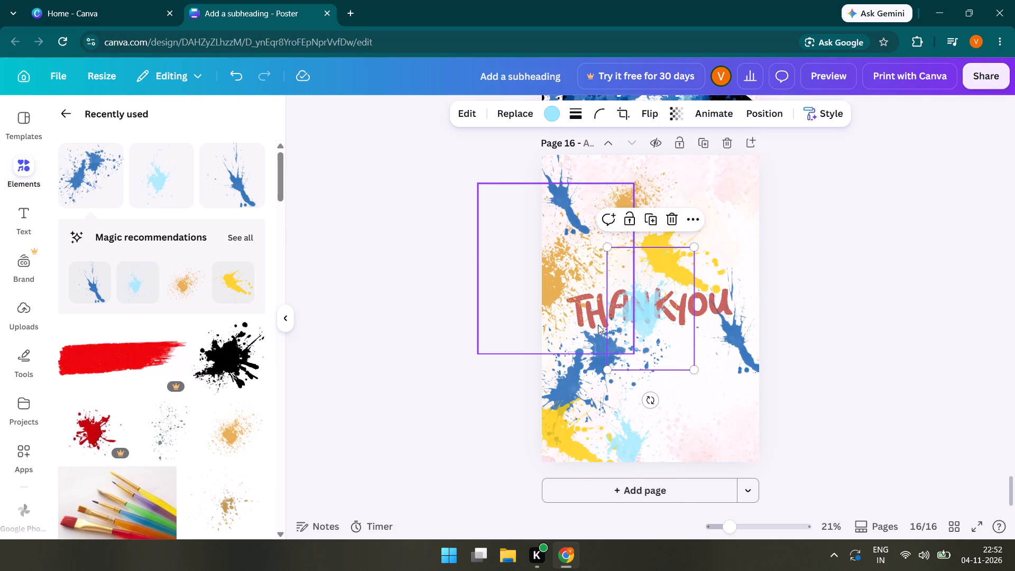
pyautogui.moveTo(671, 325); pyautogui.dragTo(631, 176)
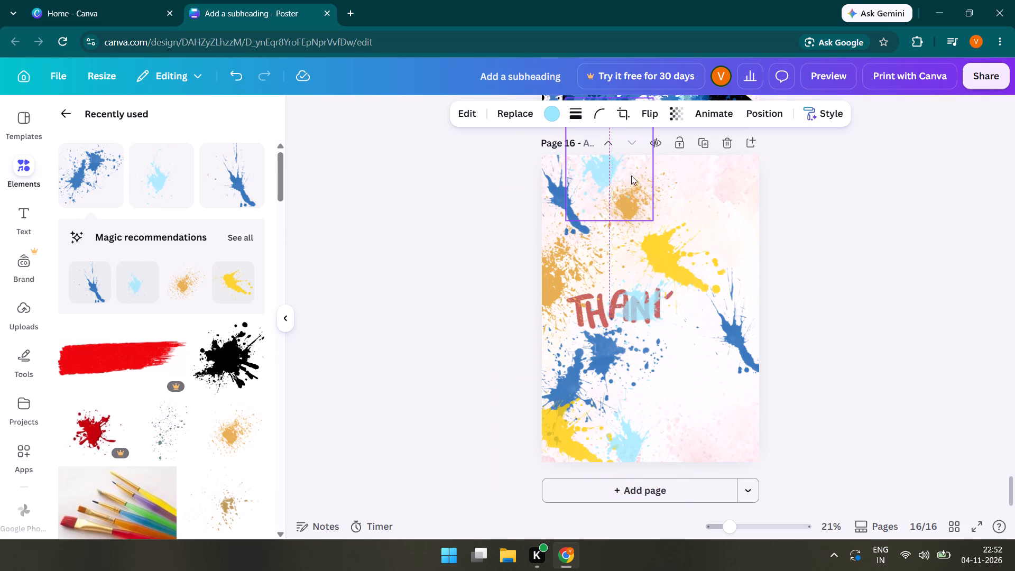
# Duplicate the dark-blue streaked splatter at the right edge and place the copy at the bottom edge beside the light-blue splatter.
pyautogui.click(690, 270)
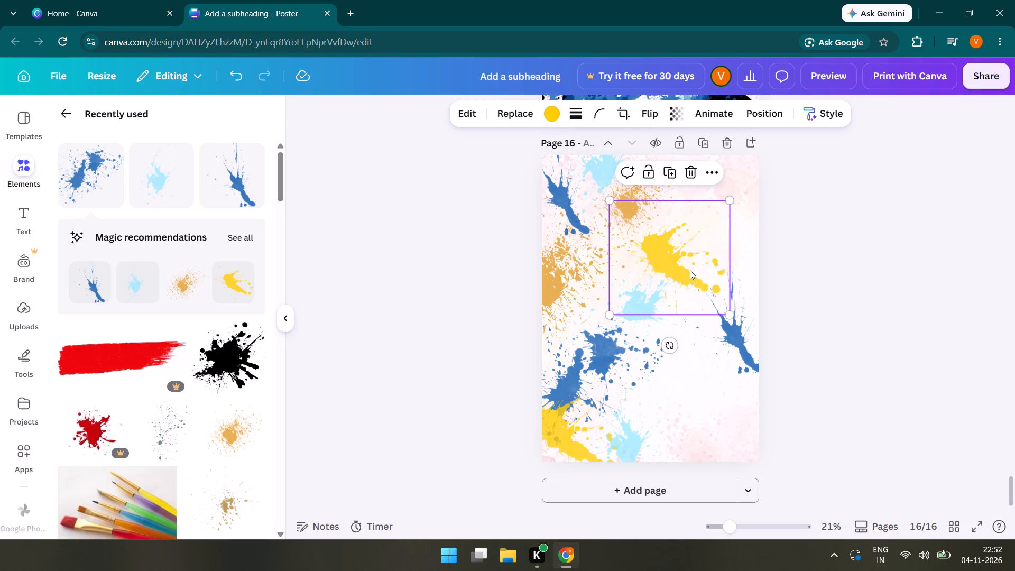
pyautogui.click(746, 342)
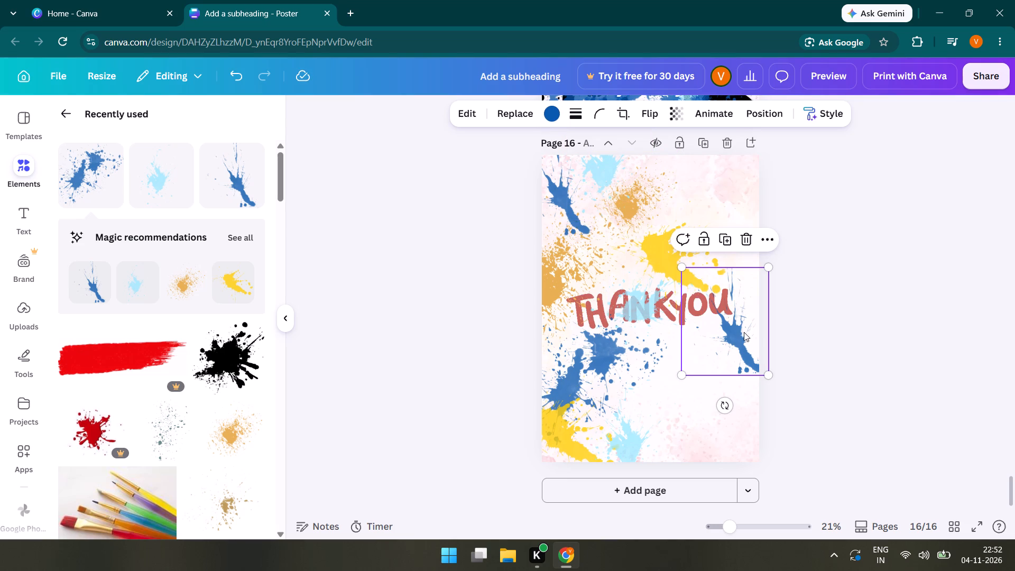
pyautogui.click(727, 237)
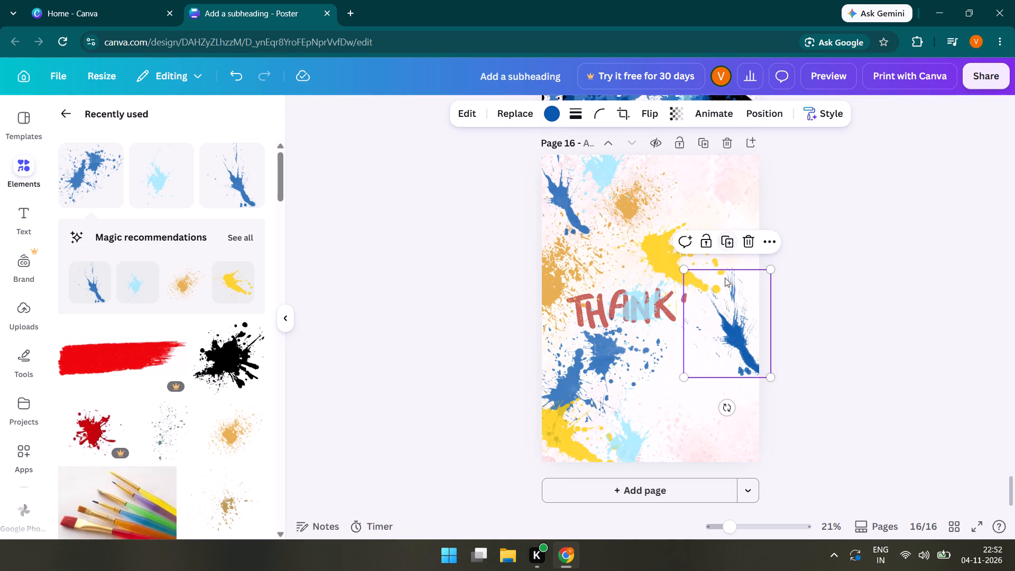
pyautogui.moveTo(733, 335); pyautogui.dragTo(667, 497)
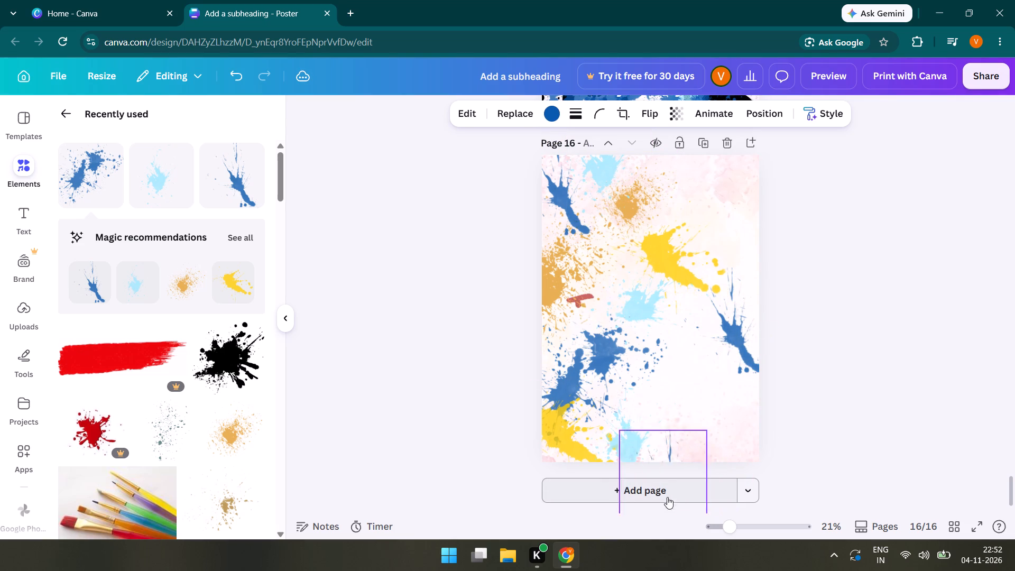
pyautogui.moveTo(667, 497); pyautogui.dragTo(657, 457)
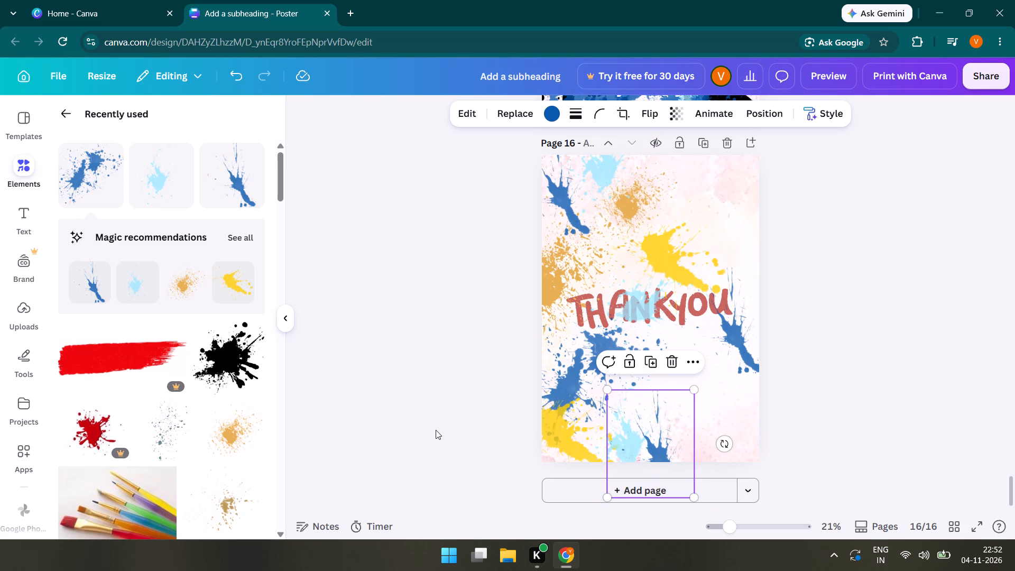
pyautogui.click(436, 430)
# Duplicate the large orange splatter at the left edge and place the copy at the right edge above the dark-blue streaked splatter.
pyautogui.click(548, 295)
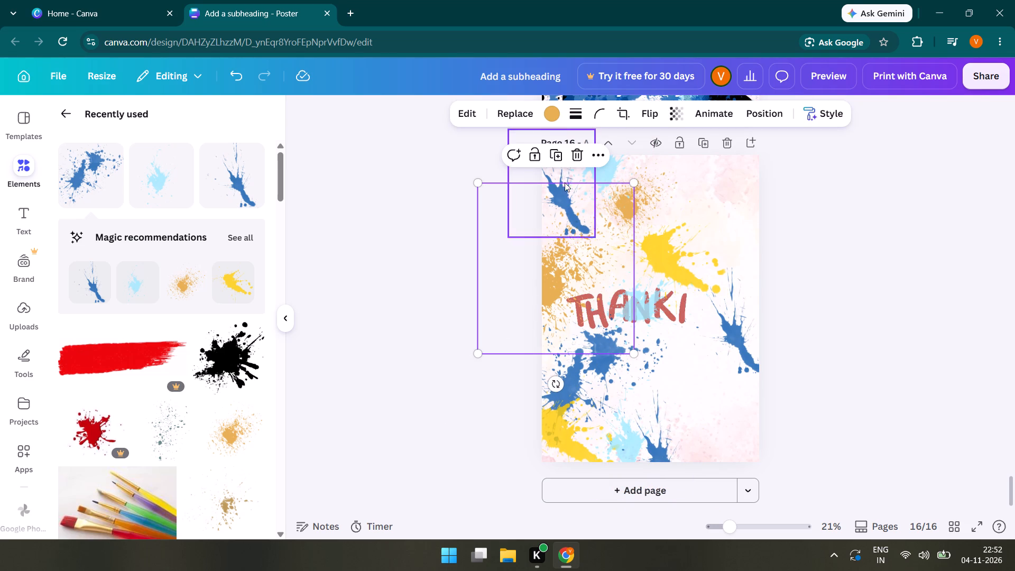
pyautogui.click(552, 154)
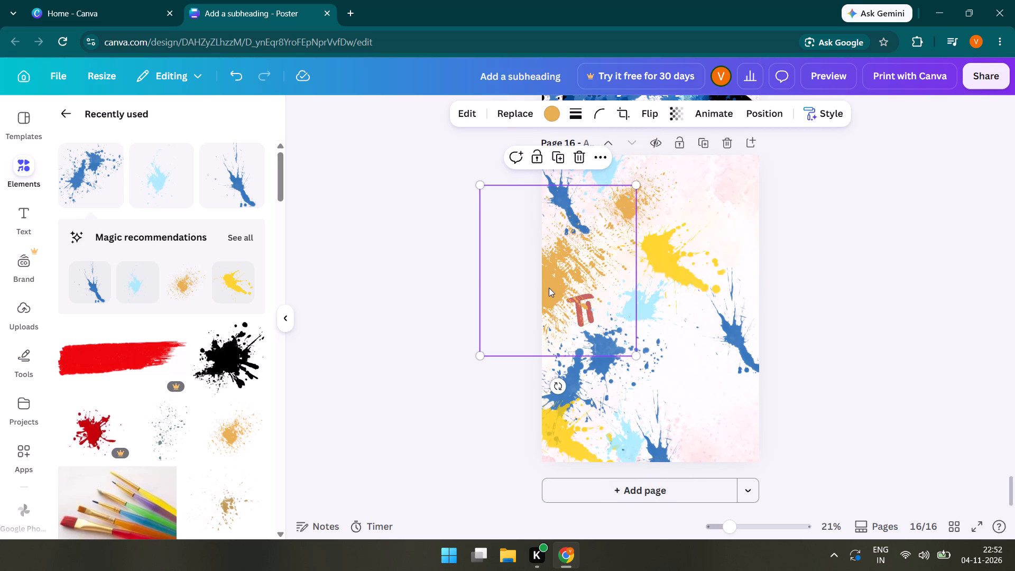
pyautogui.moveTo(549, 288); pyautogui.dragTo(760, 271)
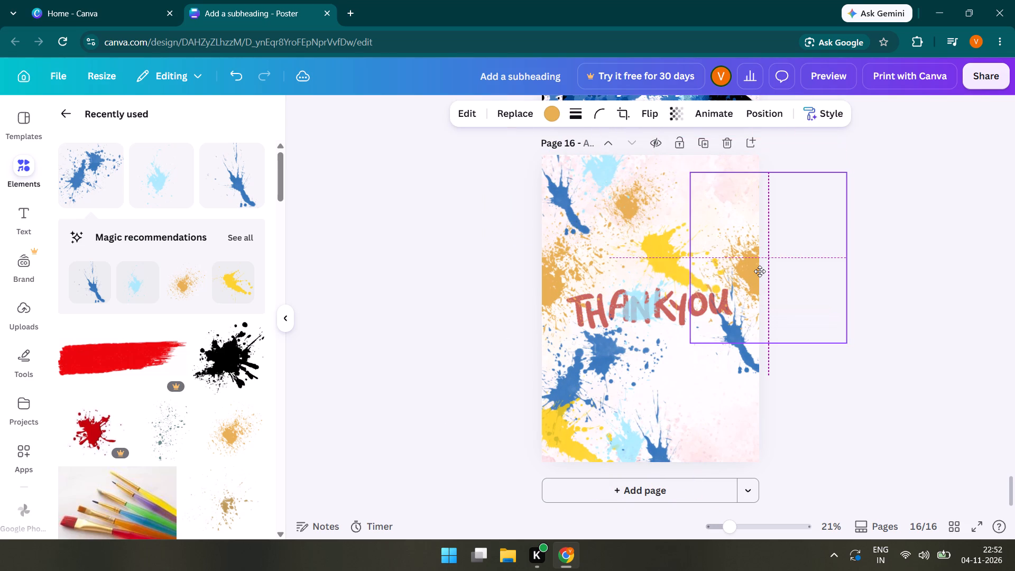
pyautogui.moveTo(760, 271); pyautogui.dragTo(756, 261)
pyautogui.click(400, 386)
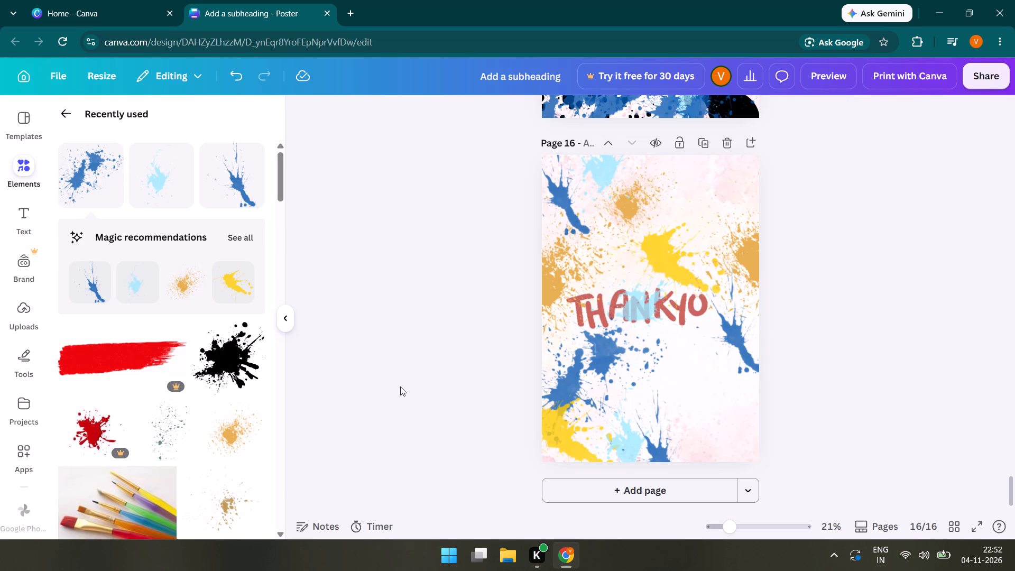
# Duplicate the yellow splatter in the page's bottom-left corner and place the copy in the page's top-right corner.
pyautogui.click(565, 383)
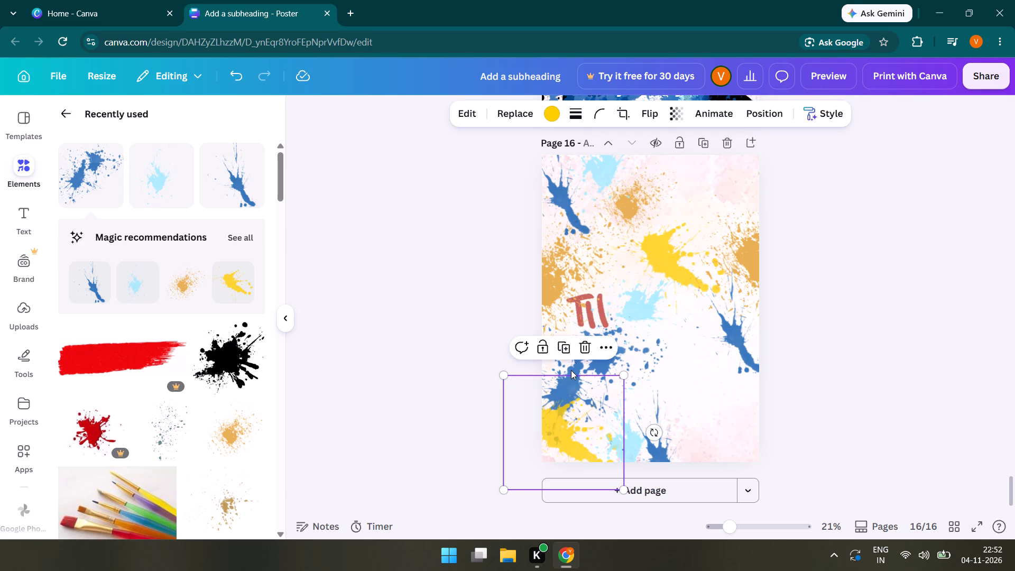
pyautogui.click(568, 352)
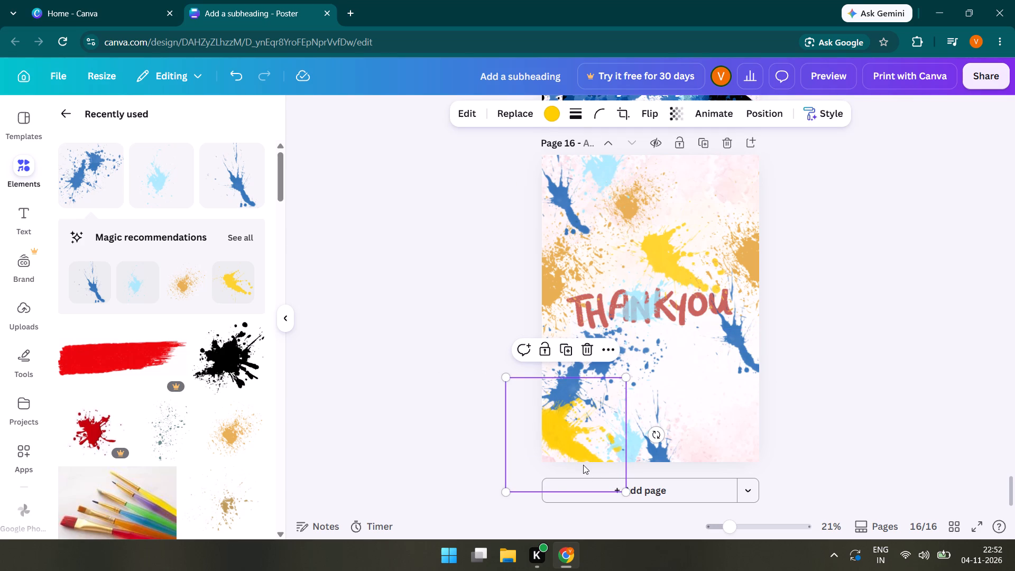
pyautogui.click(583, 465)
pyautogui.moveTo(572, 448); pyautogui.dragTo(643, 211)
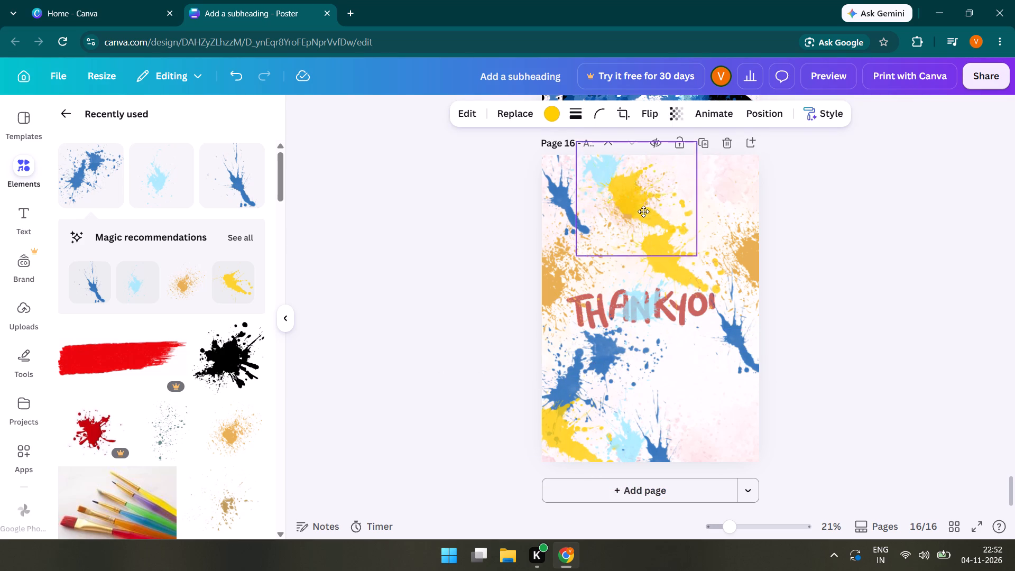
pyautogui.moveTo(643, 211); pyautogui.dragTo(743, 193)
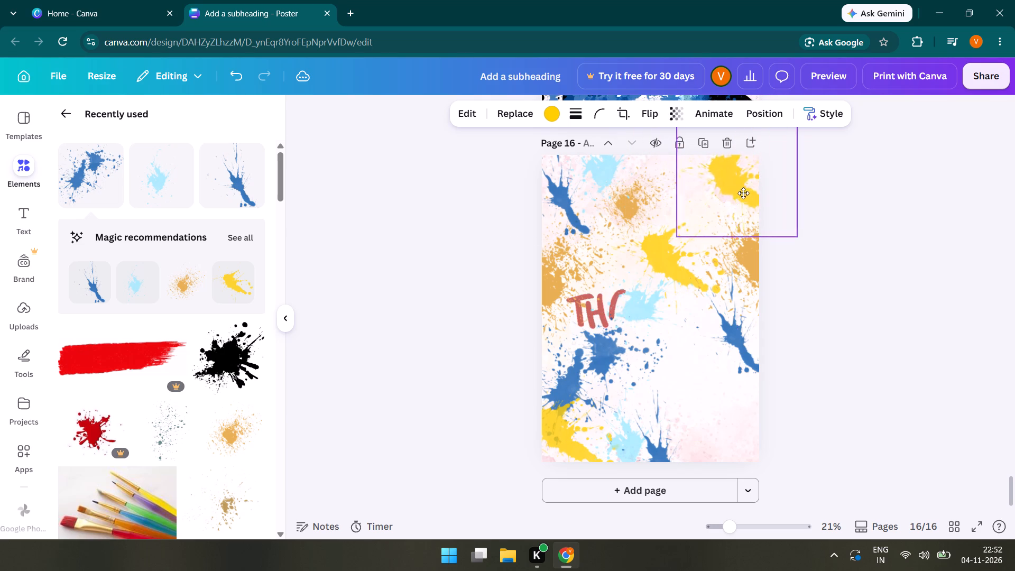
pyautogui.moveTo(743, 193); pyautogui.dragTo(757, 201)
pyautogui.click(445, 333)
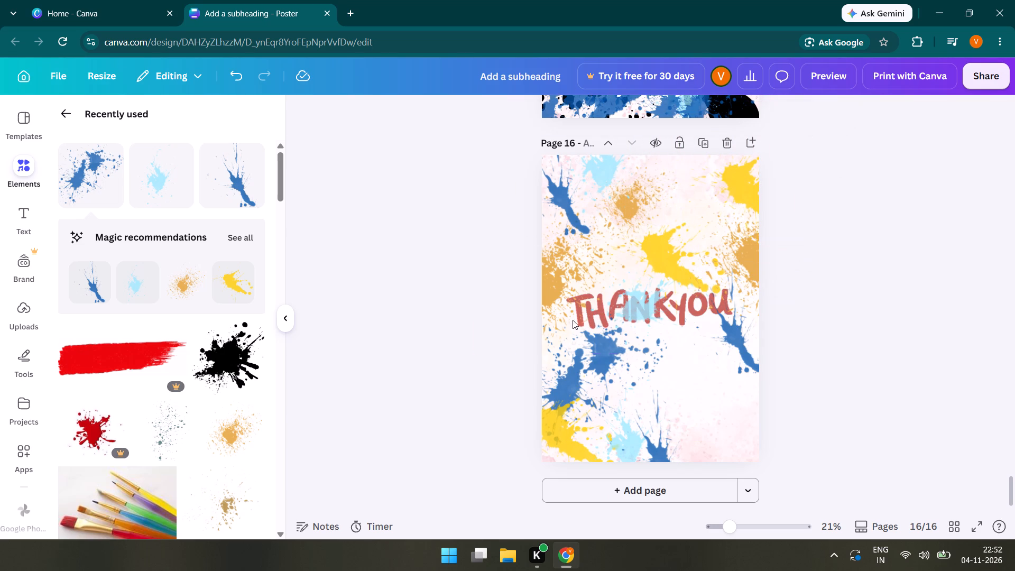
# Duplicate the large dark-blue splatter at the page's left edge and place the copy at the top edge beside the corner yellow splatter.
pyautogui.click(609, 350)
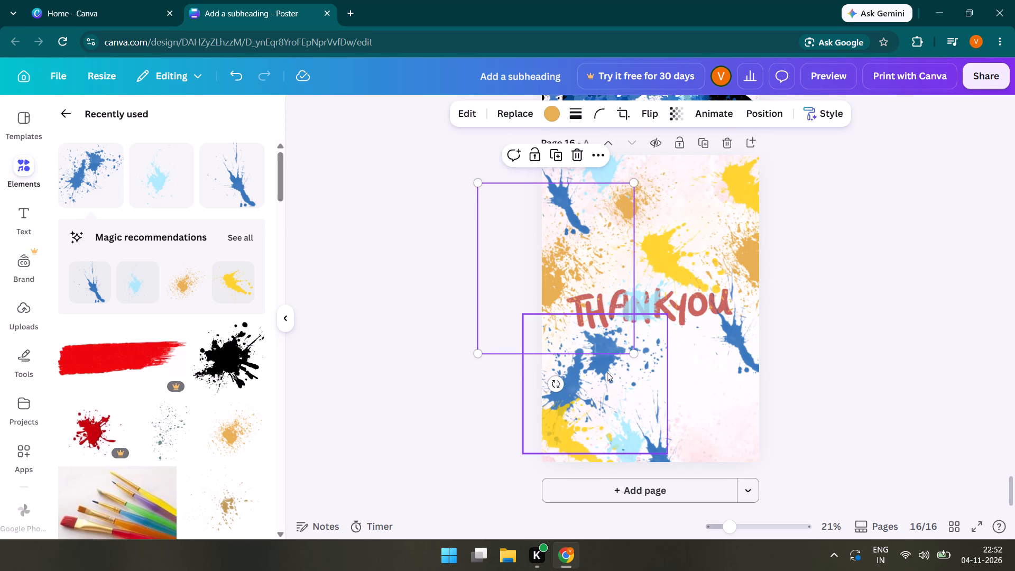
pyautogui.click(607, 372)
pyautogui.click(605, 282)
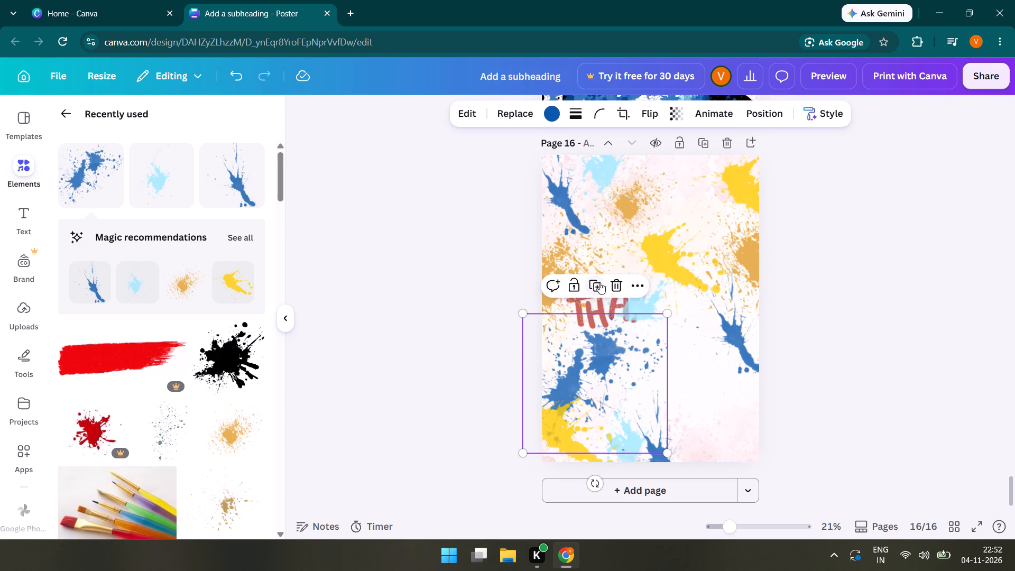
pyautogui.click(597, 283)
pyautogui.moveTo(617, 362); pyautogui.dragTo(734, 163)
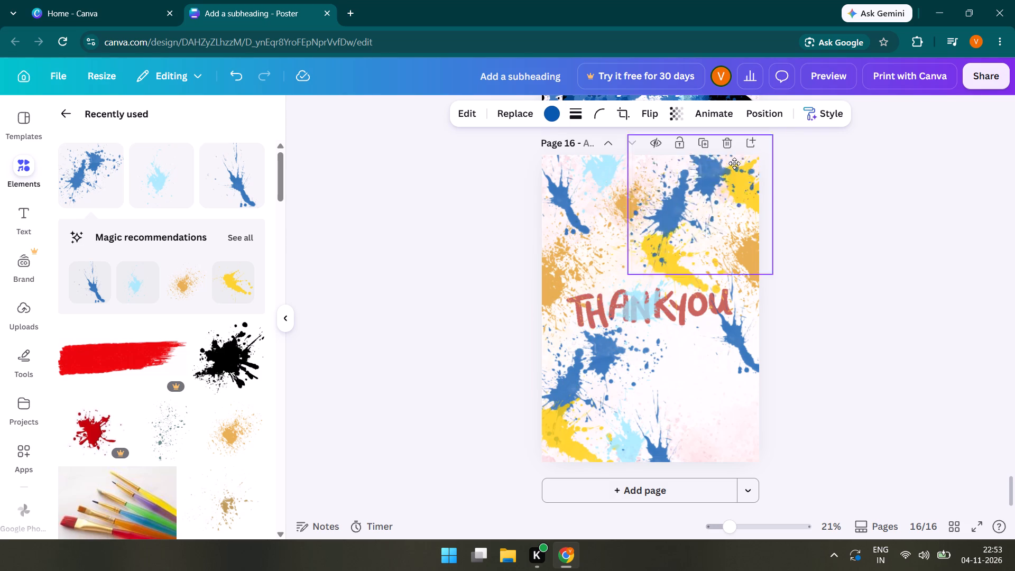
pyautogui.moveTo(734, 163); pyautogui.dragTo(739, 149)
pyautogui.click(848, 370)
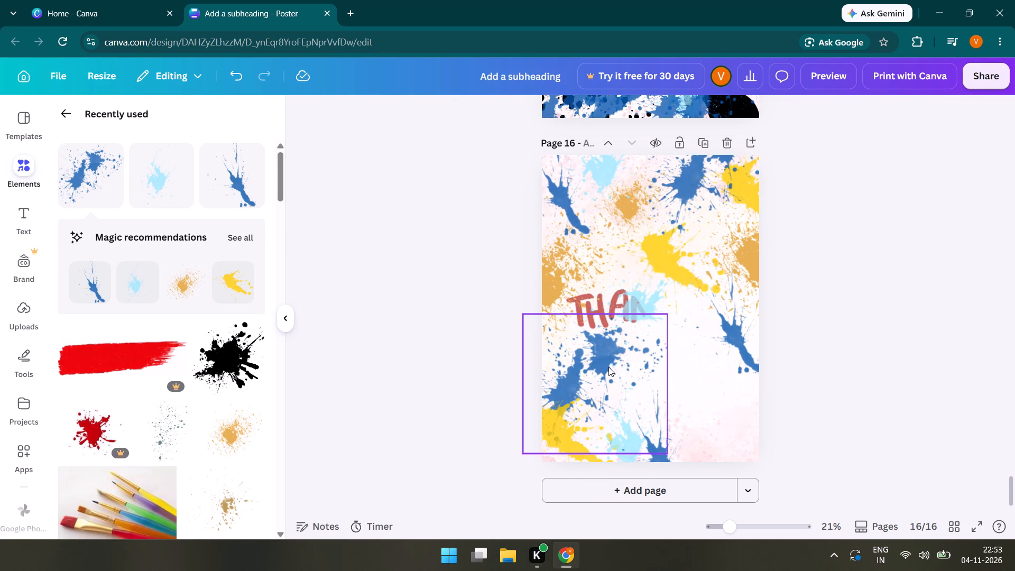
# Duplicate the large orange splatter at the page's left edge and place the copy in the bottom-right corner.
pyautogui.click(561, 293)
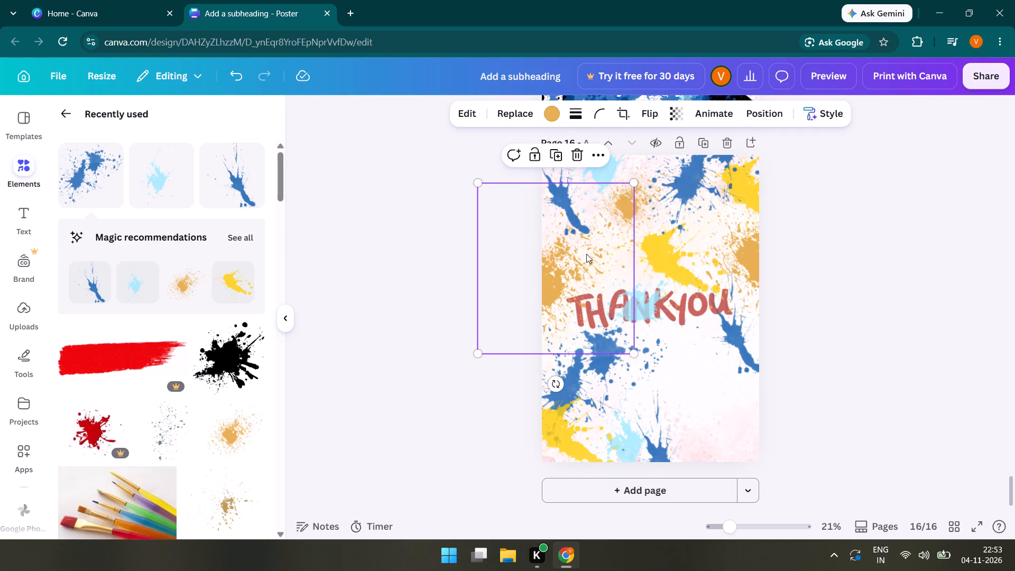
pyautogui.click(555, 154)
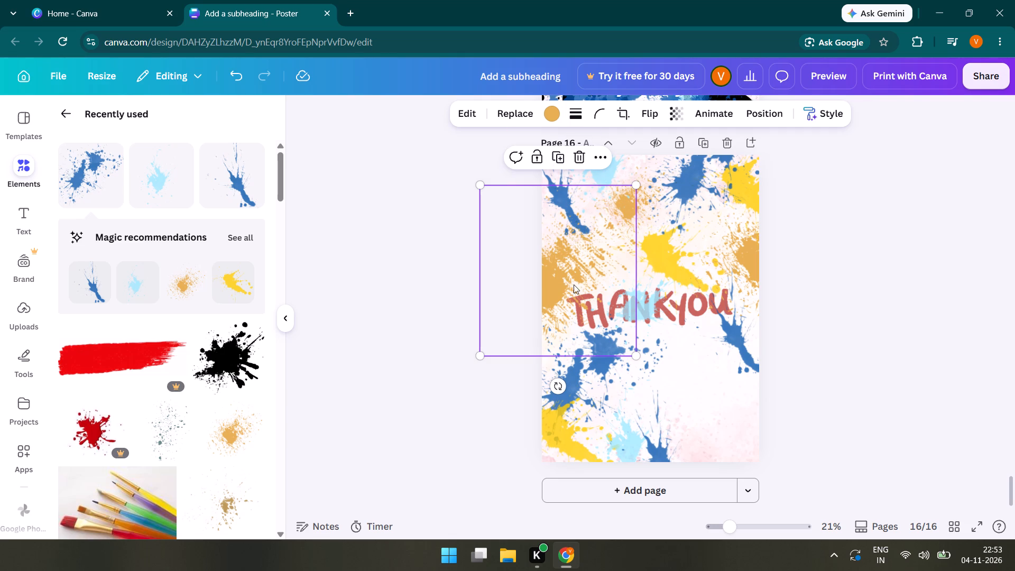
pyautogui.moveTo(547, 298); pyautogui.dragTo(714, 494)
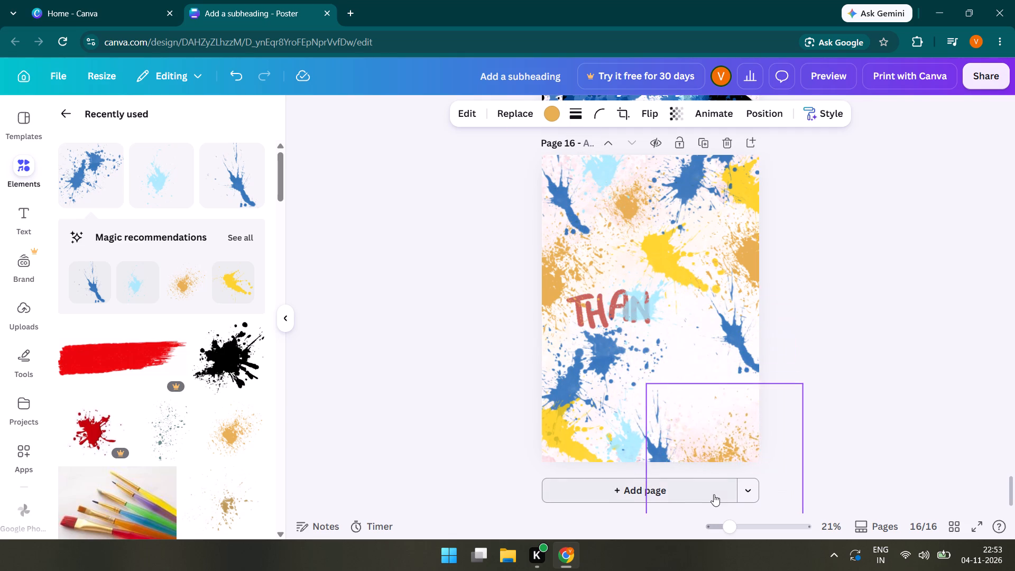
pyautogui.moveTo(714, 494); pyautogui.dragTo(722, 469)
pyautogui.click(911, 354)
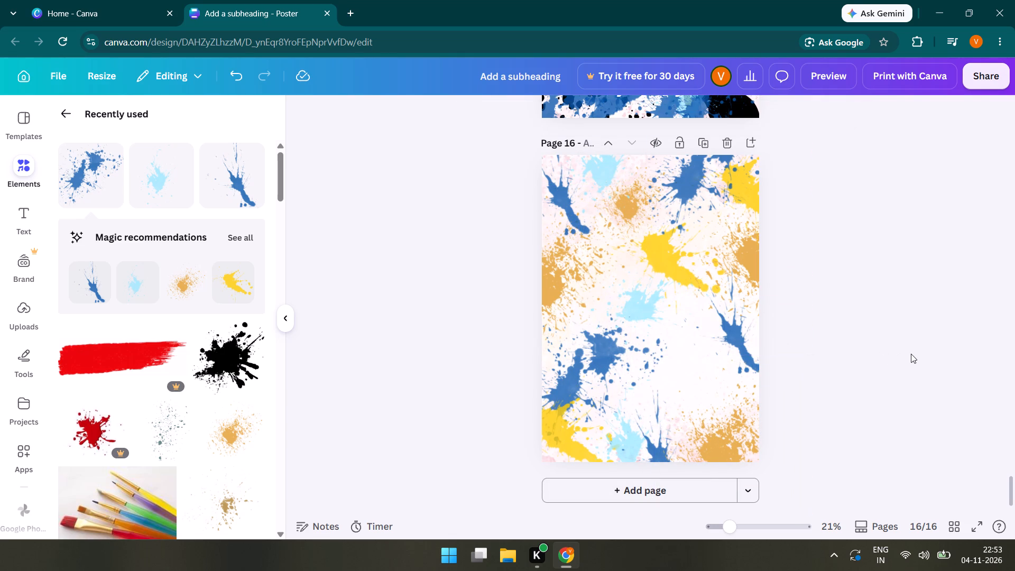
# Duplicate the dark-blue streaked splatter at the page's bottom edge and place the copy over the orange splatter in the bottom-right corner.
pyautogui.click(626, 428)
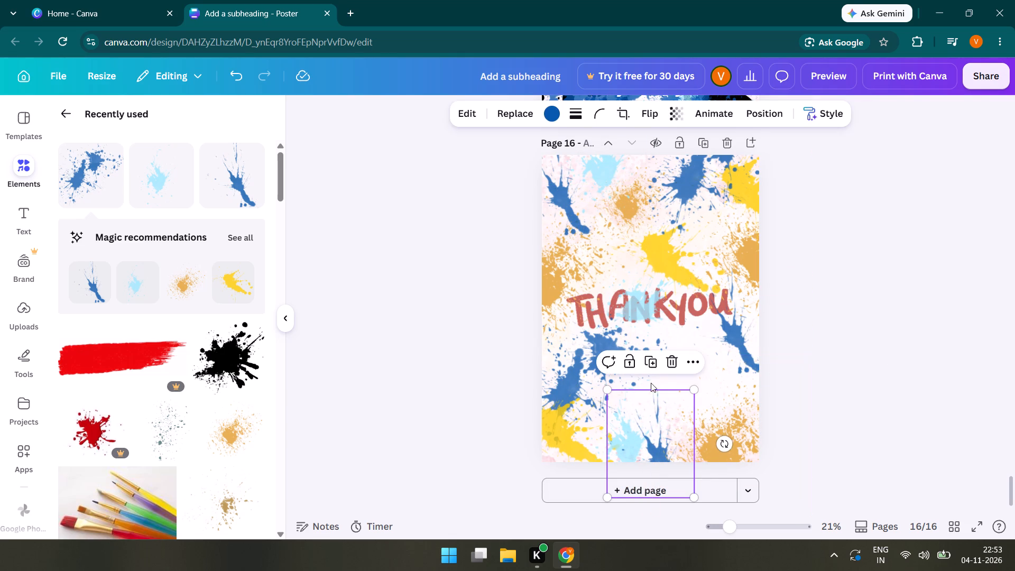
pyautogui.click(654, 363)
pyautogui.moveTo(623, 450); pyautogui.dragTo(656, 435)
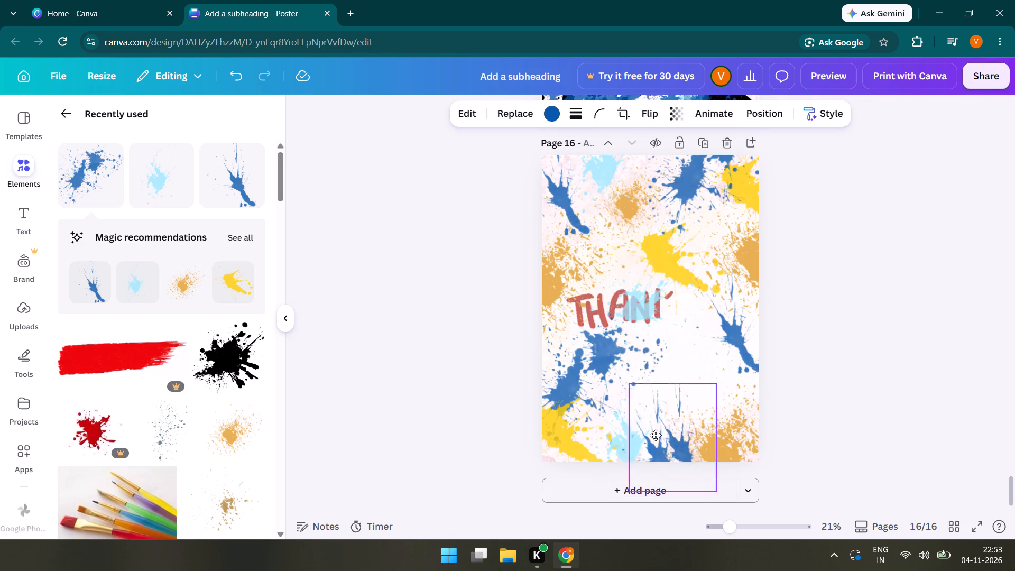
pyautogui.moveTo(656, 435); pyautogui.dragTo(699, 434)
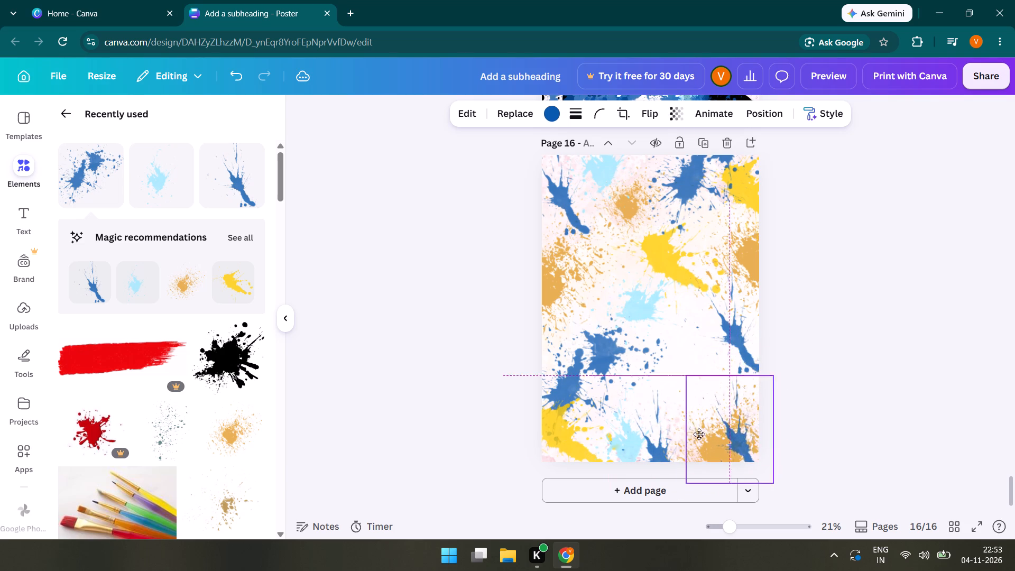
pyautogui.moveTo(699, 434); pyautogui.dragTo(720, 450)
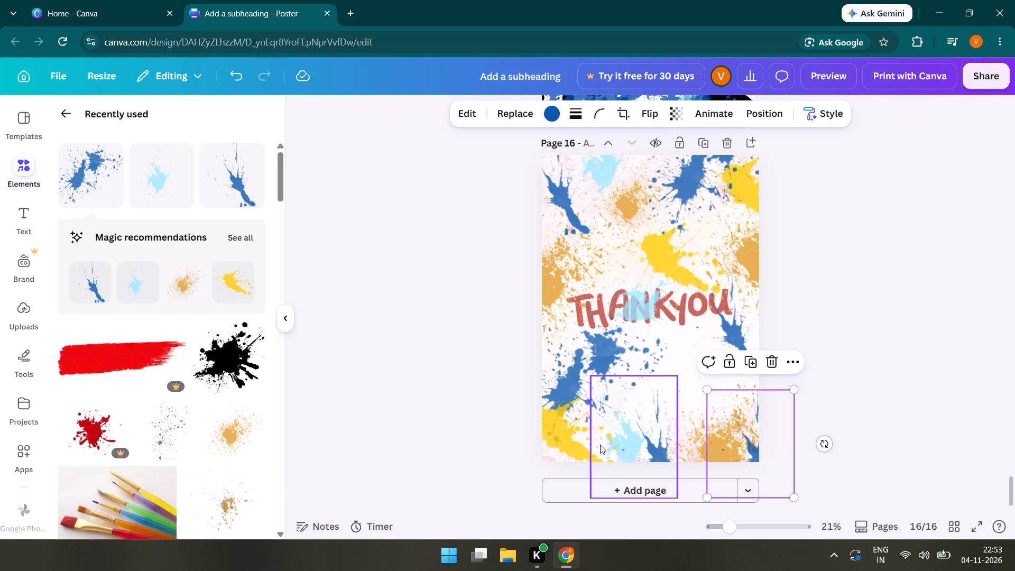
# Duplicate the light-blue splatter at the page's bottom edge and place the copy at the right edge below the dark-blue streaked splatter.
pyautogui.click(600, 445)
pyautogui.click(633, 346)
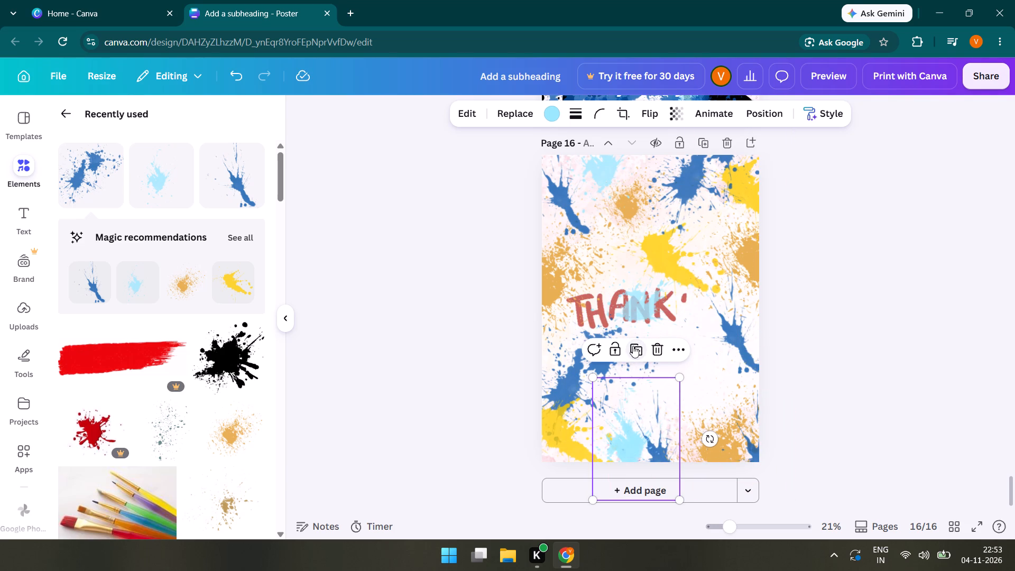
pyautogui.moveTo(628, 446); pyautogui.dragTo(725, 386)
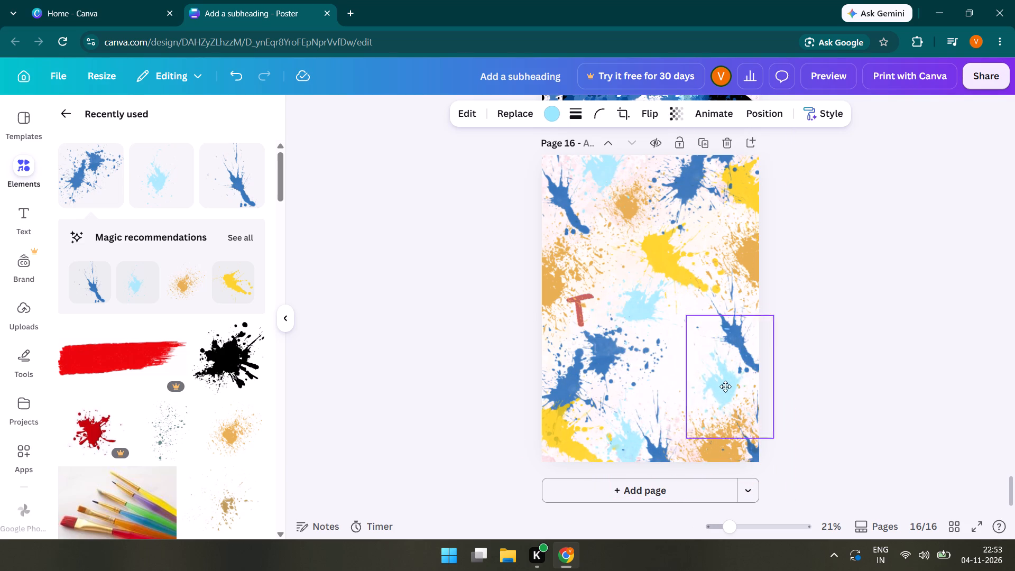
pyautogui.moveTo(725, 386); pyautogui.dragTo(742, 394)
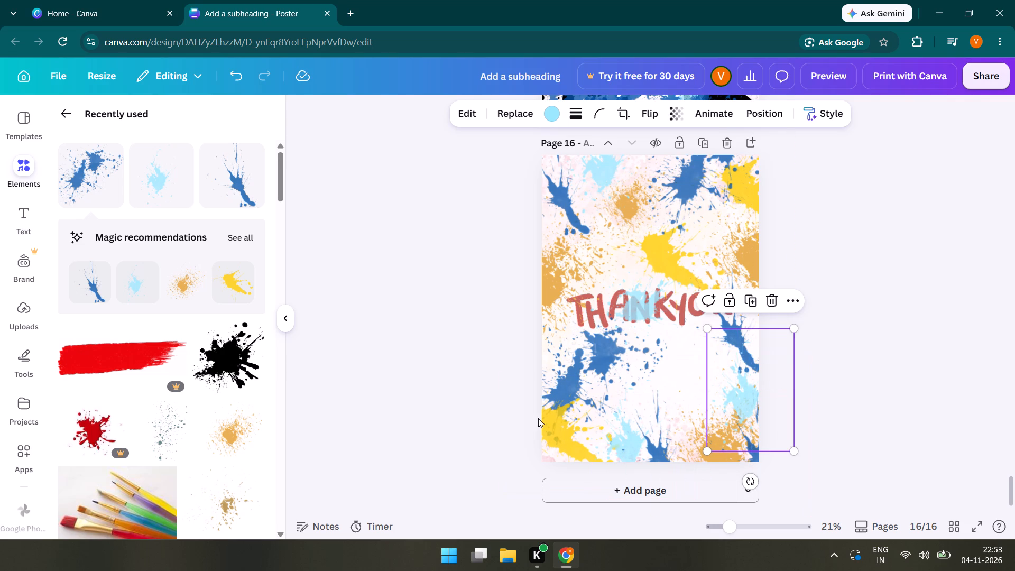
pyautogui.click(398, 450)
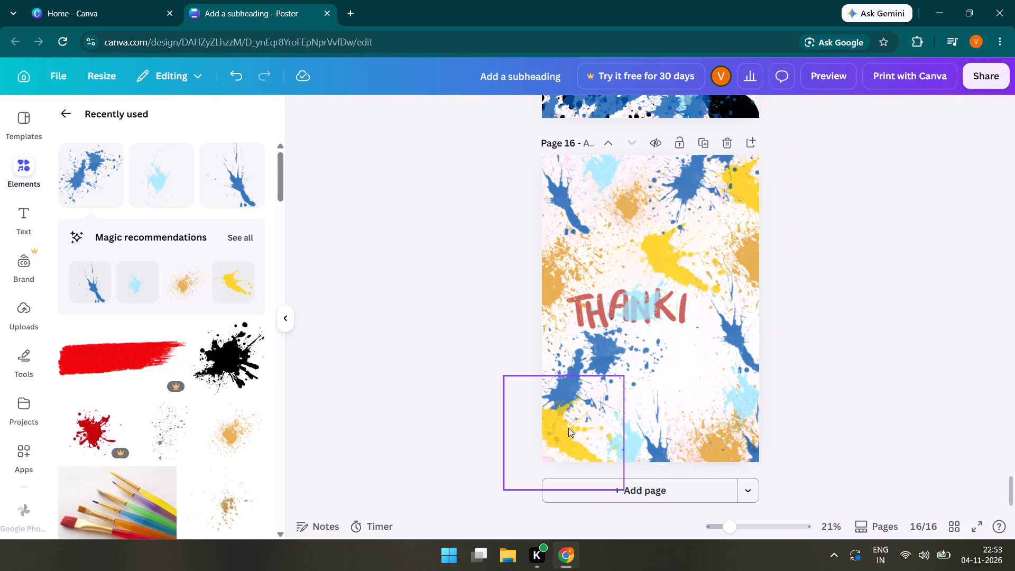
# Duplicate the yellow splatter in the bottom-left corner and place the copy on the page's lower half, beside the right-edge light-blue splatter.
pyautogui.click(567, 429)
pyautogui.click(557, 347)
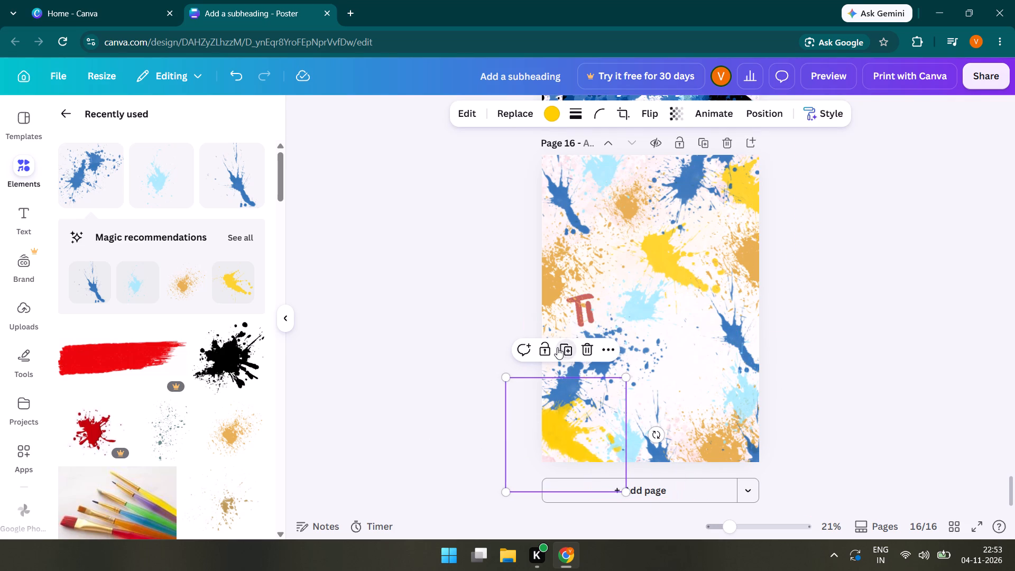
pyautogui.moveTo(577, 441); pyautogui.dragTo(695, 409)
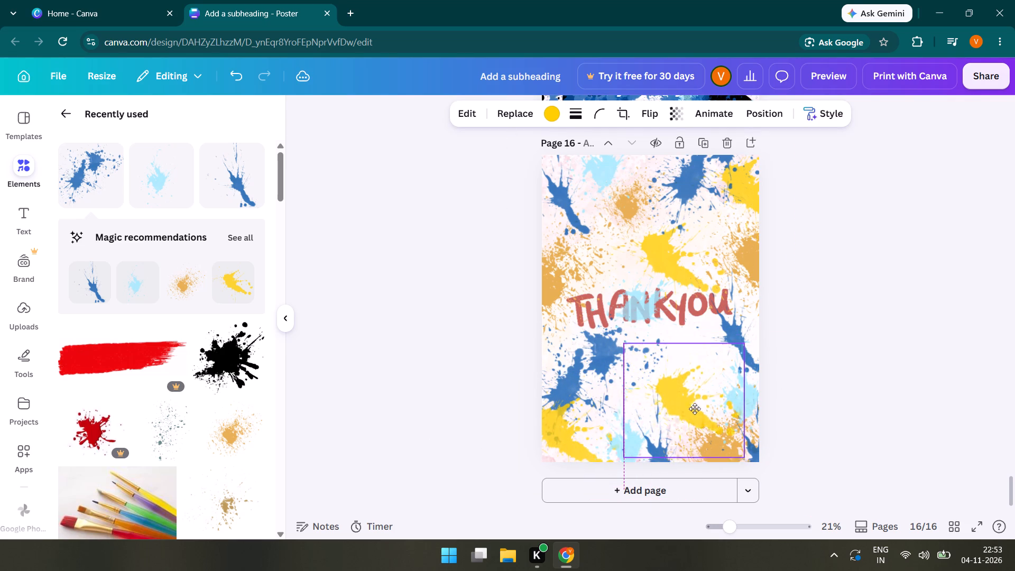
pyautogui.moveTo(695, 409); pyautogui.dragTo(681, 403)
pyautogui.click(848, 356)
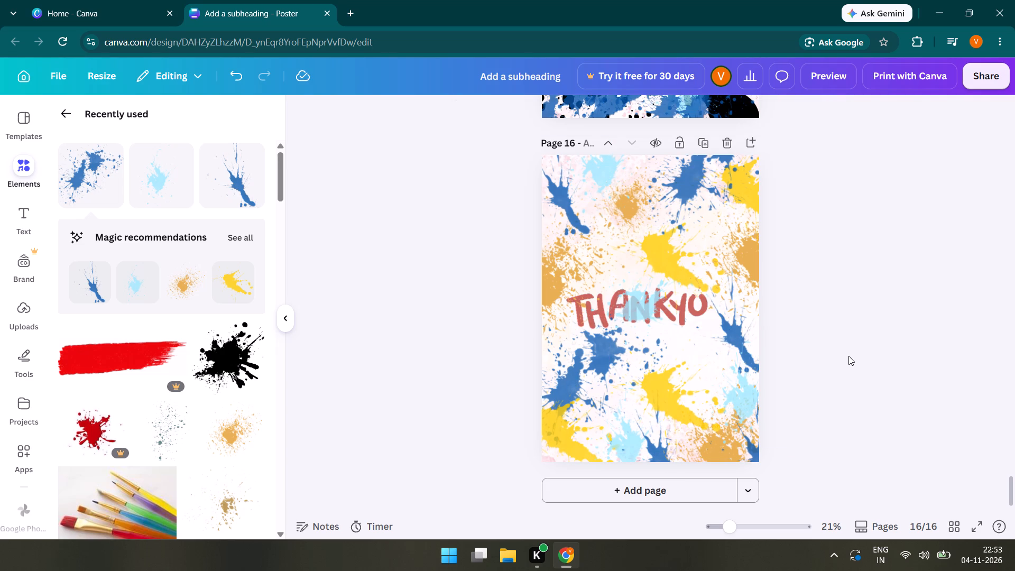
# Duplicate the large orange splatter at the page's right edge, shrink the copy and place it just below the THANKYOU lettering.
pyautogui.click(741, 259)
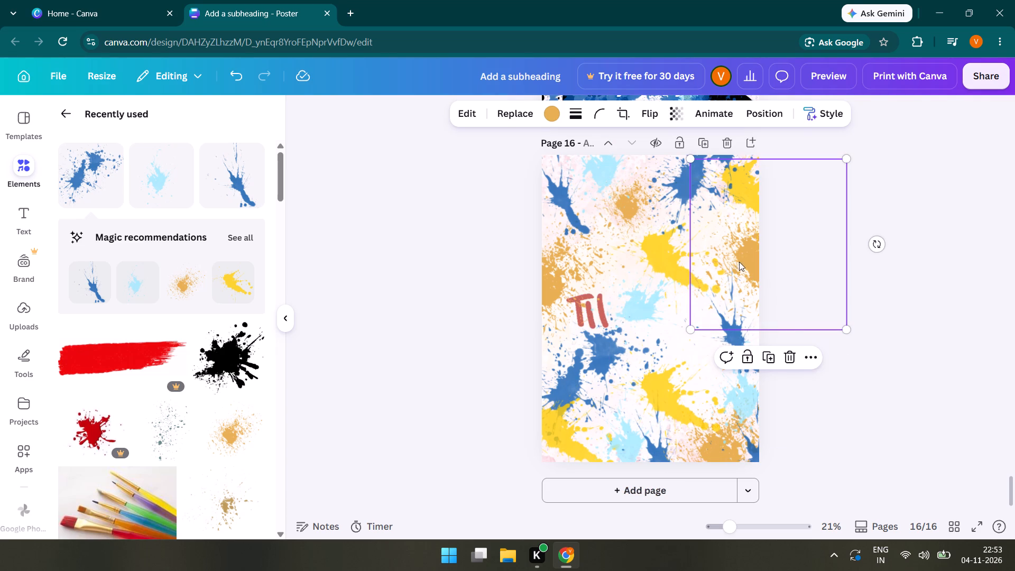
pyautogui.click(772, 360)
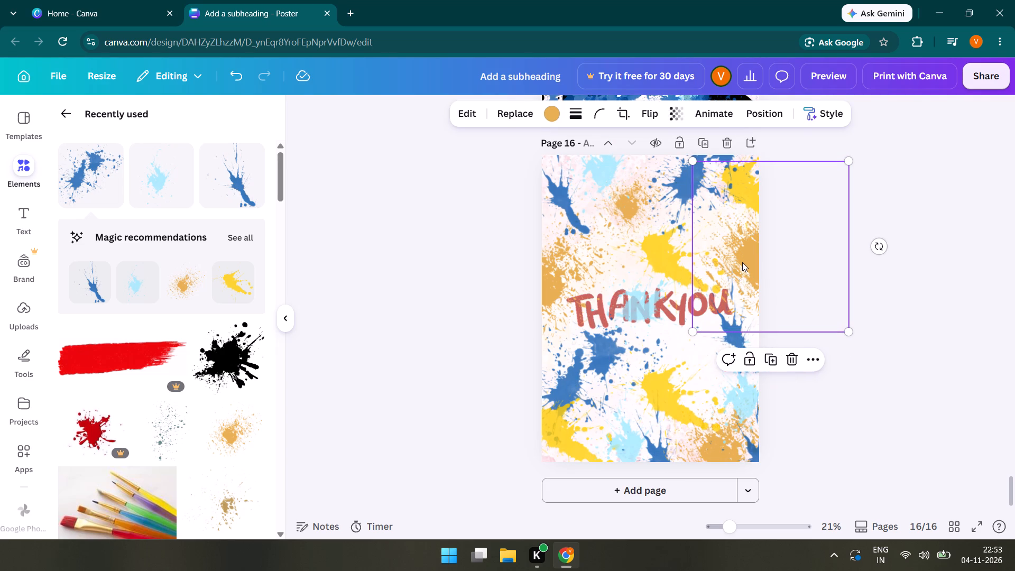
pyautogui.moveTo(742, 262); pyautogui.dragTo(668, 357)
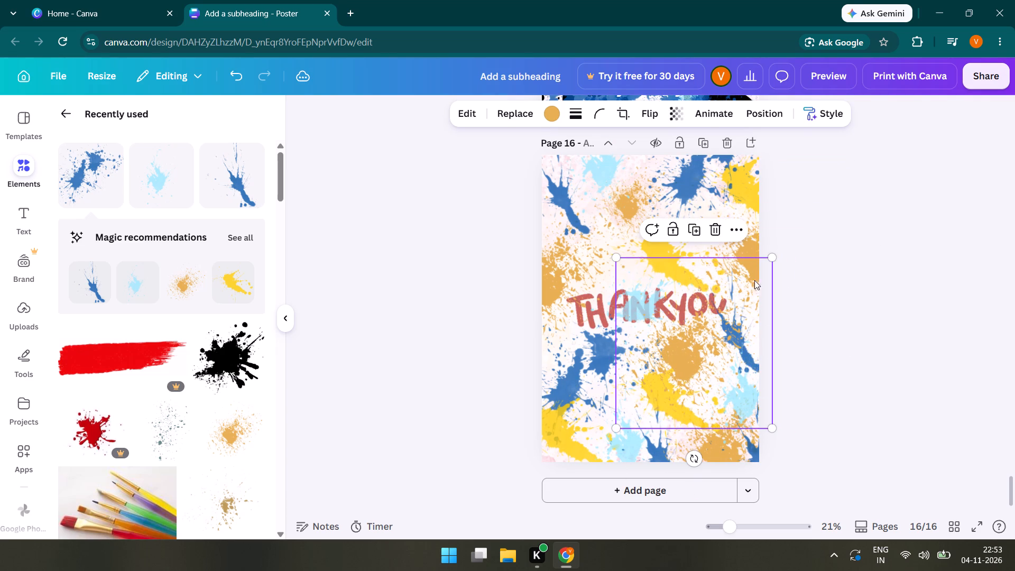
pyautogui.moveTo(774, 257); pyautogui.dragTo(720, 306)
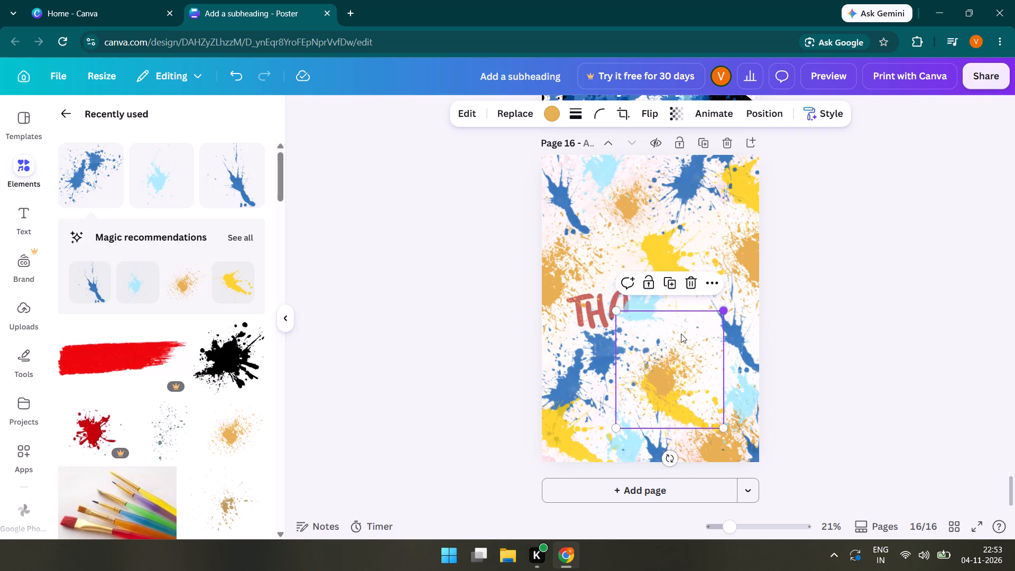
pyautogui.moveTo(634, 375); pyautogui.dragTo(655, 339)
pyautogui.click(802, 367)
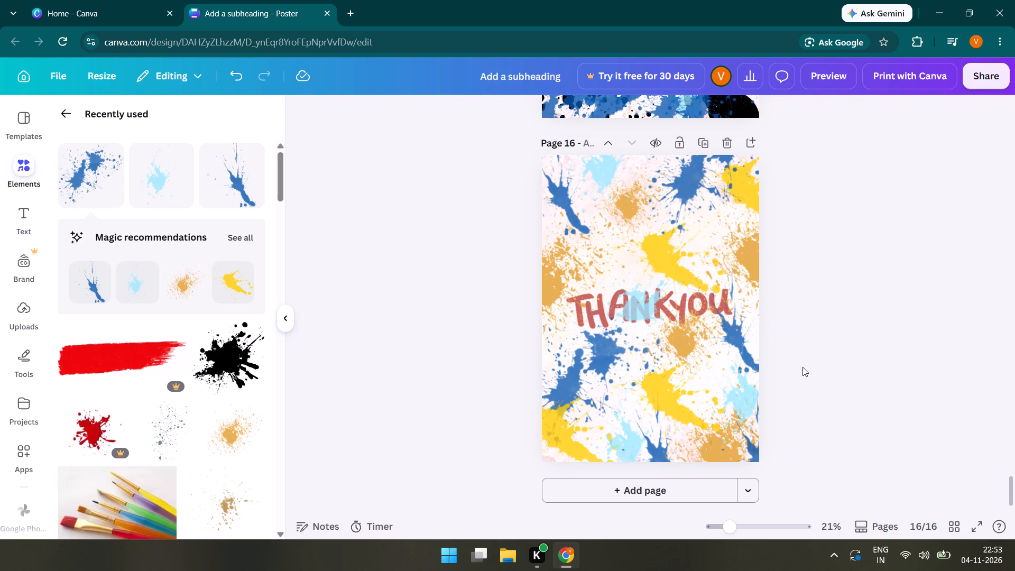
# Nudge the yellow splatter above the THANKYOU lettering slightly to the left.
pyautogui.click(635, 297)
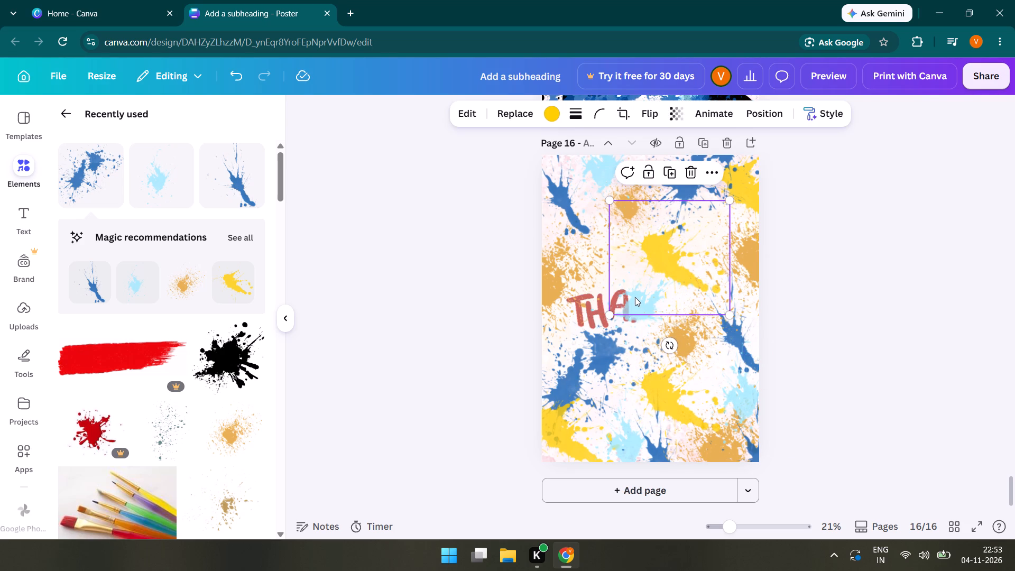
pyautogui.moveTo(635, 297); pyautogui.dragTo(630, 297)
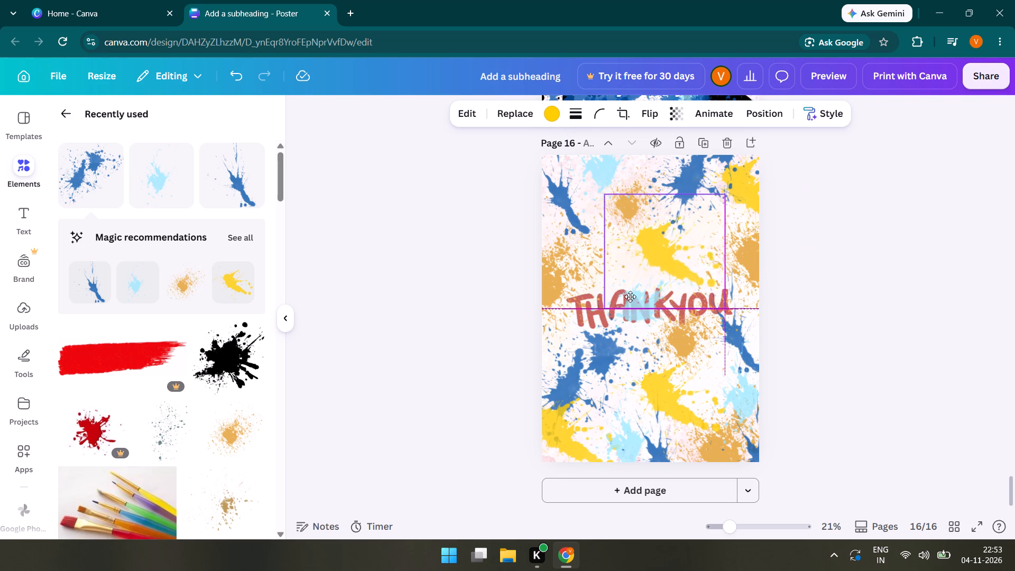
pyautogui.moveTo(630, 297); pyautogui.dragTo(630, 298)
pyautogui.click(572, 311)
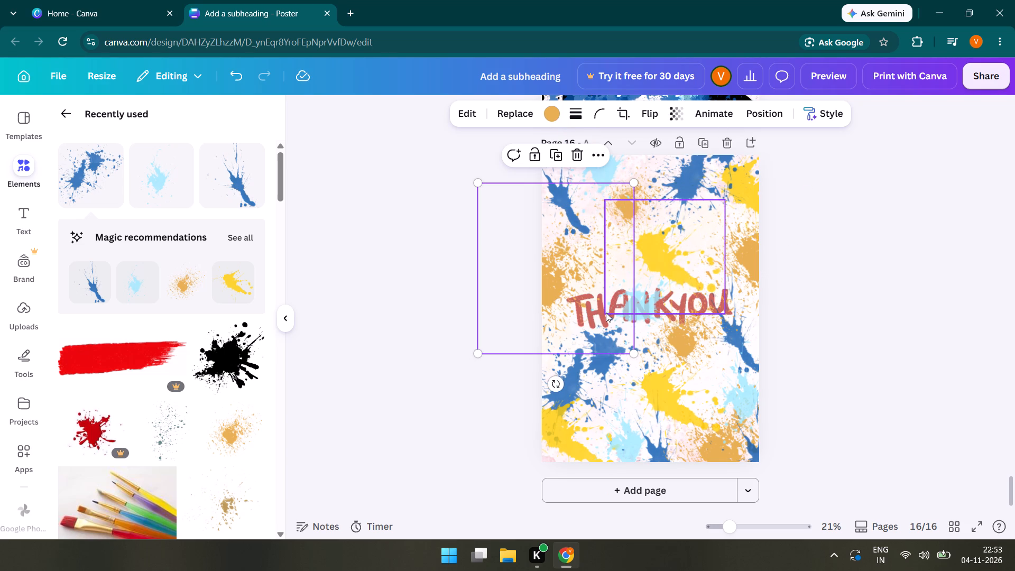
pyautogui.click(606, 312)
pyautogui.doubleClick(606, 312)
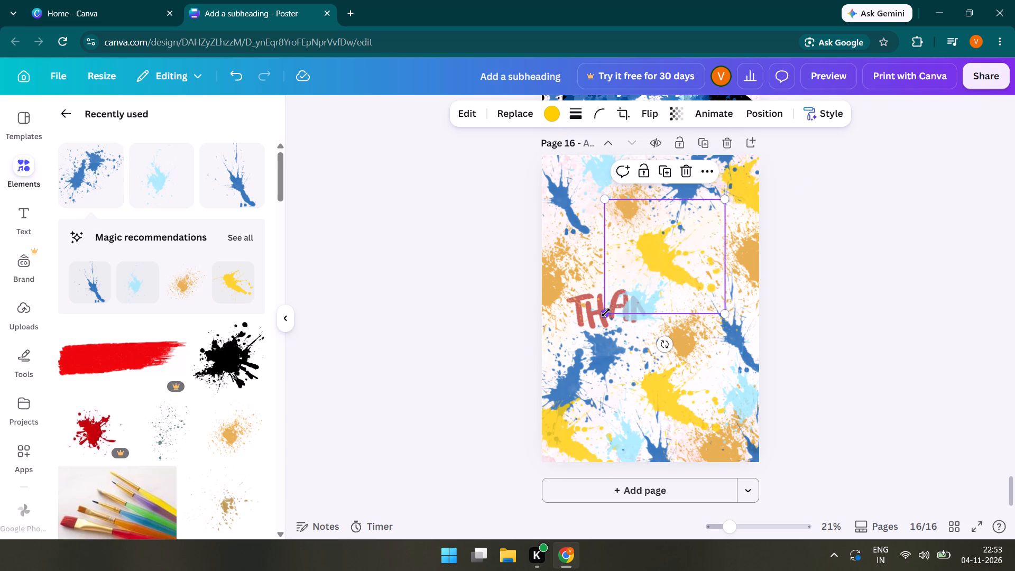
pyautogui.click(839, 369)
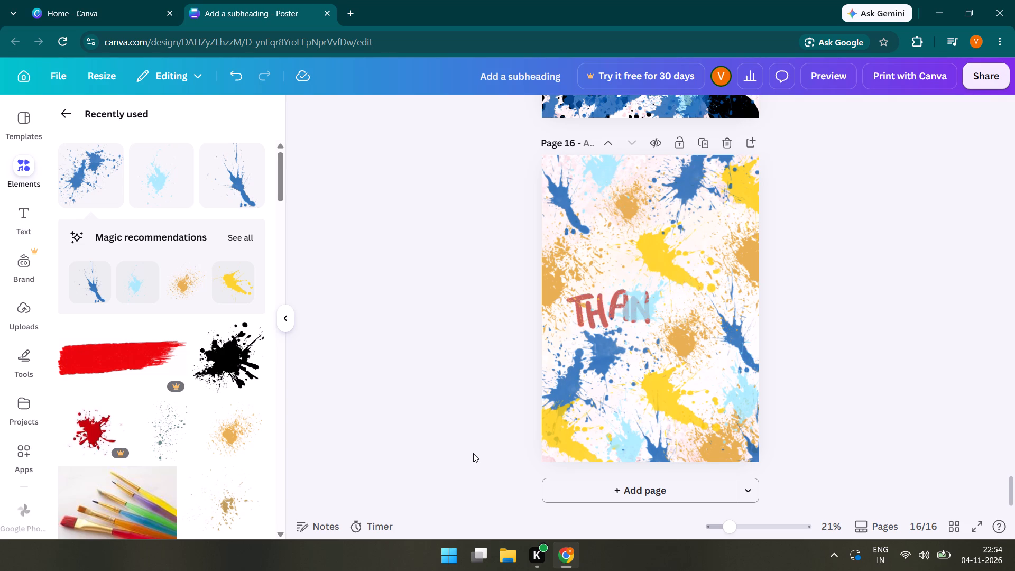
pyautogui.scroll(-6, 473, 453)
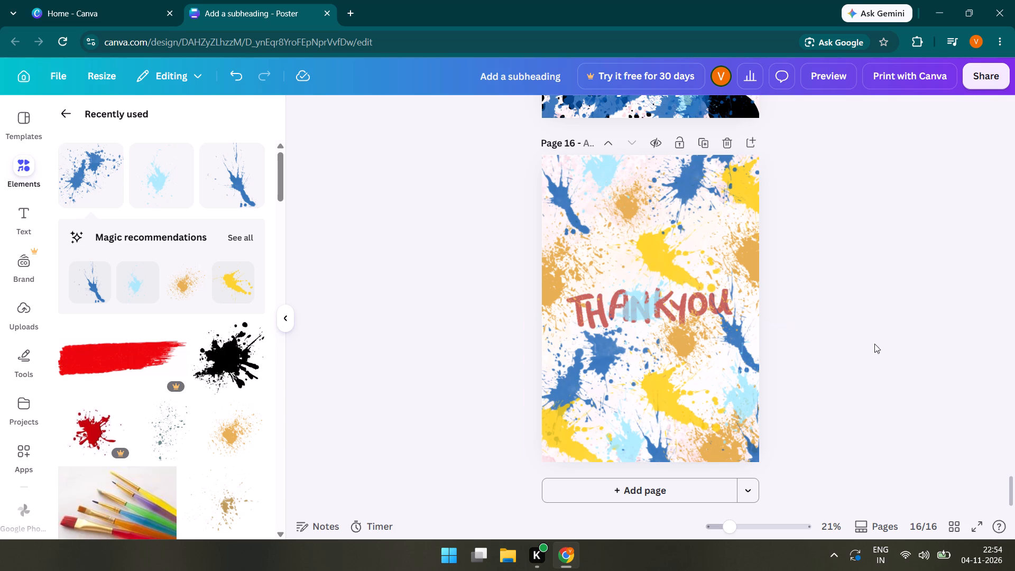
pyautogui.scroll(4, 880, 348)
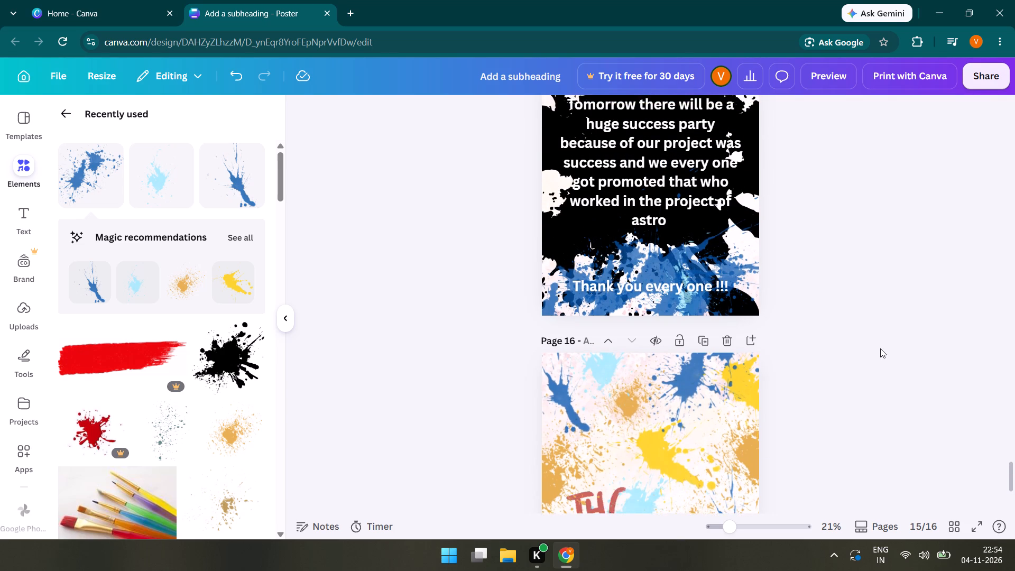
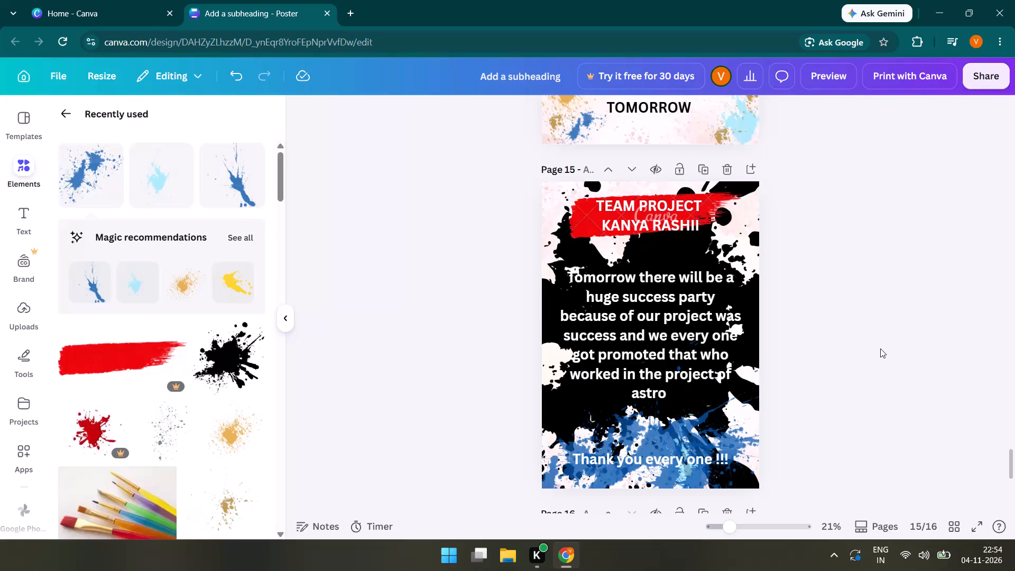
# Review the team project poster on page 15 and the finished splatter layout around the THANKYOU lettering on page 16.
pyautogui.scroll(2, 880, 348)
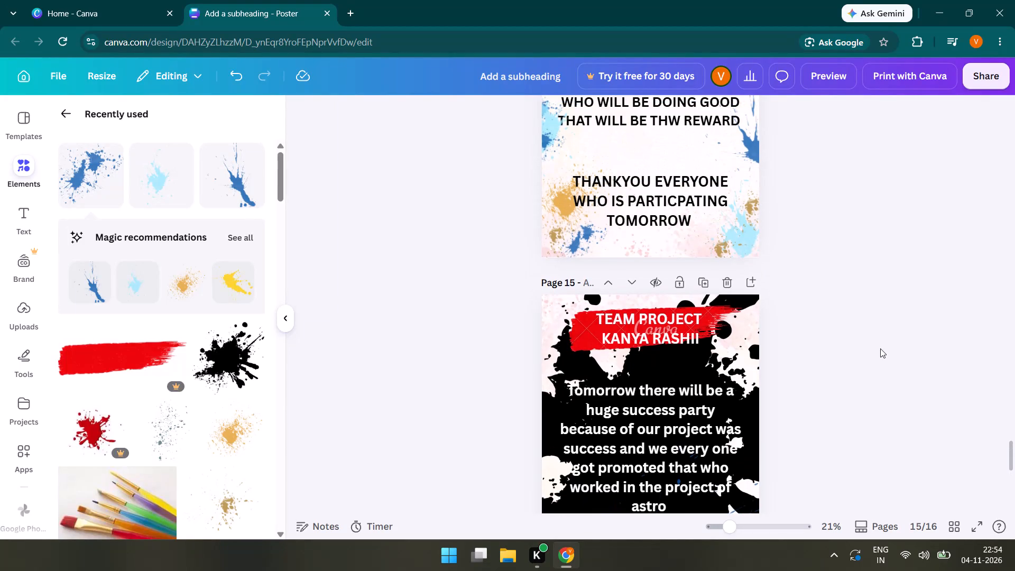
pyautogui.hscroll(1, 880, 348)
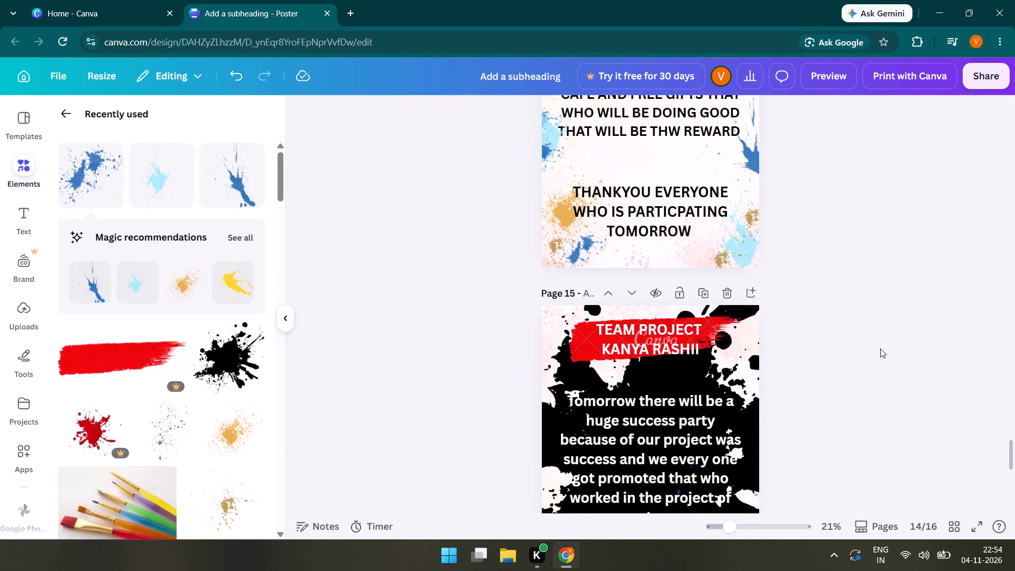
pyautogui.hscroll(1, 880, 348)
pyautogui.scroll(-1, 880, 348)
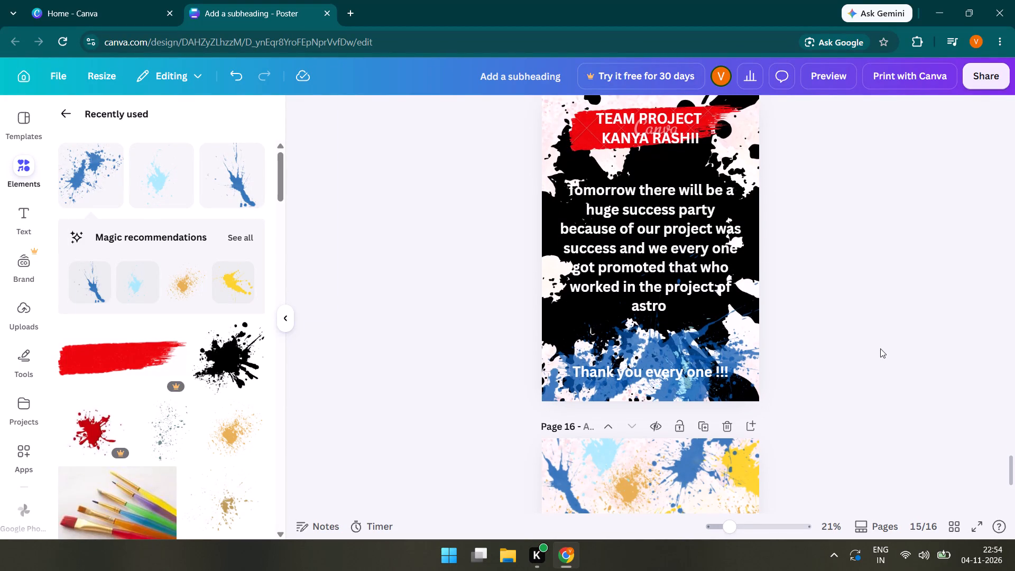
pyautogui.scroll(-1, 880, 348)
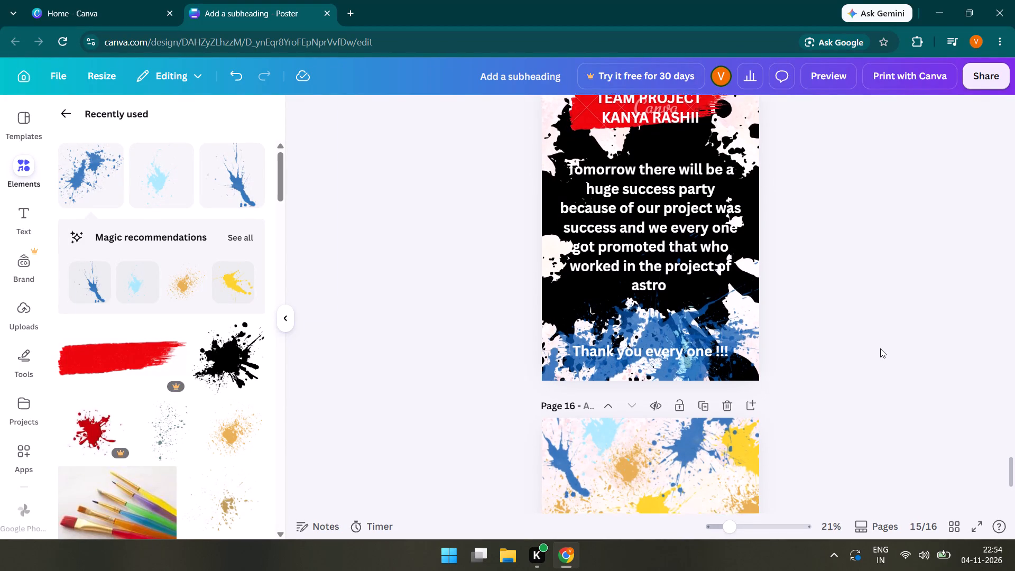
pyautogui.scroll(-1, 880, 348)
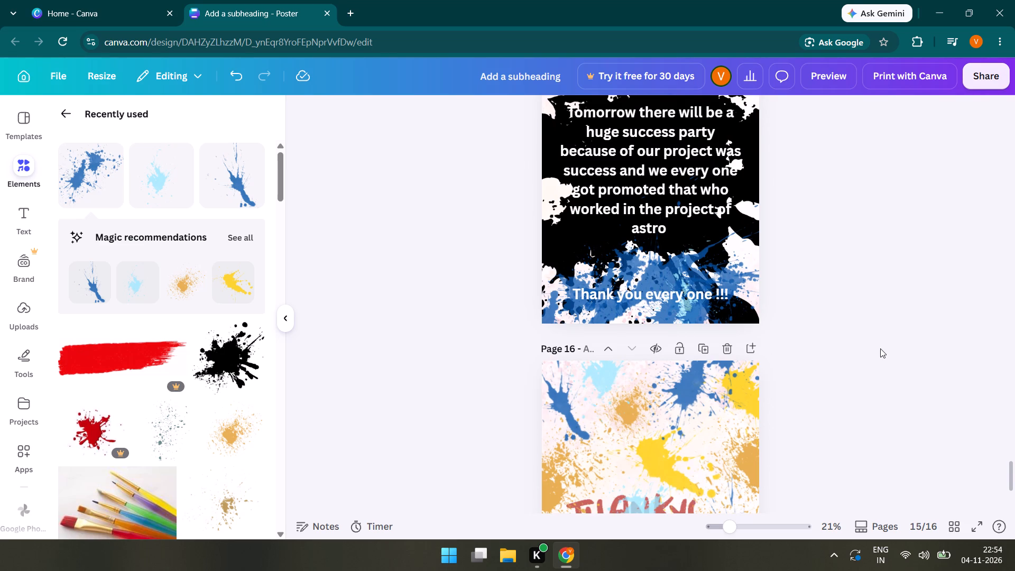
pyautogui.scroll(-4, 880, 348)
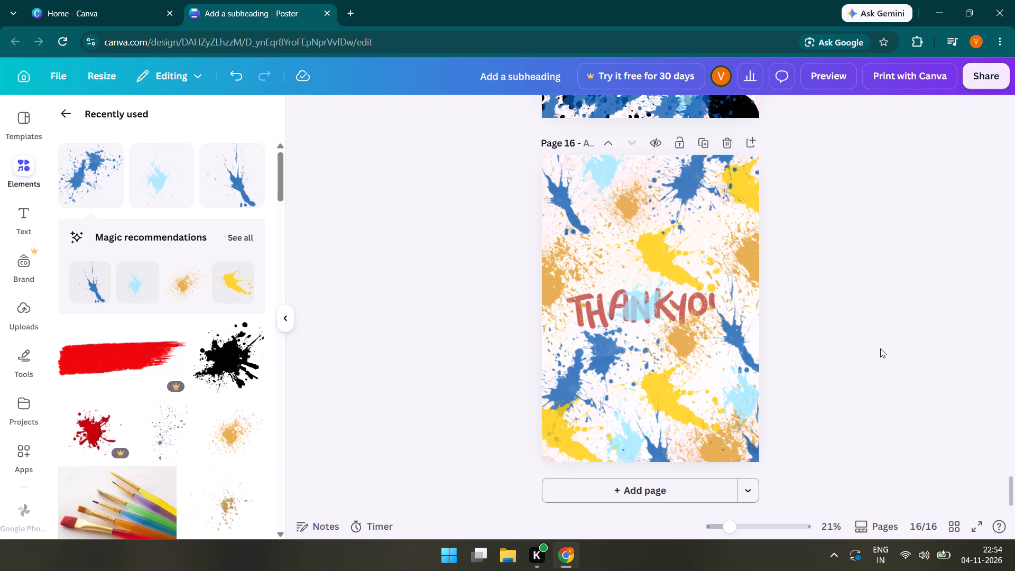
pyautogui.scroll(-1, 880, 348)
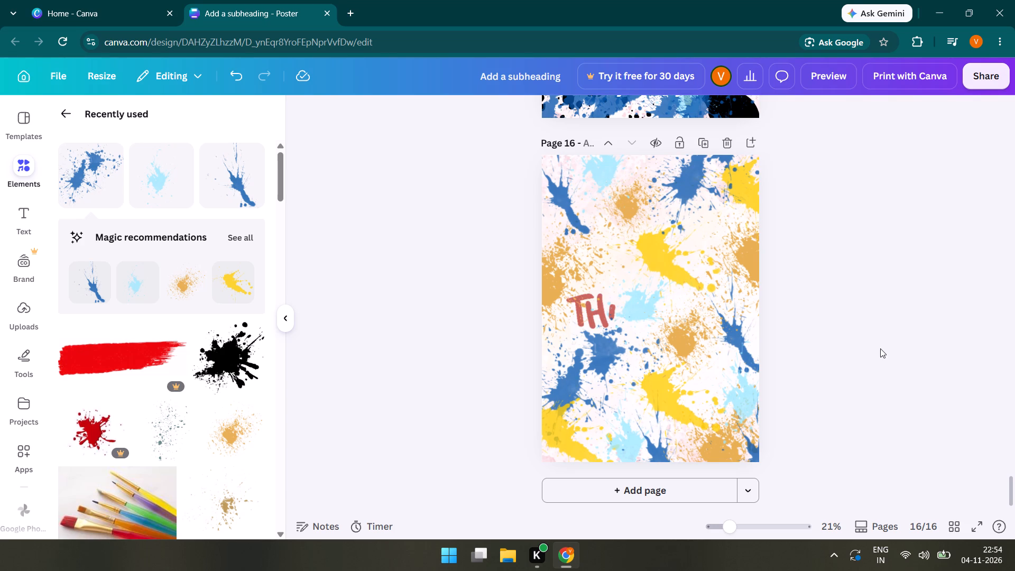
pyautogui.scroll(-2, 880, 348)
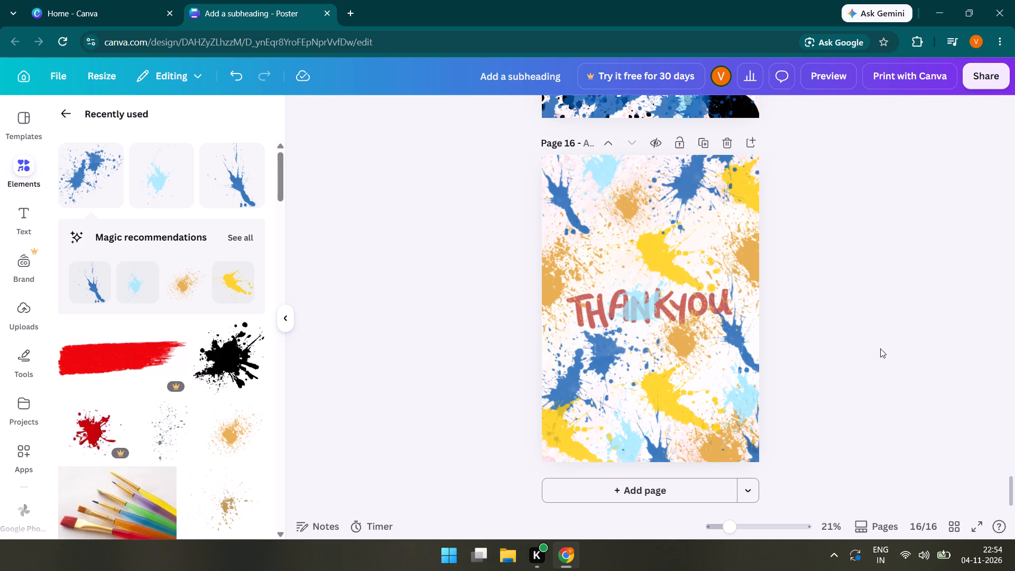
pyautogui.scroll(-1, 880, 348)
# Look back over the poster pages from page 13 through page 16 to check their text and paint-splatter designs.
pyautogui.scroll(4, 880, 348)
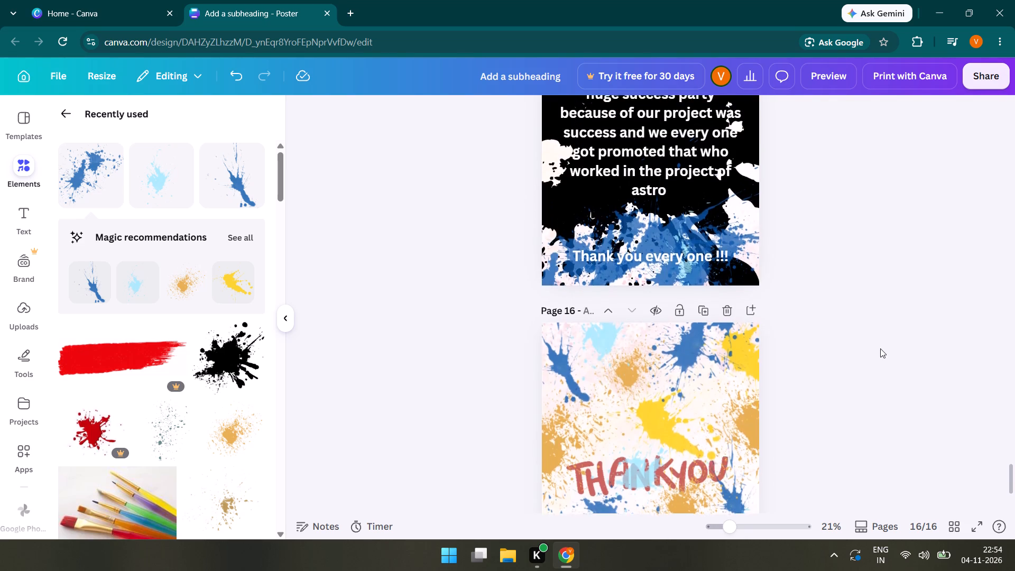
pyautogui.scroll(5, 880, 348)
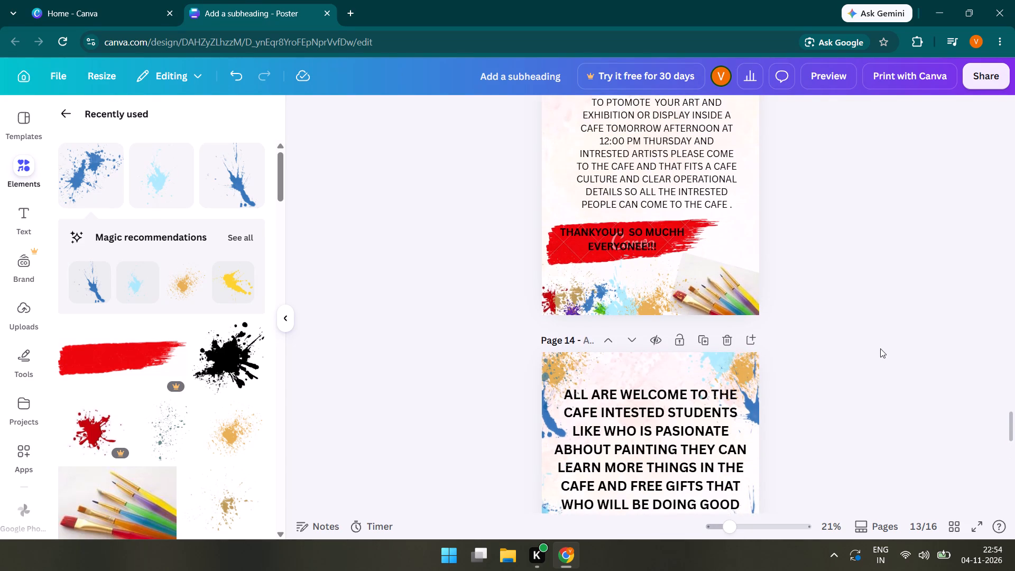
pyautogui.scroll(-1, 880, 348)
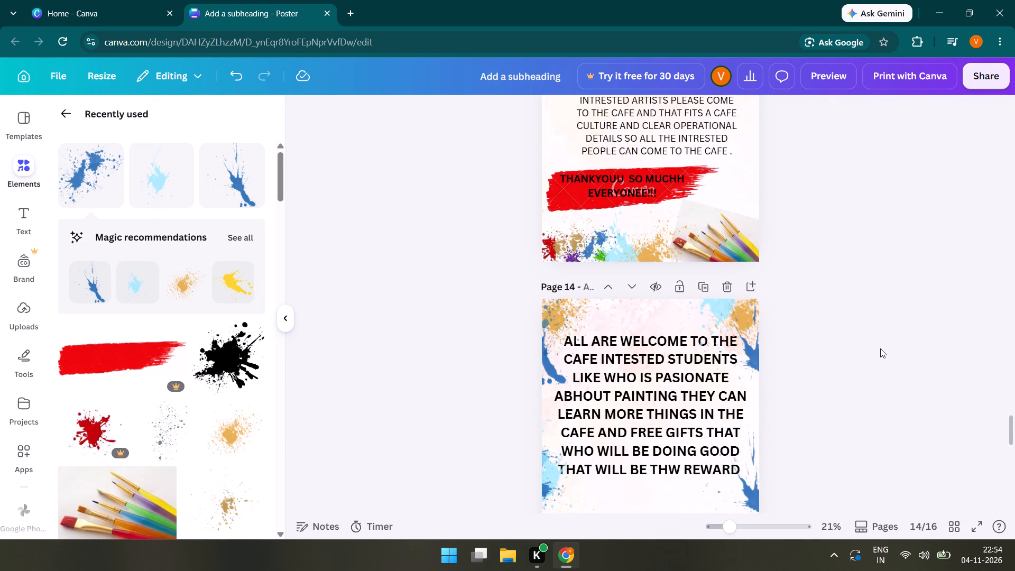
pyautogui.scroll(-1, 880, 348)
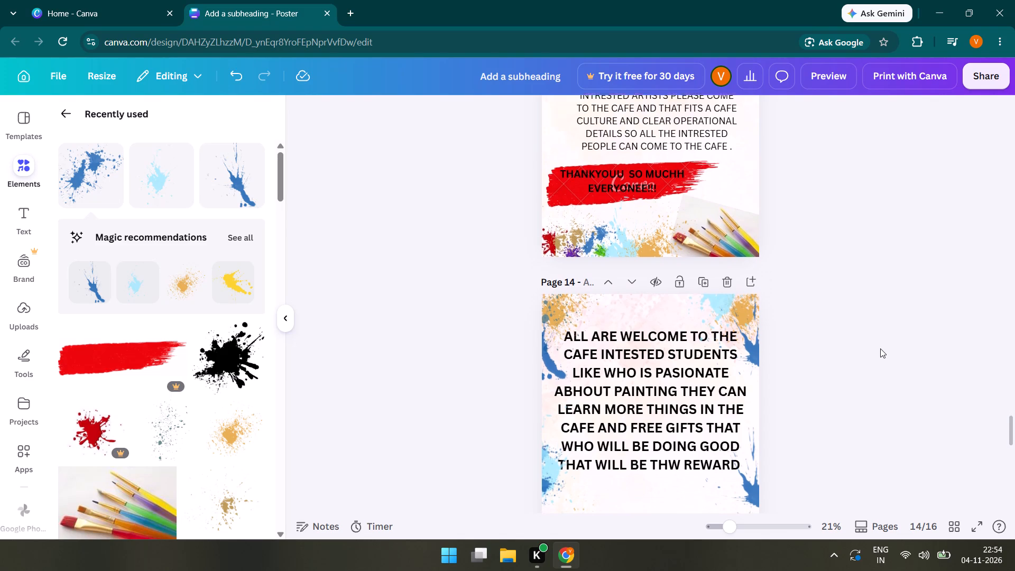
pyautogui.scroll(-1, 880, 348)
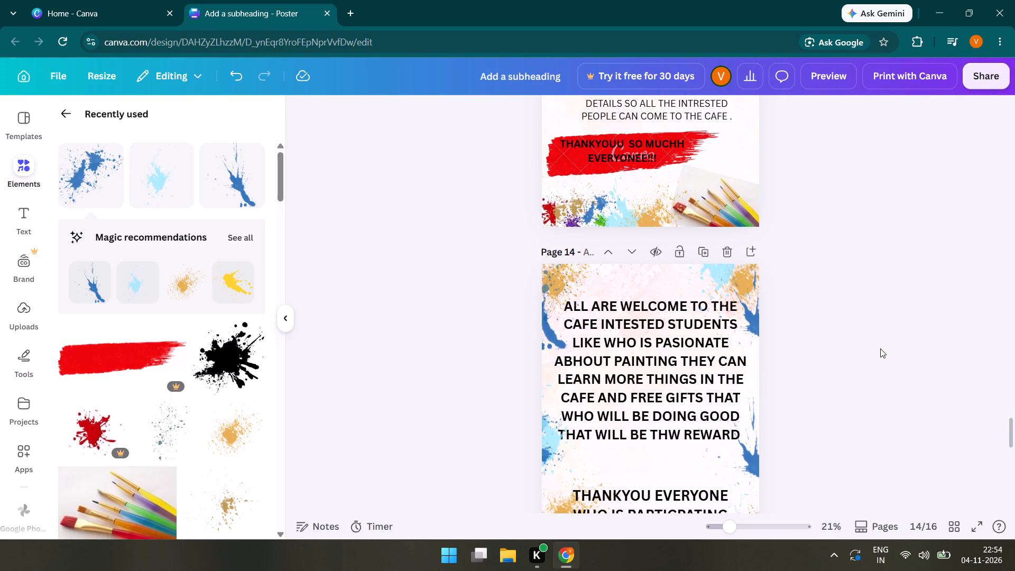
pyautogui.scroll(-8, 880, 348)
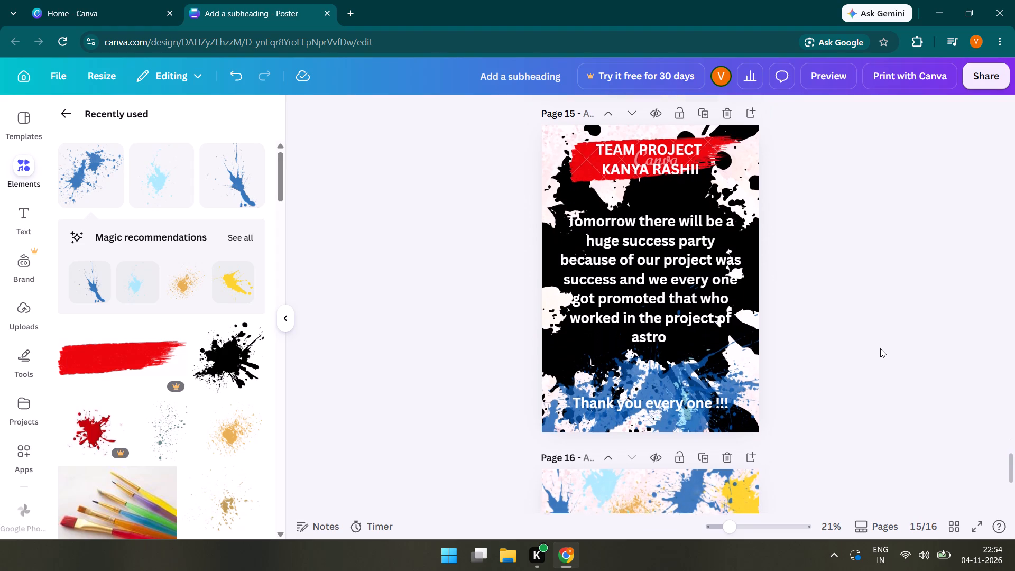
pyautogui.scroll(-2, 880, 348)
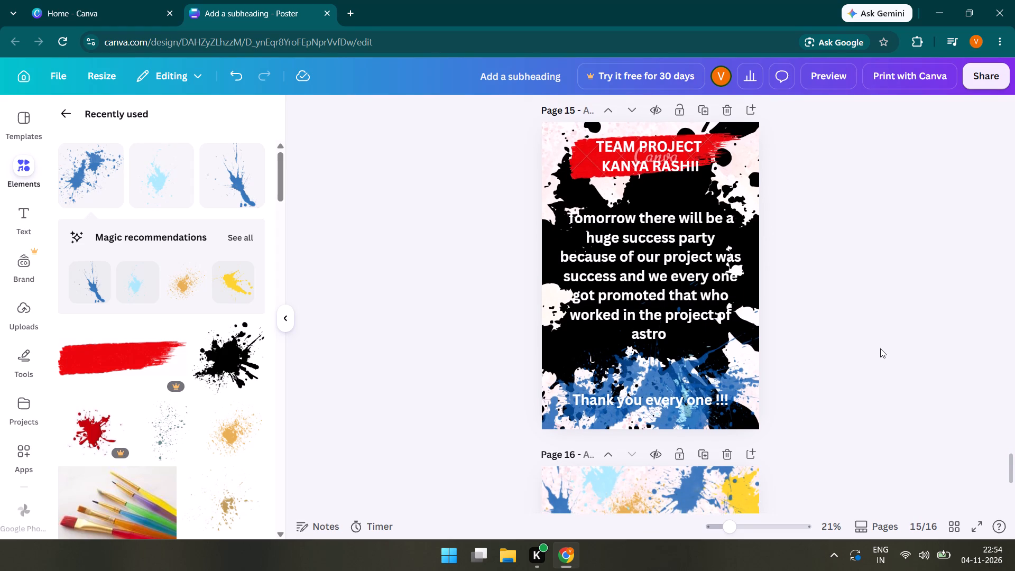
pyautogui.scroll(-6, 880, 348)
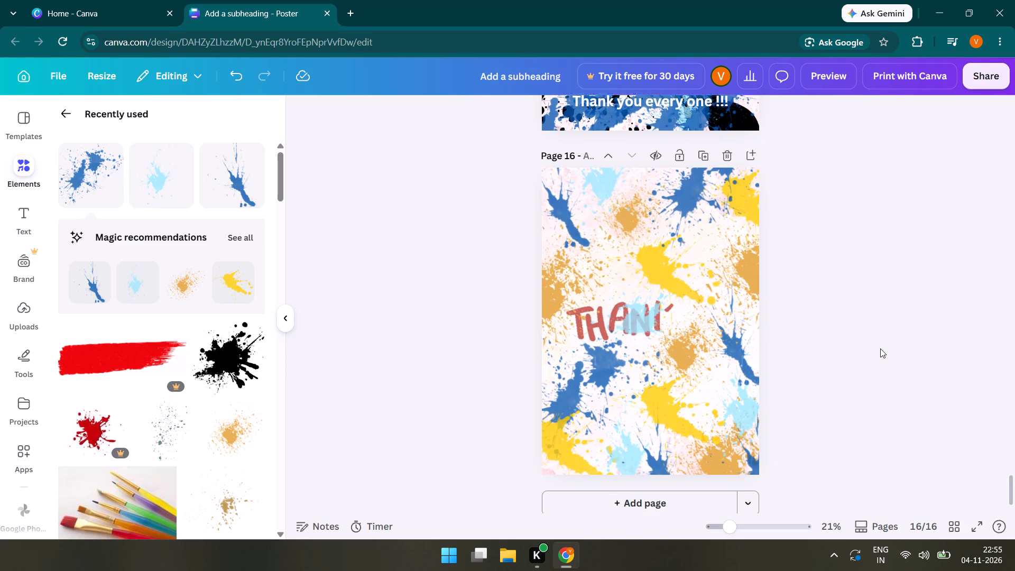
pyautogui.scroll(-2, 880, 348)
pyautogui.scroll(-1, 928, 326)
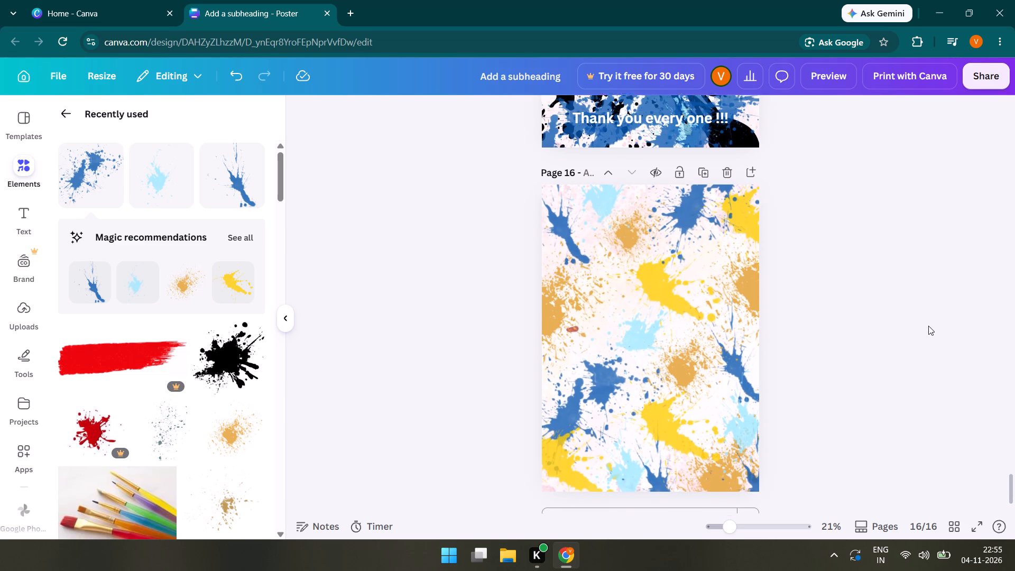
pyautogui.scroll(-2, 928, 326)
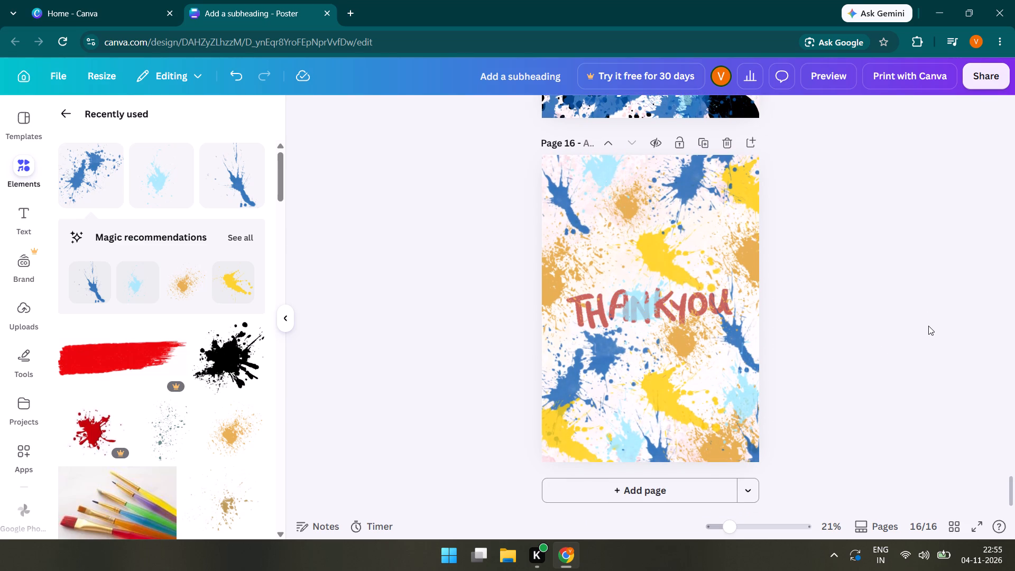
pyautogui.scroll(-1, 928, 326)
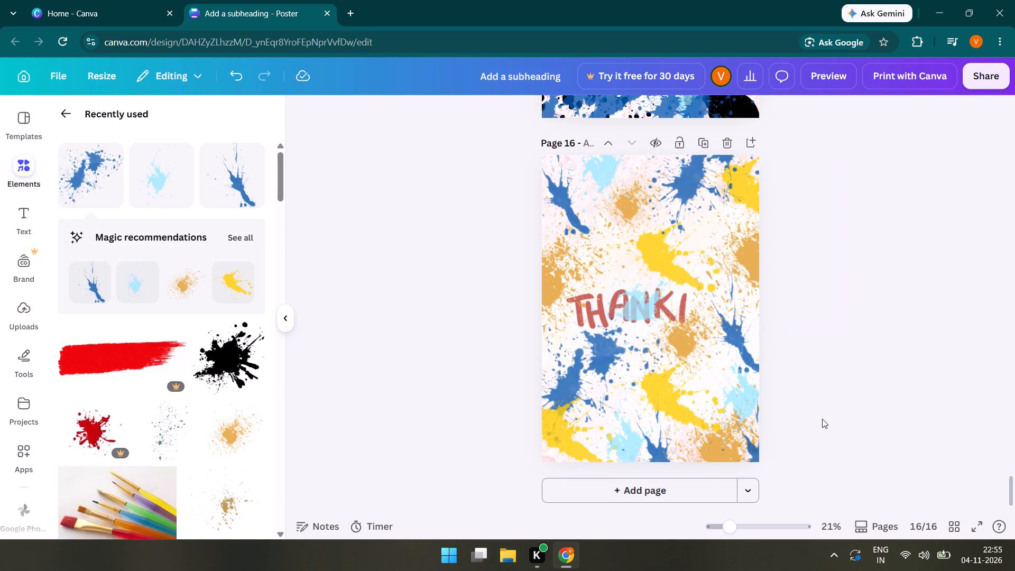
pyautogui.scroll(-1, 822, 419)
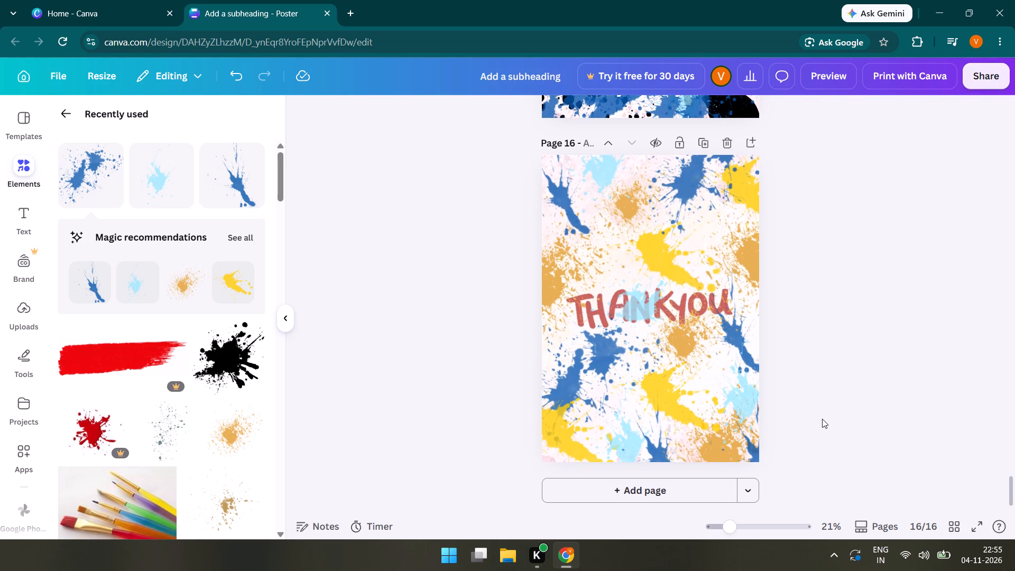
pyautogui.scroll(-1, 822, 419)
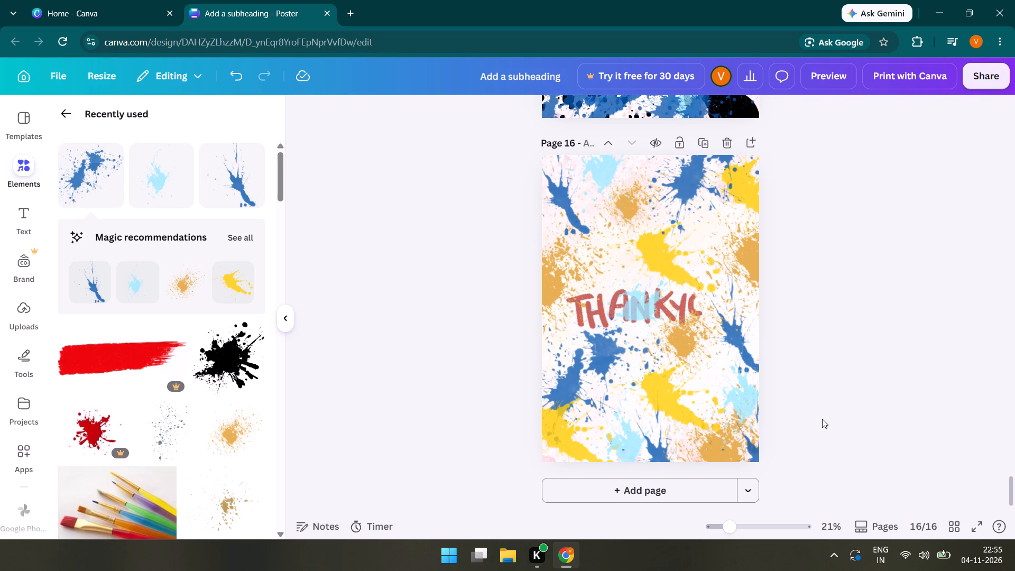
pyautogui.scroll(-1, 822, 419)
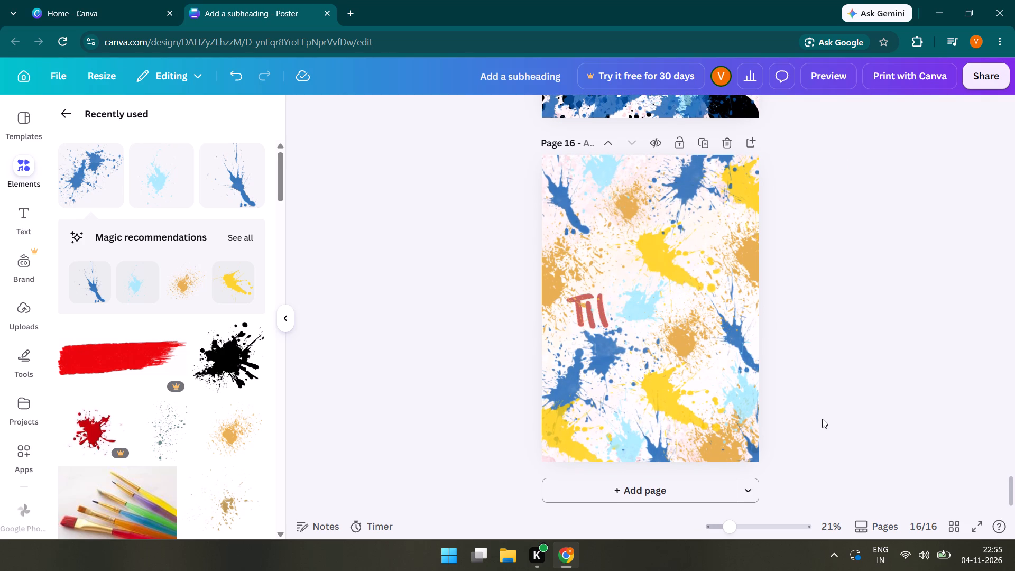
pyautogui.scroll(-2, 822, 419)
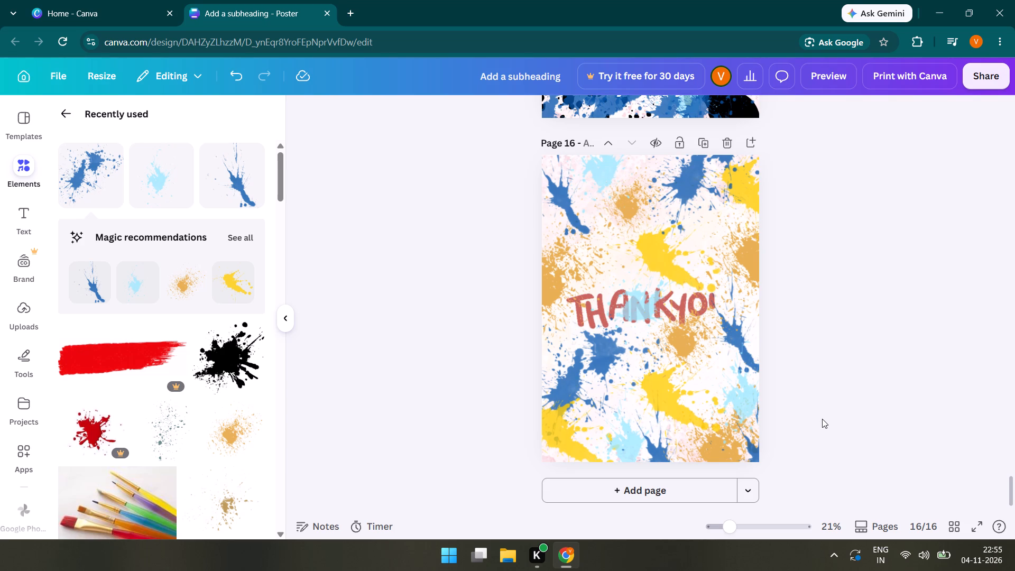
# Compare the page 16 thank-you design with the page 15 team project poster and the bottom of page 14.
pyautogui.scroll(1, 822, 419)
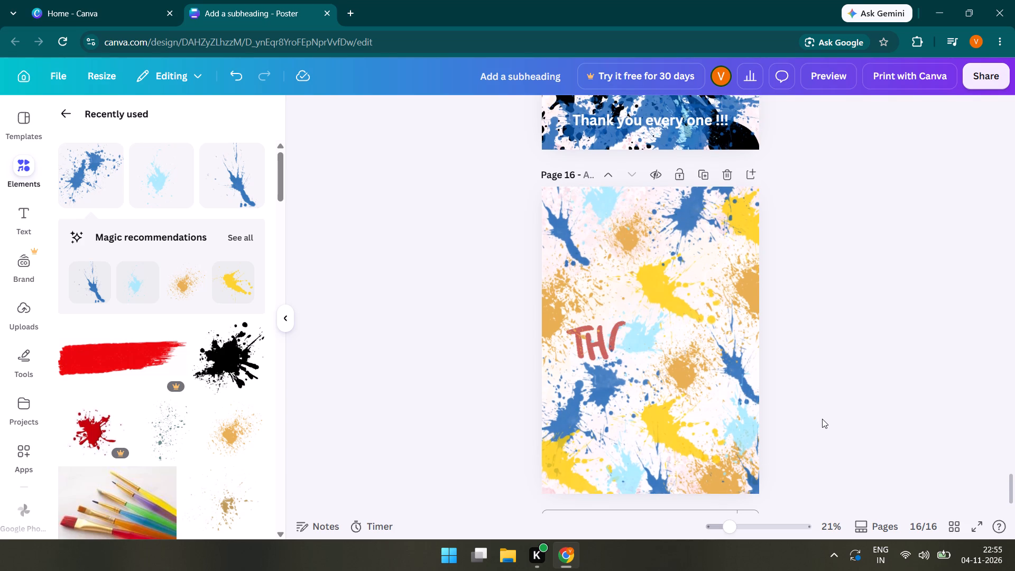
pyautogui.scroll(1, 822, 419)
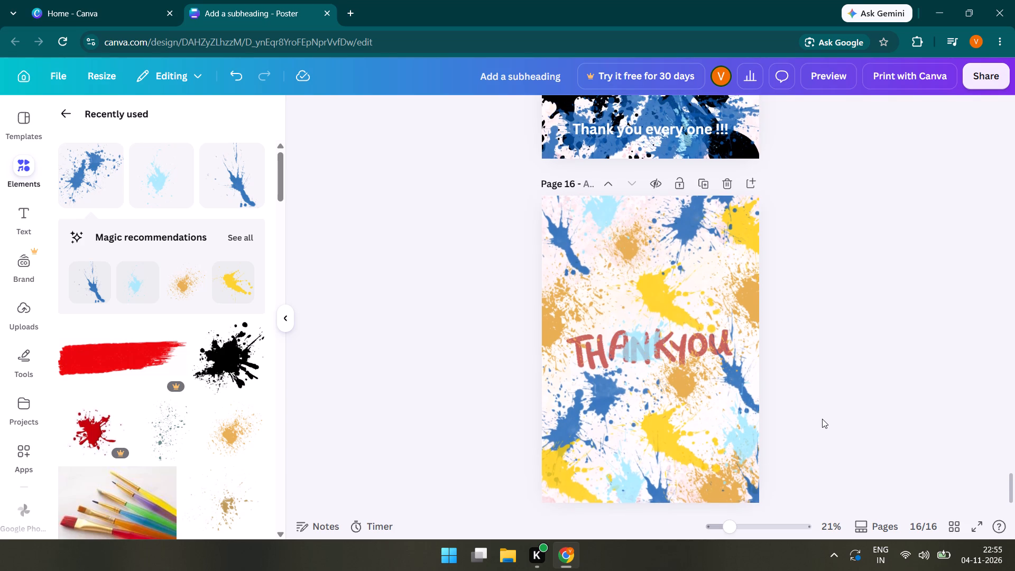
pyautogui.scroll(1, 822, 419)
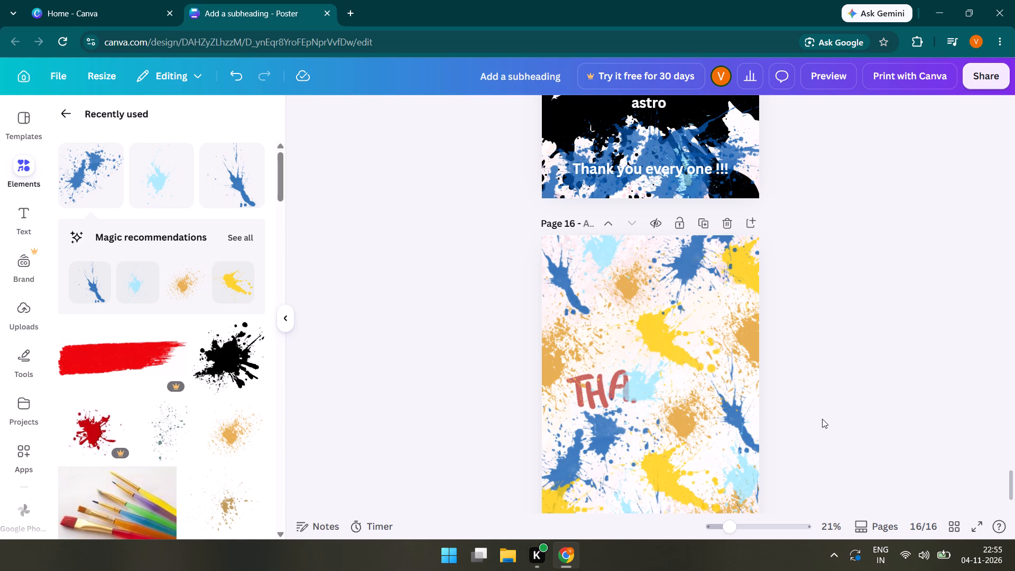
pyautogui.scroll(3, 822, 419)
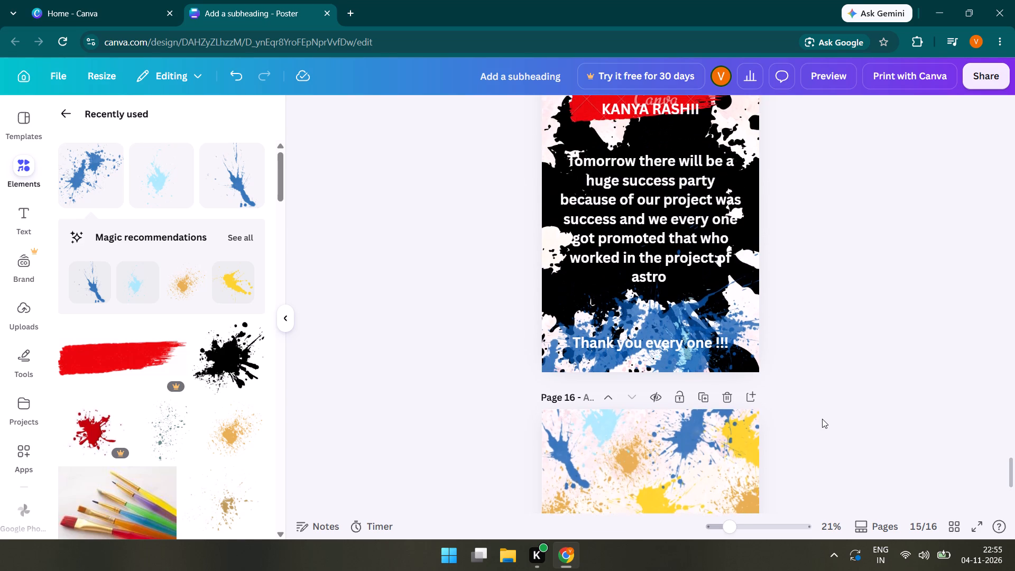
pyautogui.scroll(1, 822, 419)
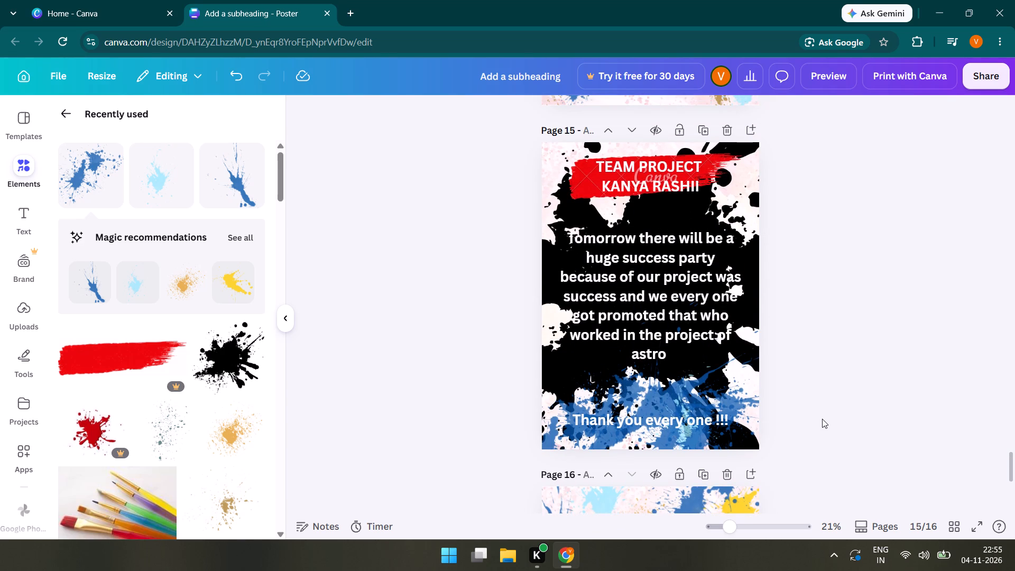
pyautogui.scroll(3, 822, 419)
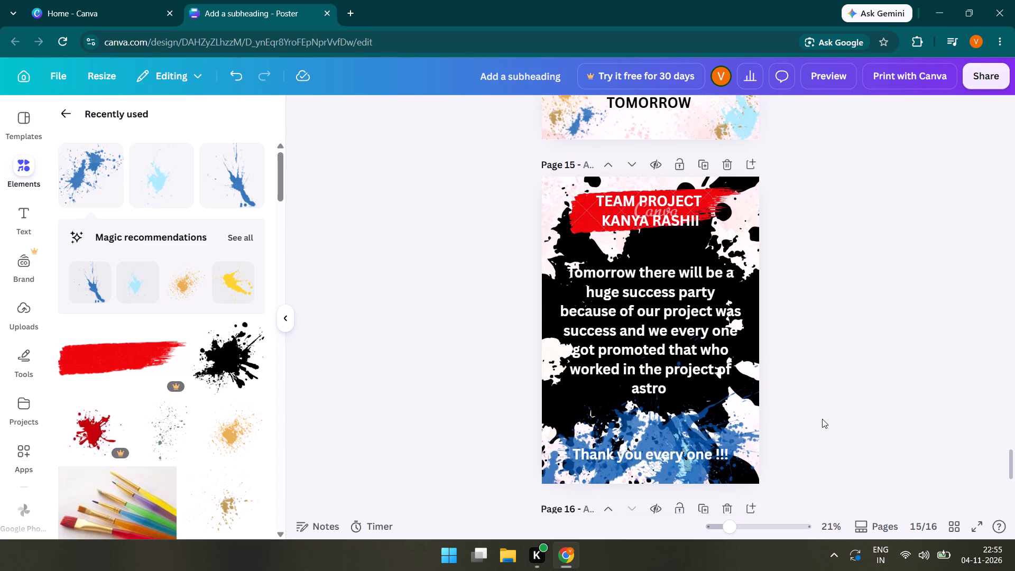
pyautogui.scroll(2, 822, 419)
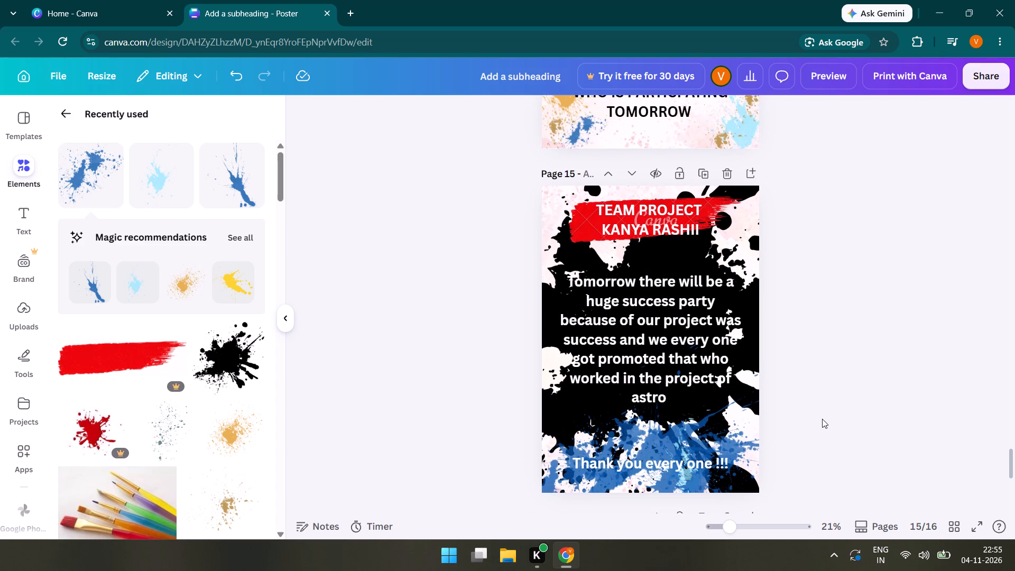
pyautogui.scroll(1, 822, 419)
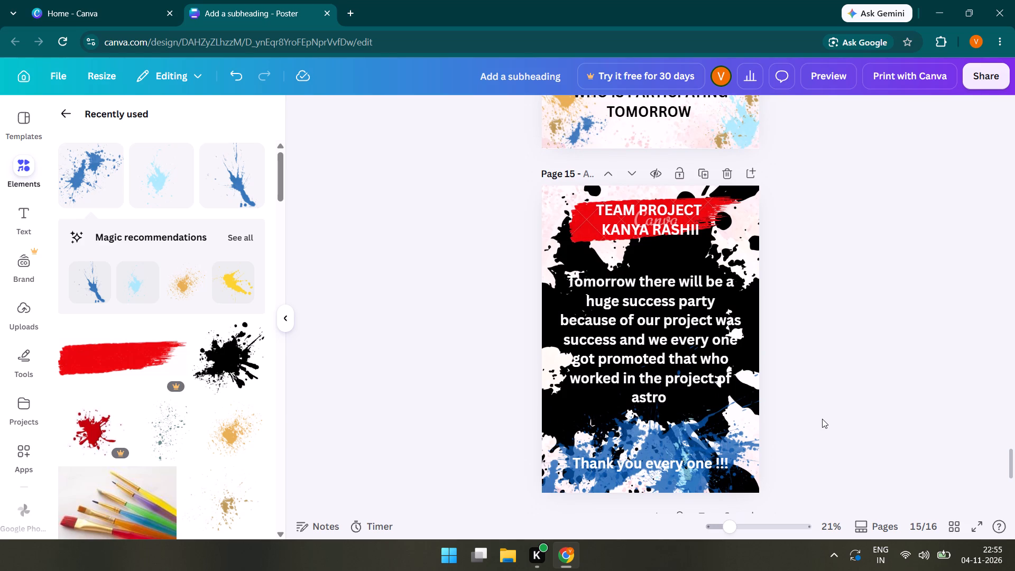
pyautogui.scroll(1, 822, 419)
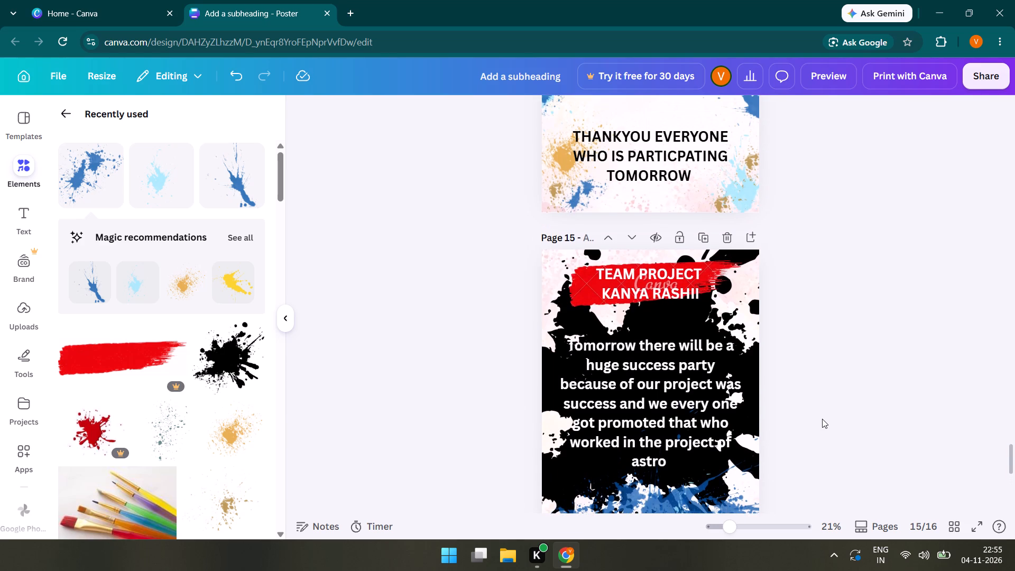
pyautogui.scroll(-2, 822, 419)
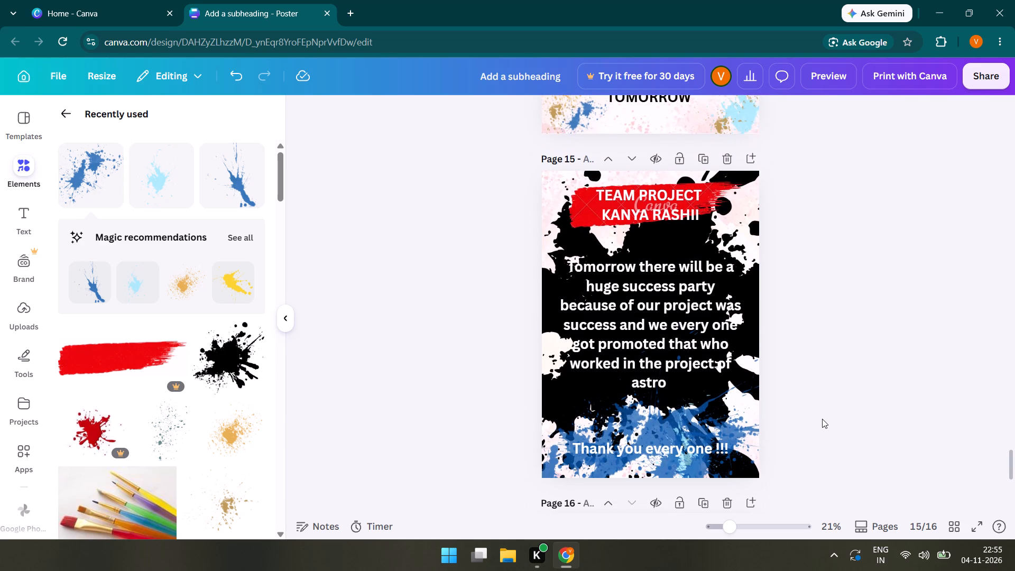
pyautogui.scroll(-3, 822, 419)
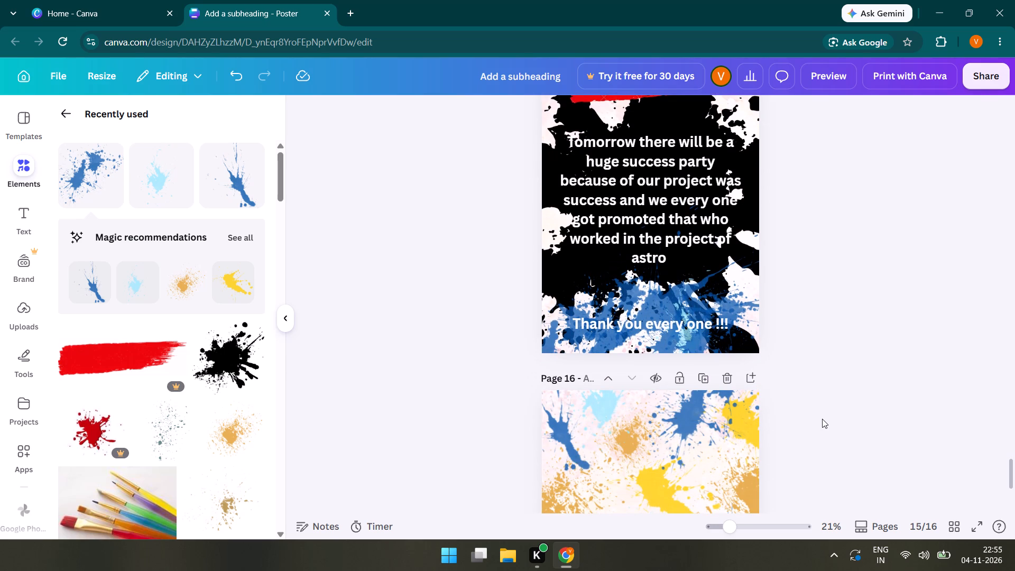
pyautogui.scroll(-1, 822, 419)
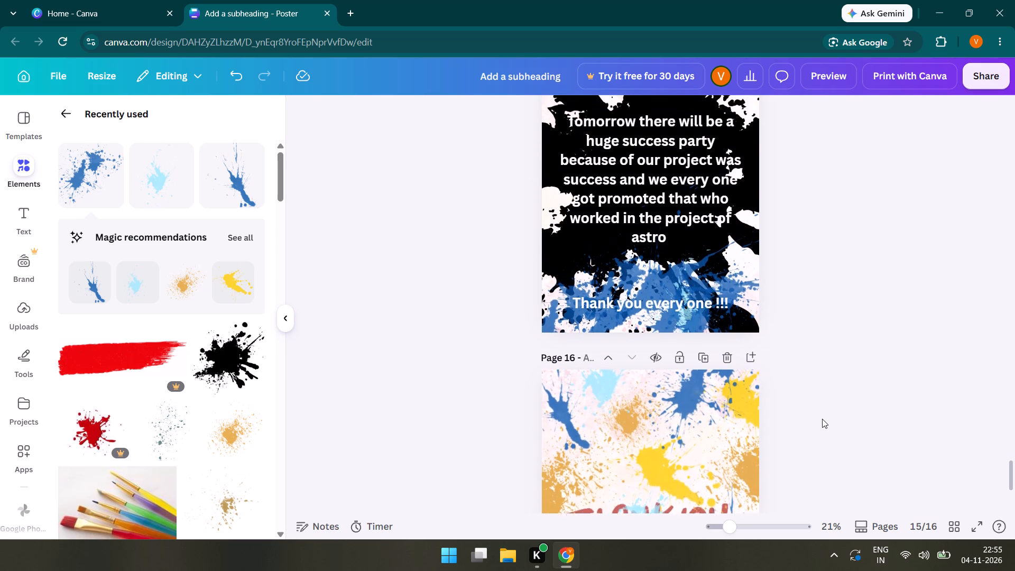
# Examine the full page 16 thank-you design, from its upper paint splatters through the THANKYOU lettering to the bottom edge.
pyautogui.scroll(-2, 822, 419)
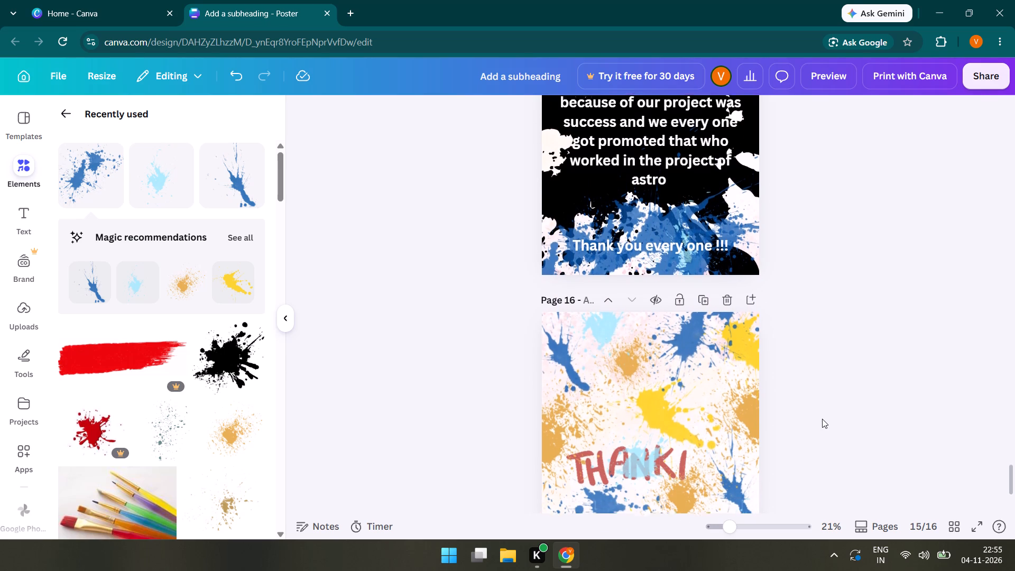
pyautogui.scroll(-2, 822, 419)
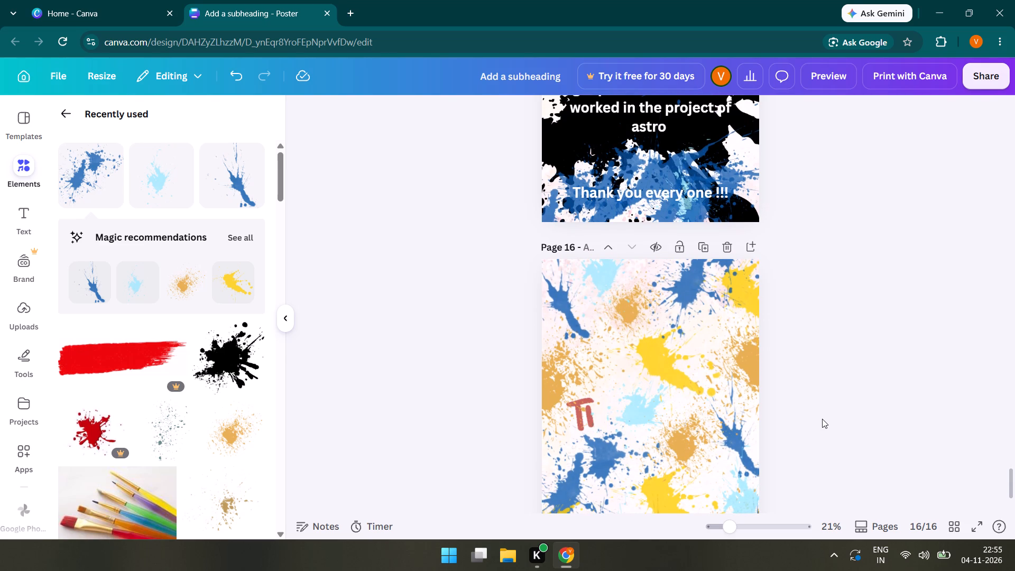
pyautogui.scroll(-1, 822, 419)
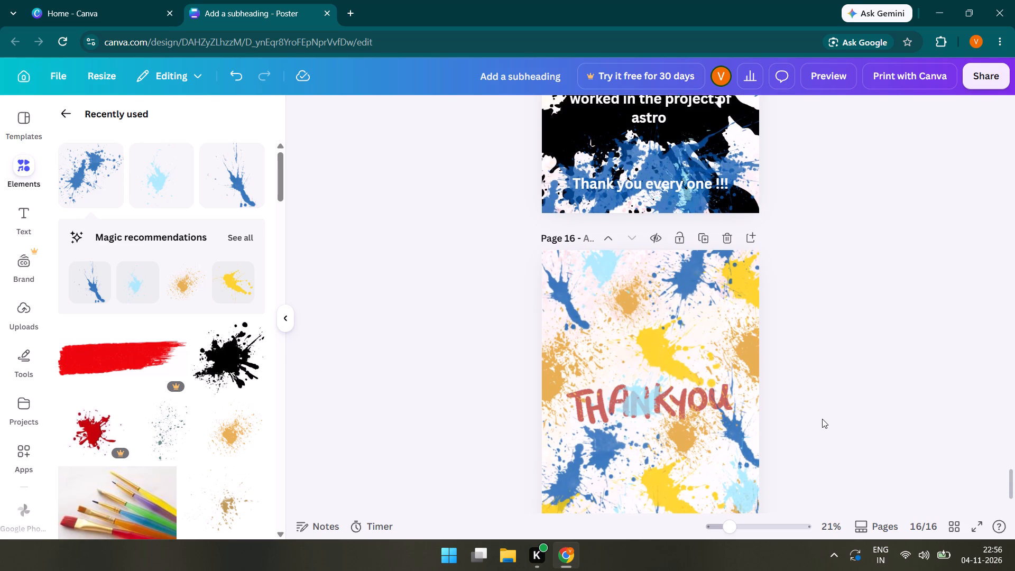
pyautogui.scroll(-1, 822, 419)
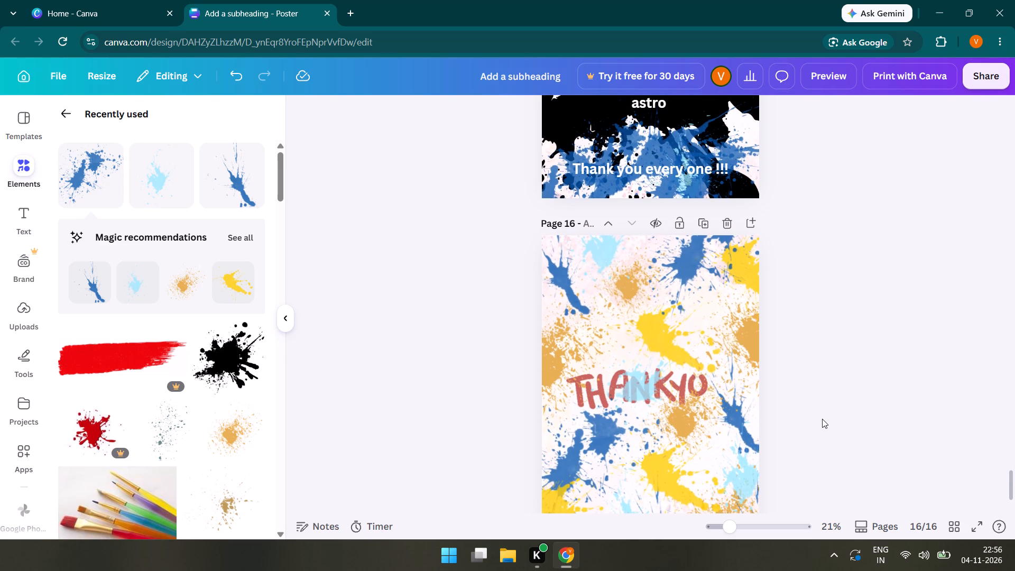
pyautogui.scroll(-3, 822, 419)
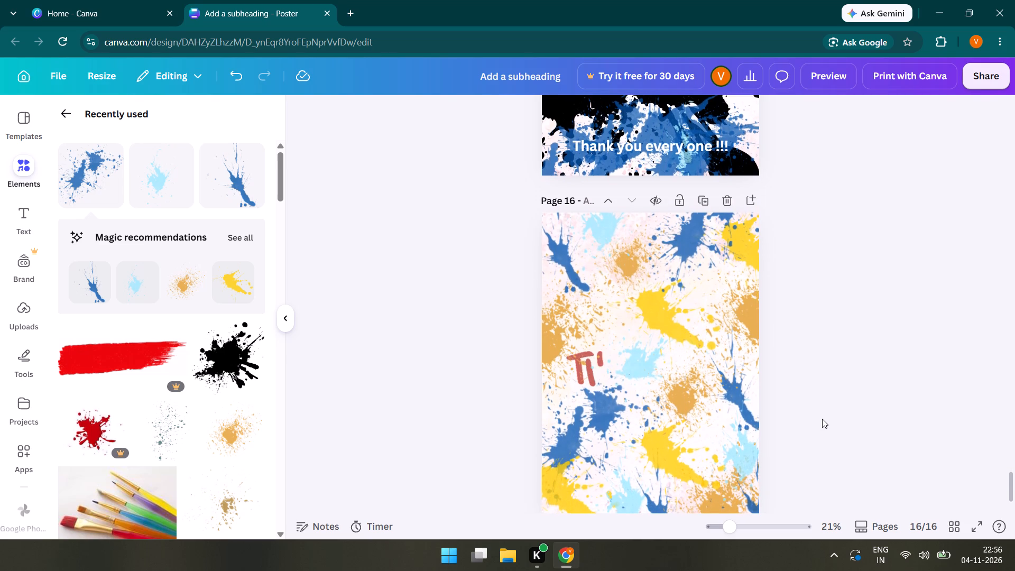
pyautogui.scroll(-2, 822, 419)
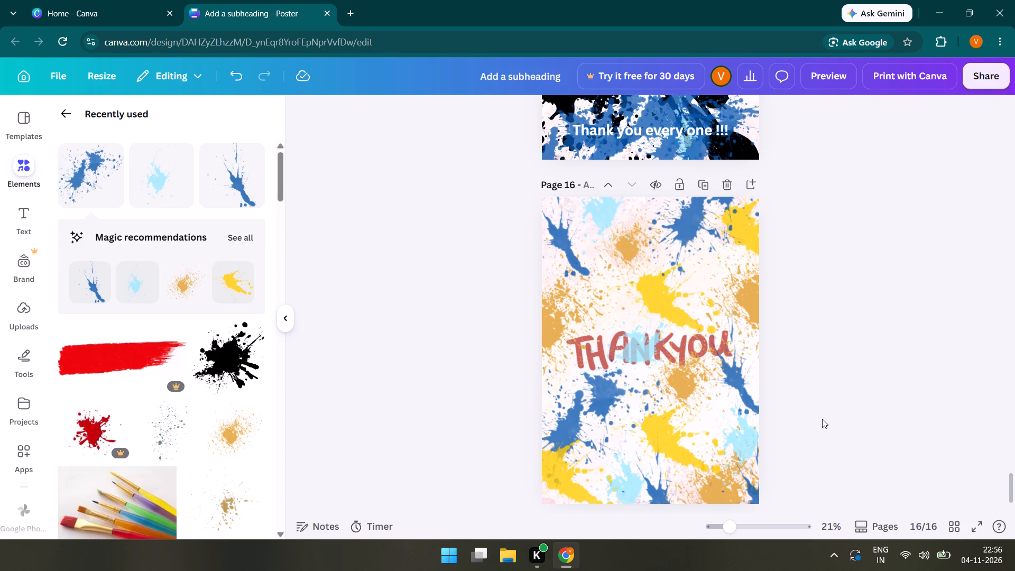
pyautogui.scroll(-1, 822, 419)
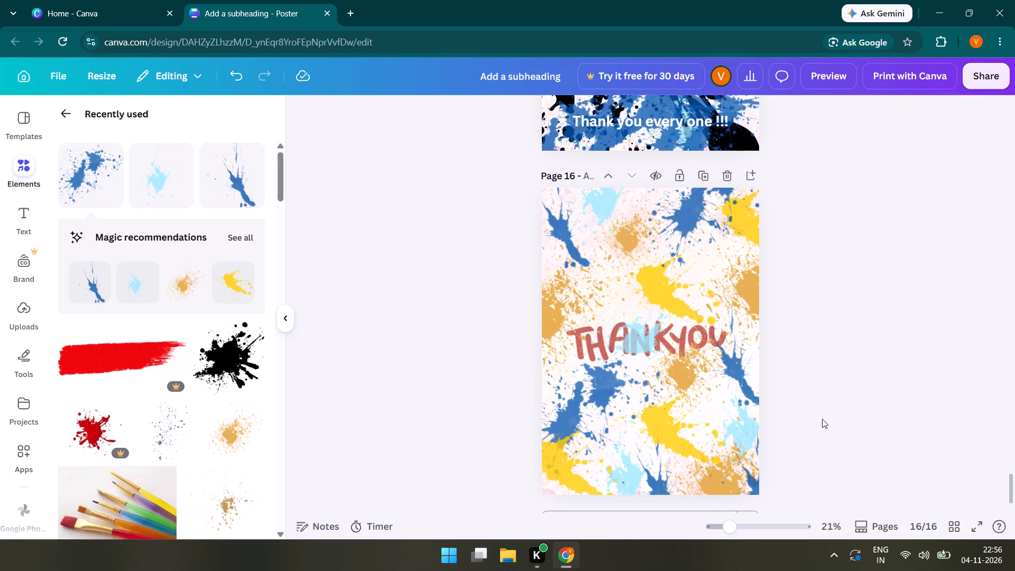
pyautogui.scroll(-2, 822, 419)
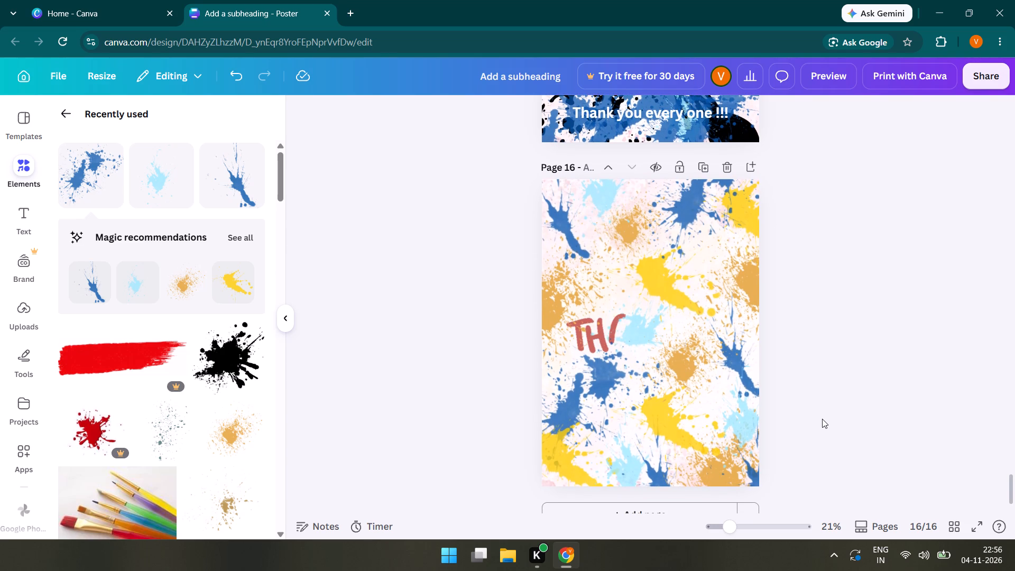
pyautogui.scroll(-1, 822, 419)
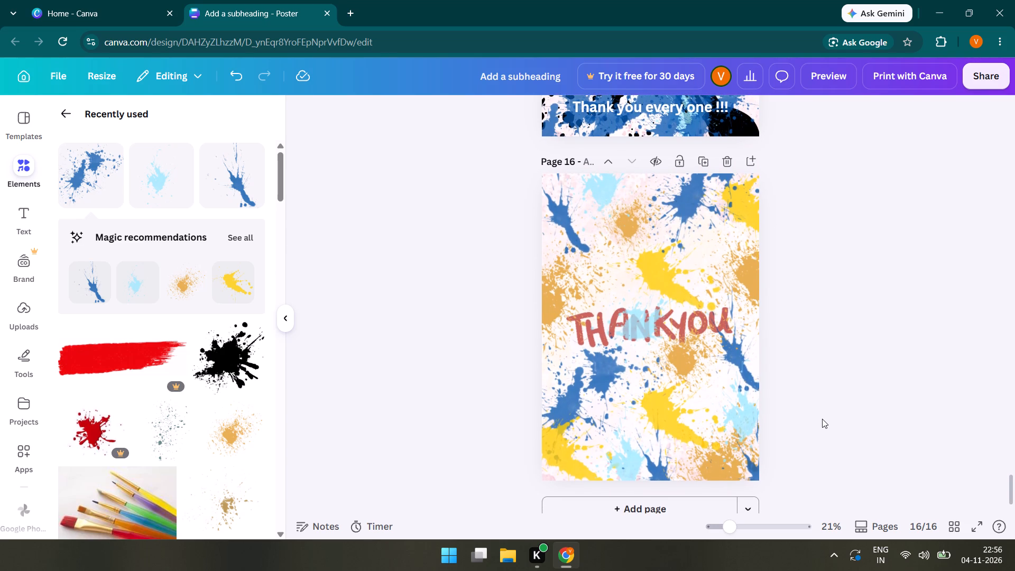
pyautogui.scroll(-1, 822, 419)
# Recheck the lower part of page 15 together with the animated THANKYOU lettering and splatter layout on page 16.
pyautogui.scroll(1, 822, 419)
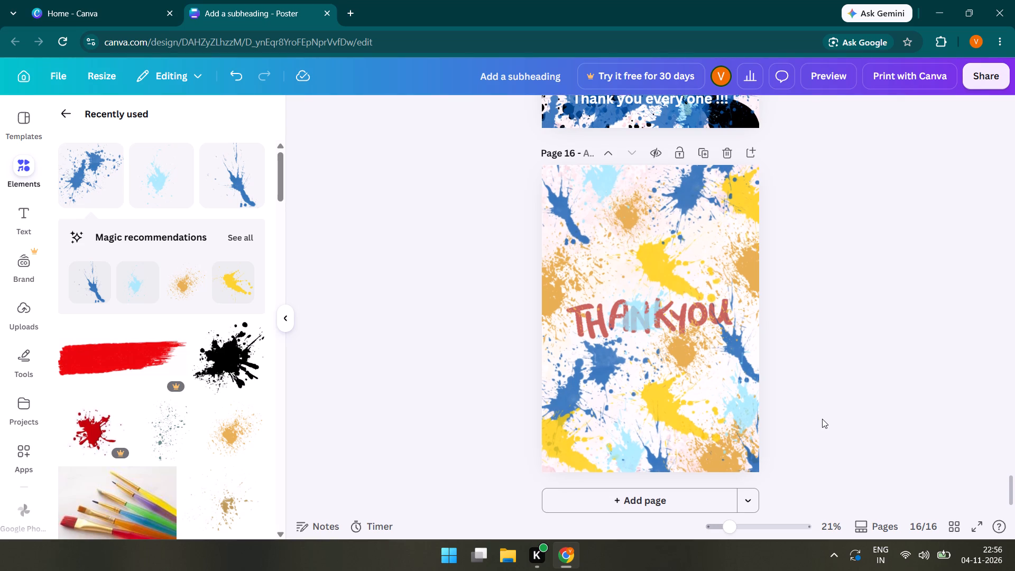
pyautogui.scroll(1, 822, 419)
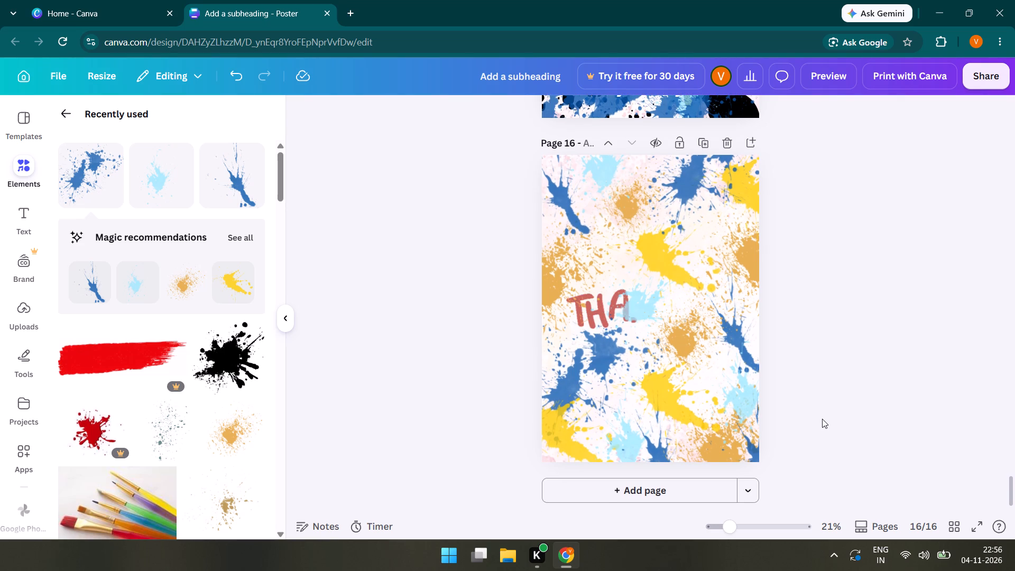
pyautogui.scroll(2, 822, 419)
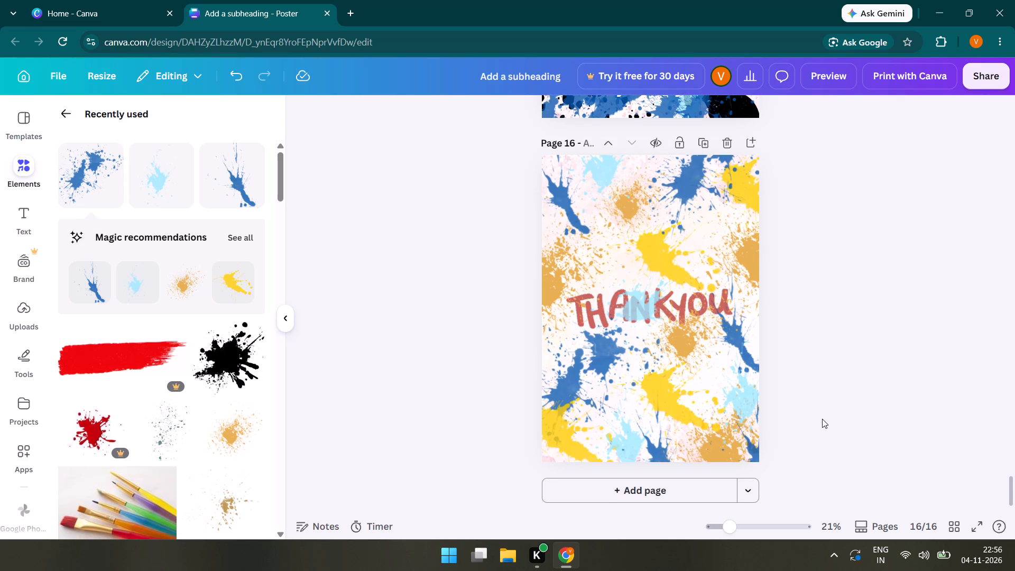
pyautogui.scroll(2, 822, 419)
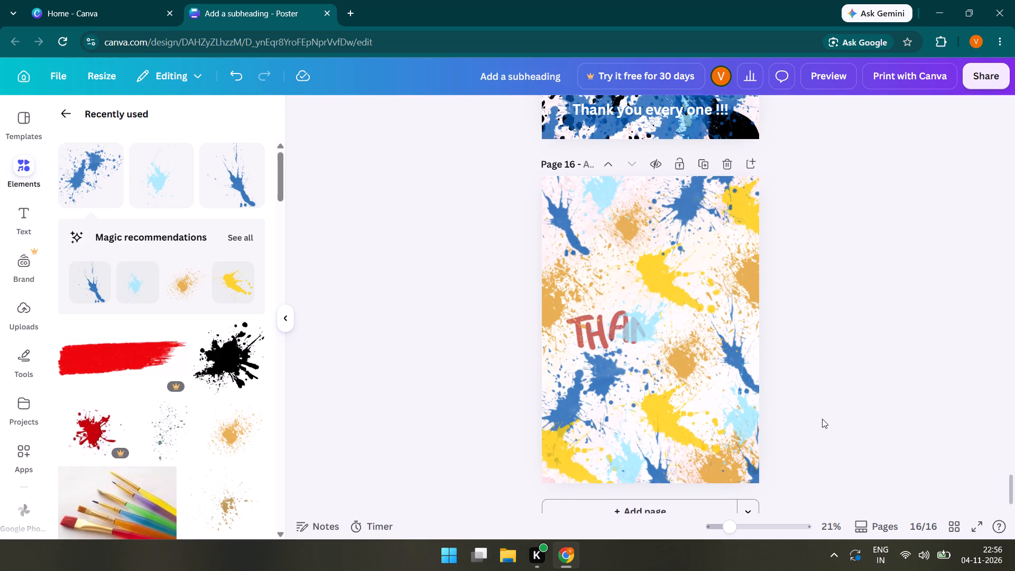
pyautogui.scroll(2, 822, 419)
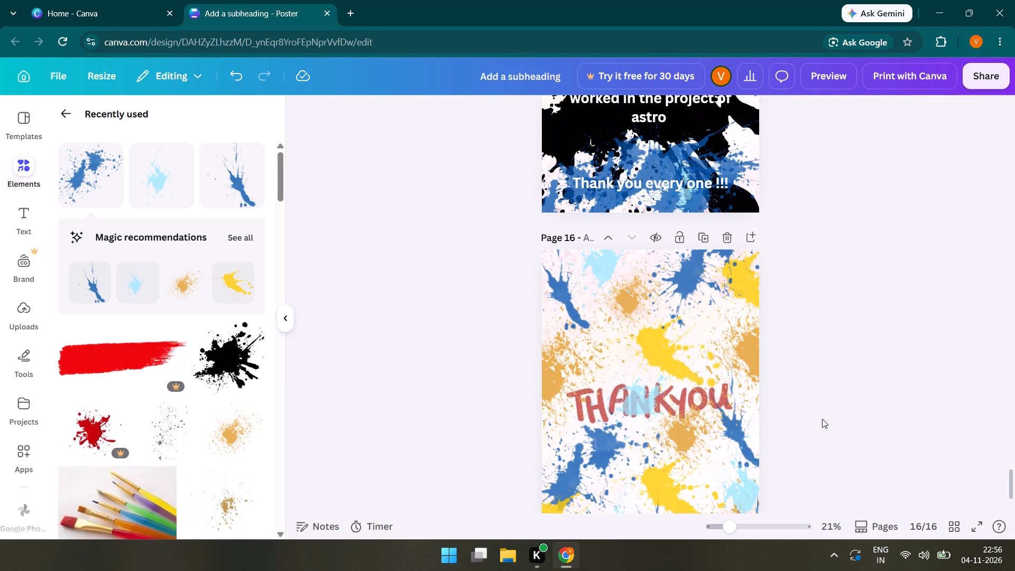
pyautogui.scroll(1, 822, 419)
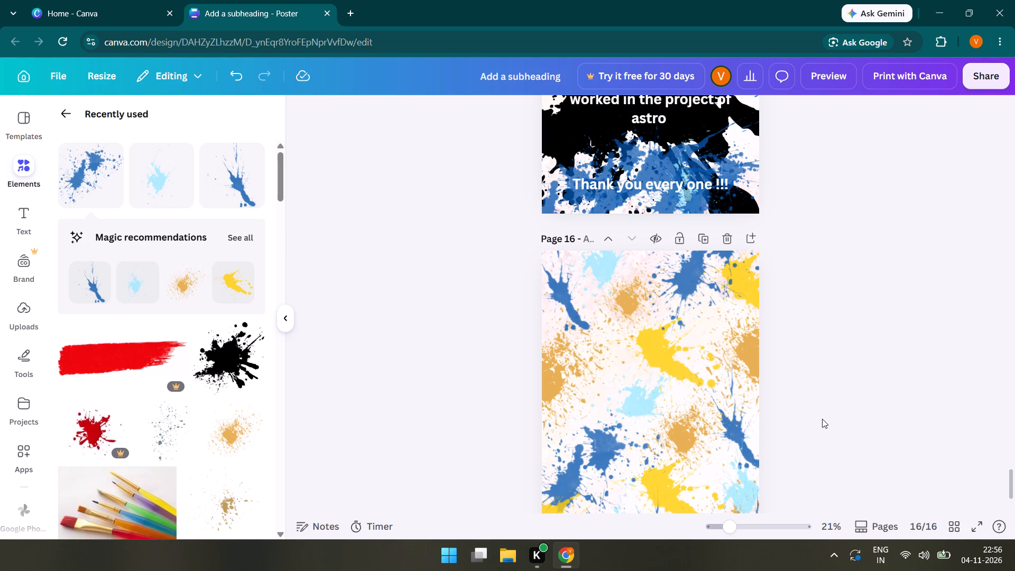
pyautogui.scroll(-1, 822, 419)
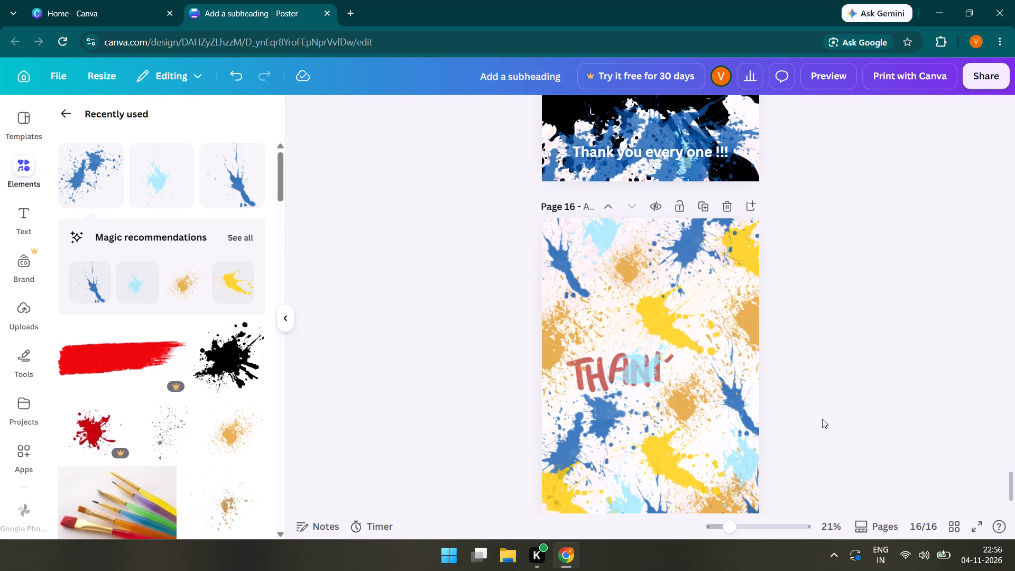
pyautogui.scroll(-3, 822, 419)
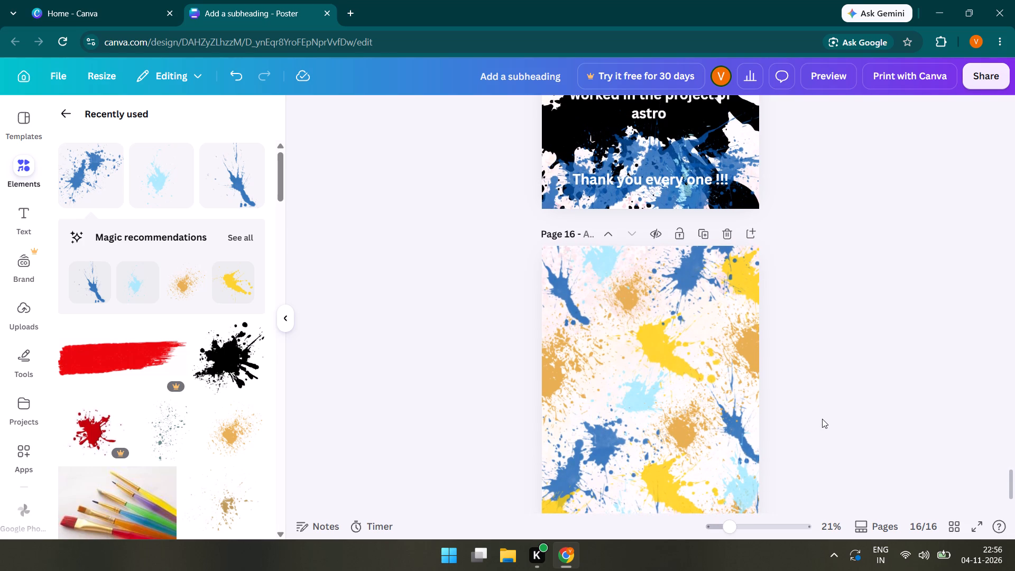
pyautogui.scroll(-2, 822, 419)
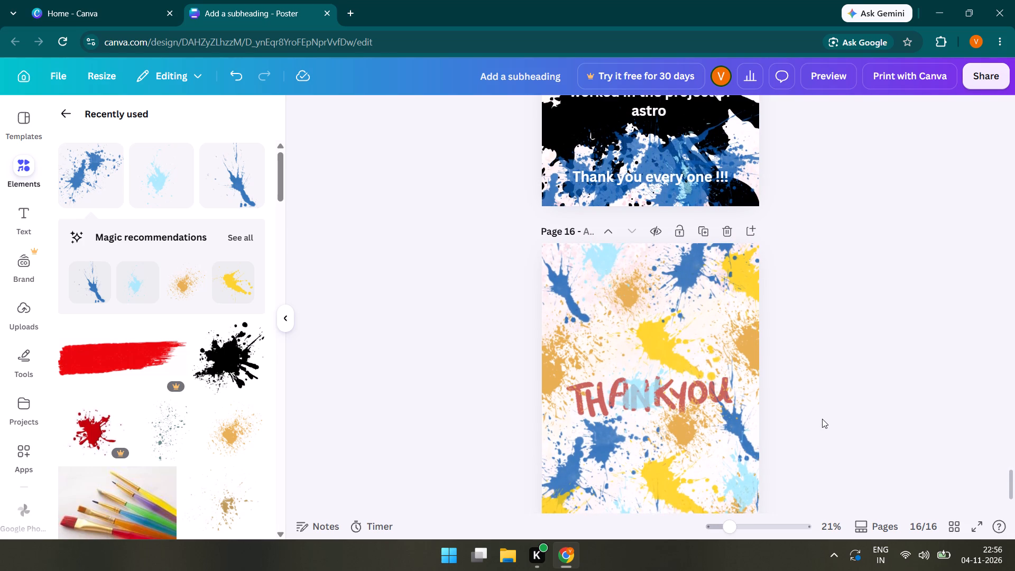
pyautogui.scroll(-2, 822, 419)
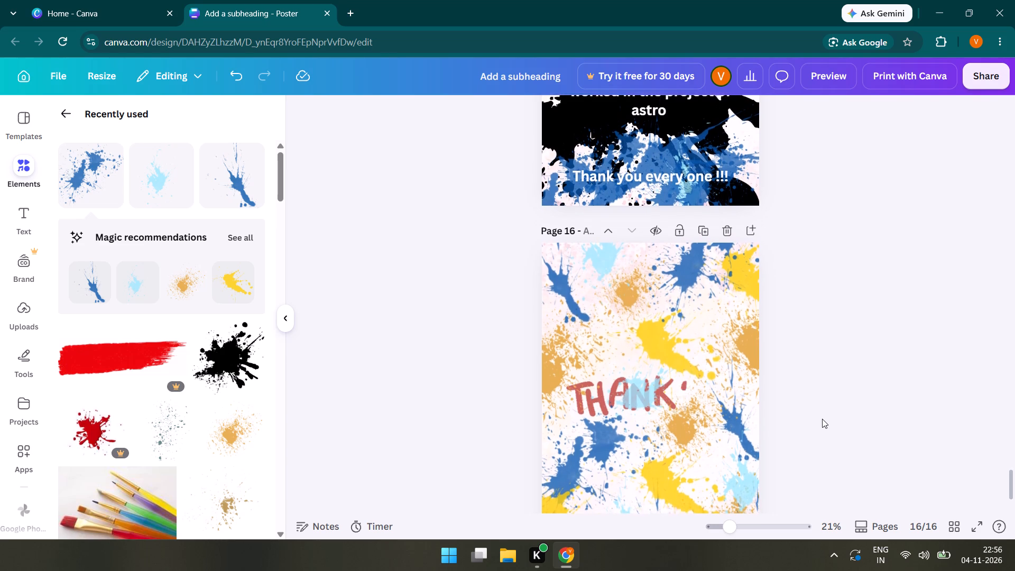
pyautogui.scroll(-1, 822, 419)
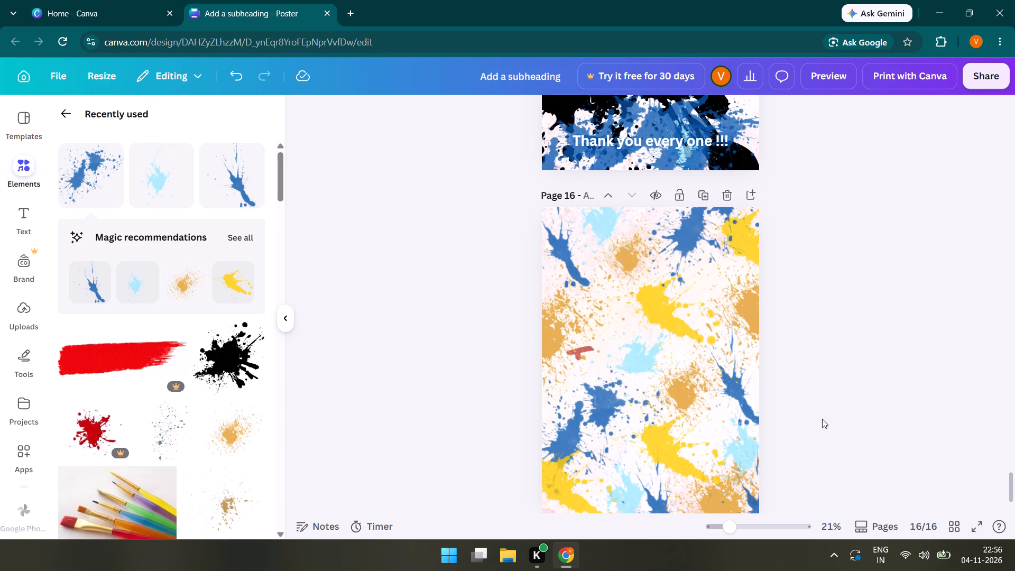
pyautogui.scroll(-1, 822, 419)
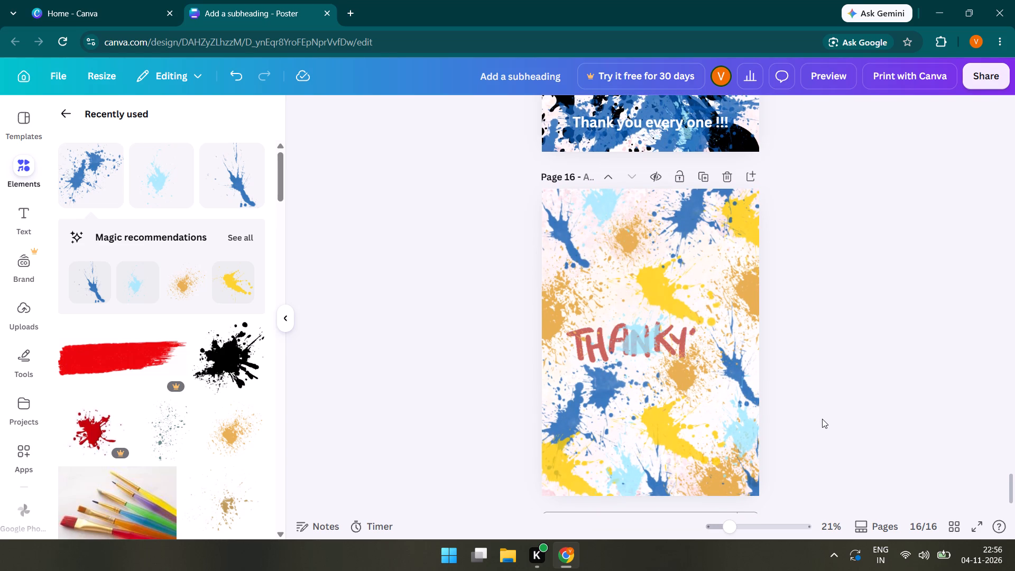
pyautogui.scroll(-1, 822, 419)
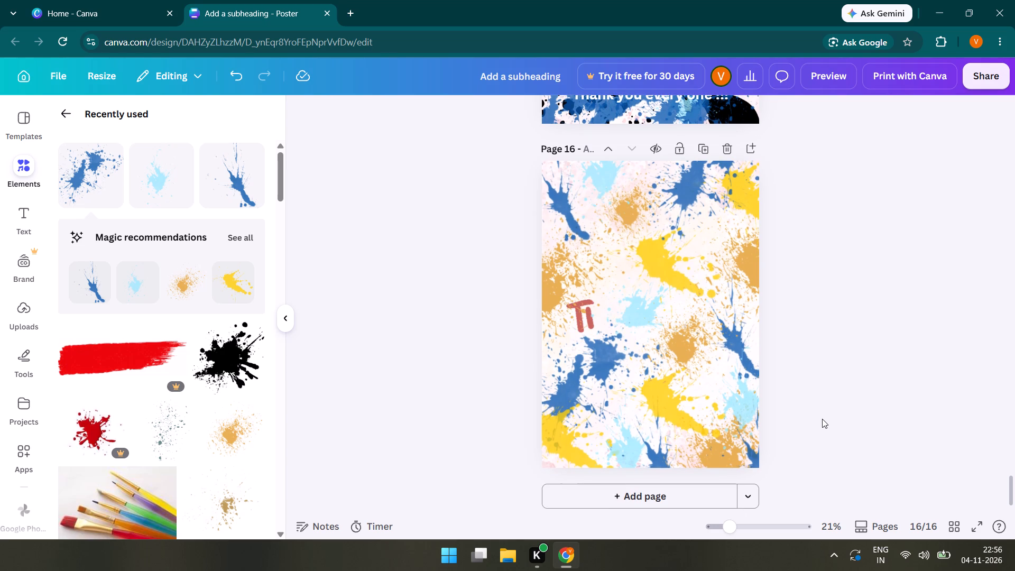
pyautogui.scroll(-3, 822, 419)
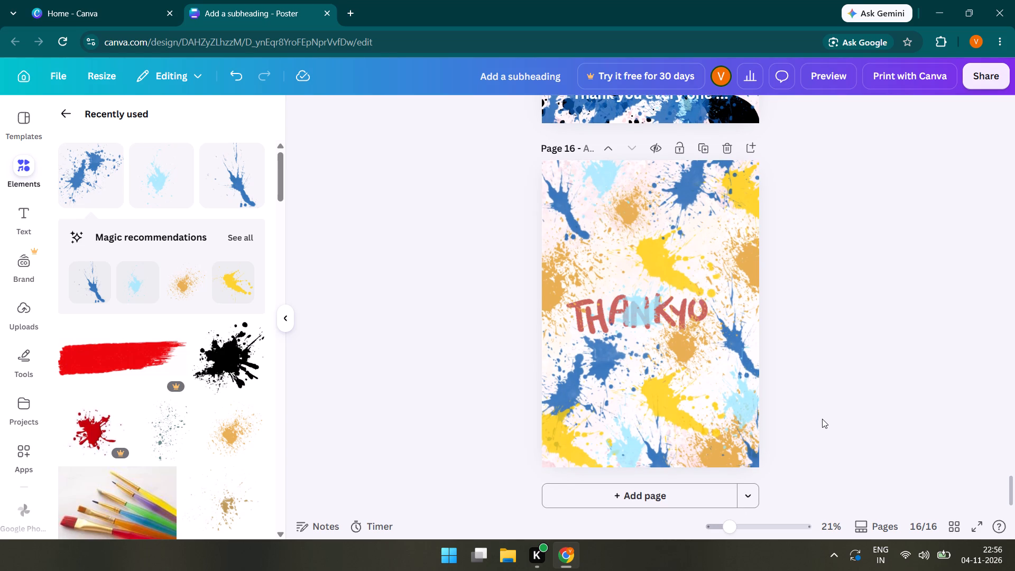
pyautogui.scroll(-1, 822, 419)
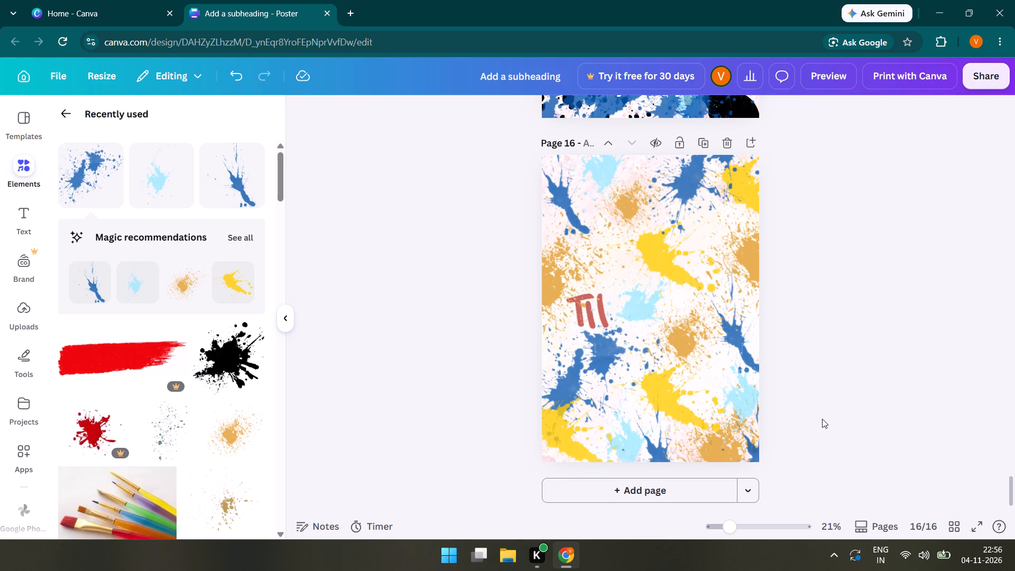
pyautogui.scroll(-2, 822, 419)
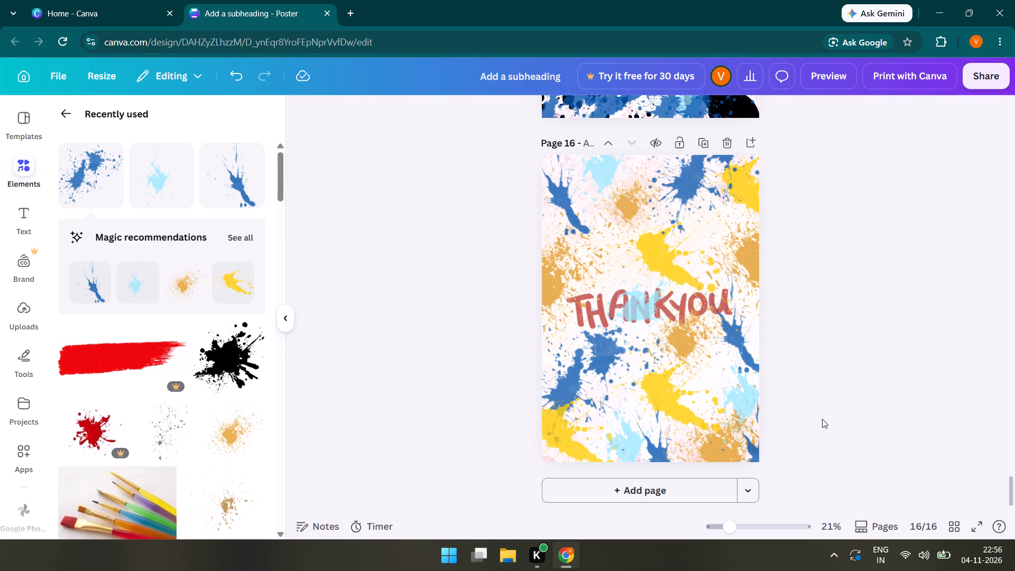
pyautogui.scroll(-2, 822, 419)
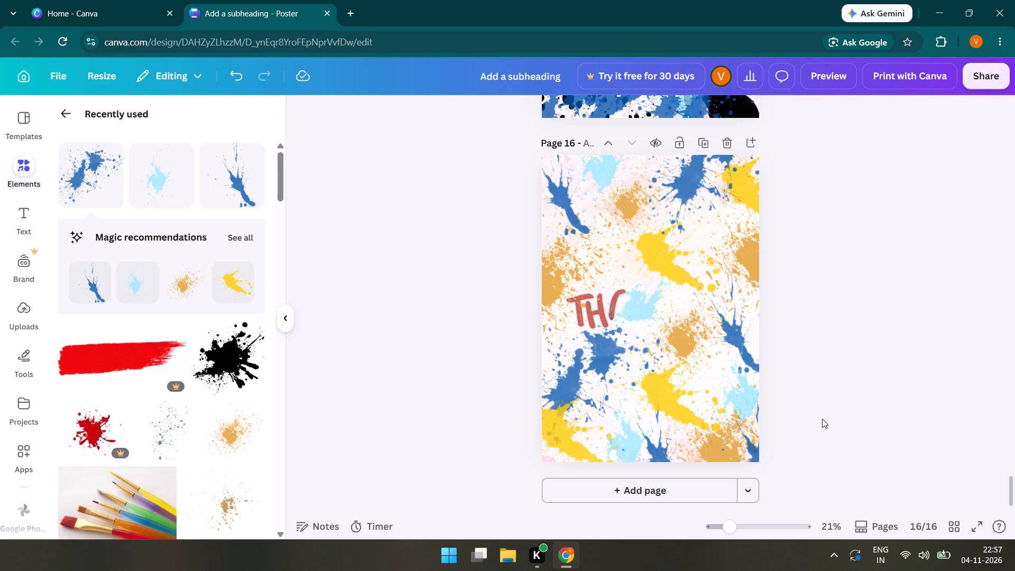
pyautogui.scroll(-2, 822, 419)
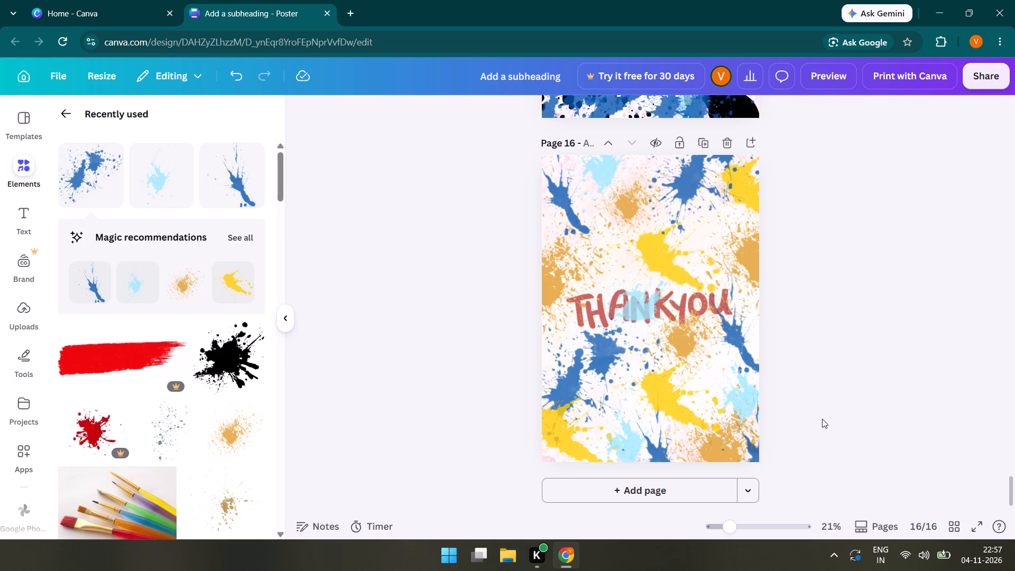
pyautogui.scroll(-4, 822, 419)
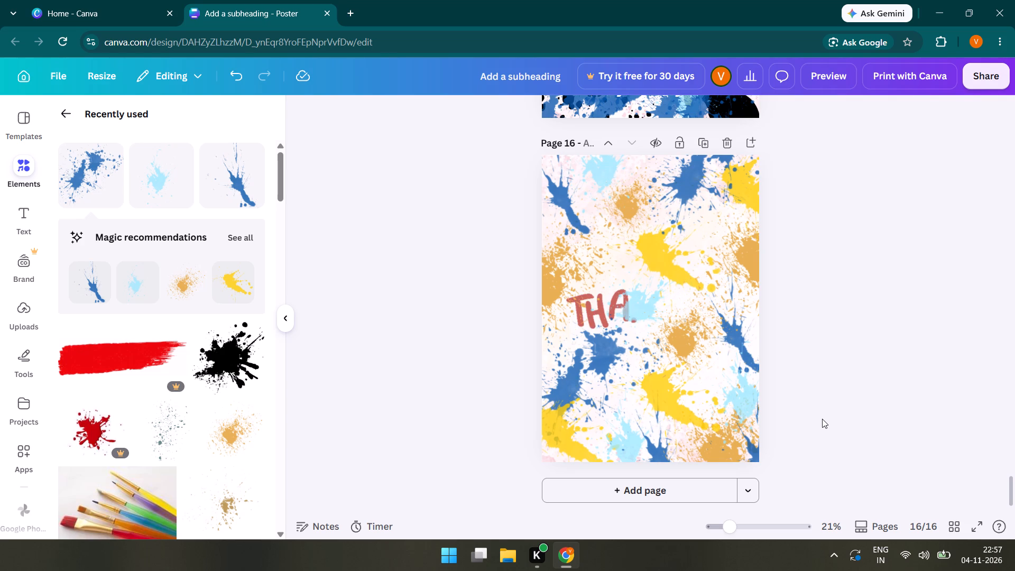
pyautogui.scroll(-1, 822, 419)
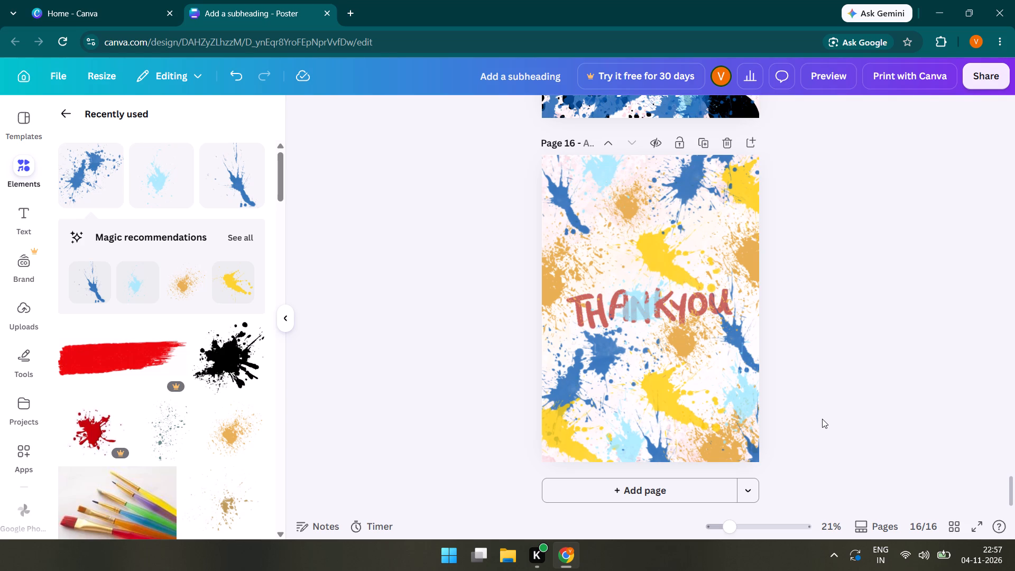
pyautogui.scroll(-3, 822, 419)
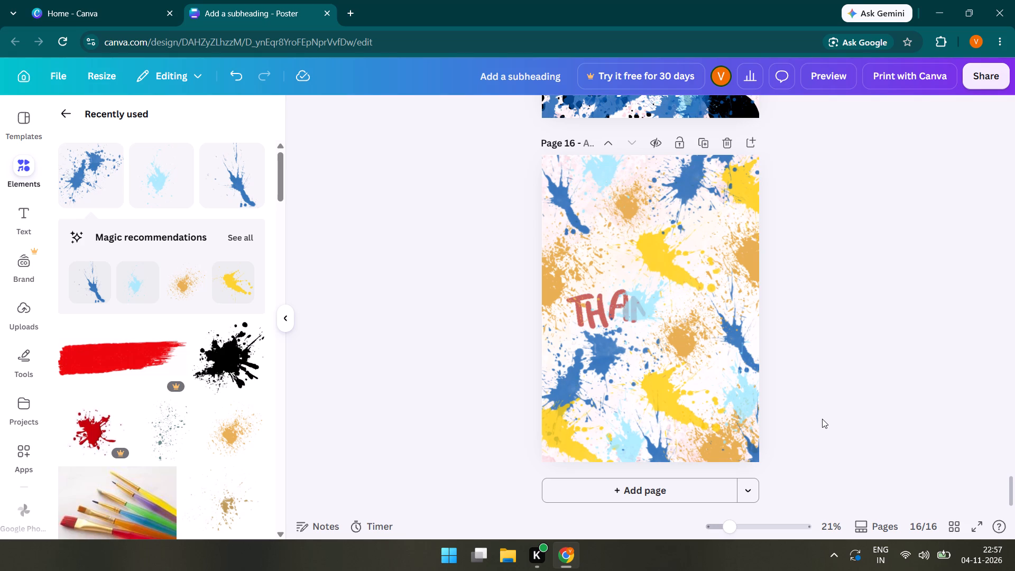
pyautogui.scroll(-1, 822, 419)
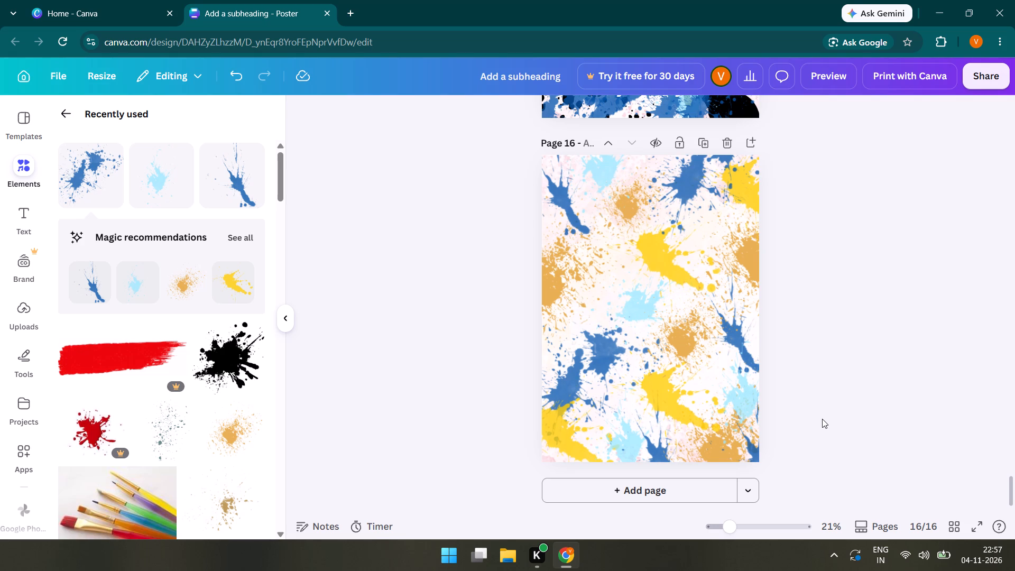
# Add a new blank page 17 after the page 16 thank-you design.
pyautogui.scroll(-1, 822, 419)
pyautogui.scroll(3, 822, 419)
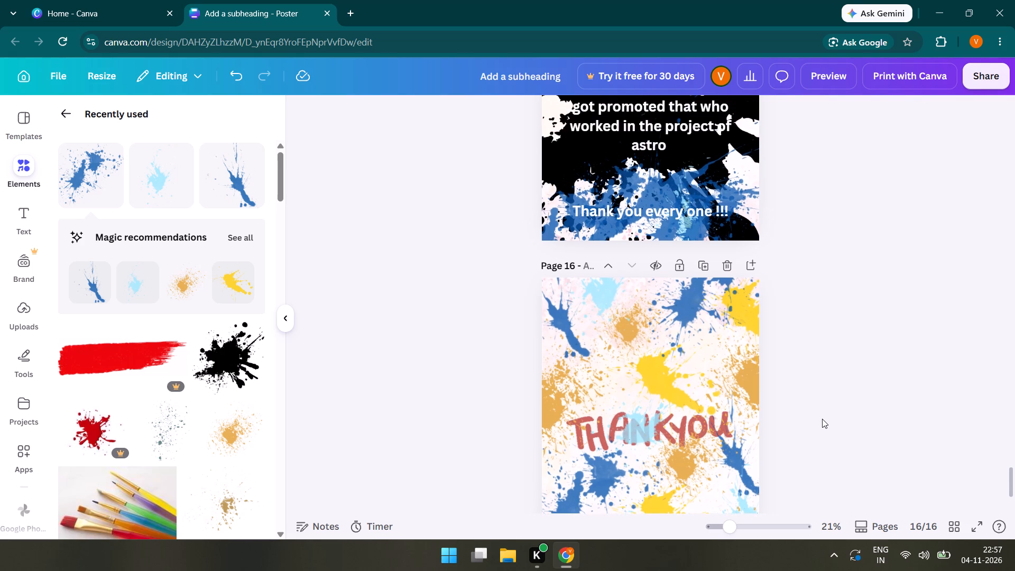
pyautogui.scroll(-3, 822, 419)
pyautogui.click(696, 486)
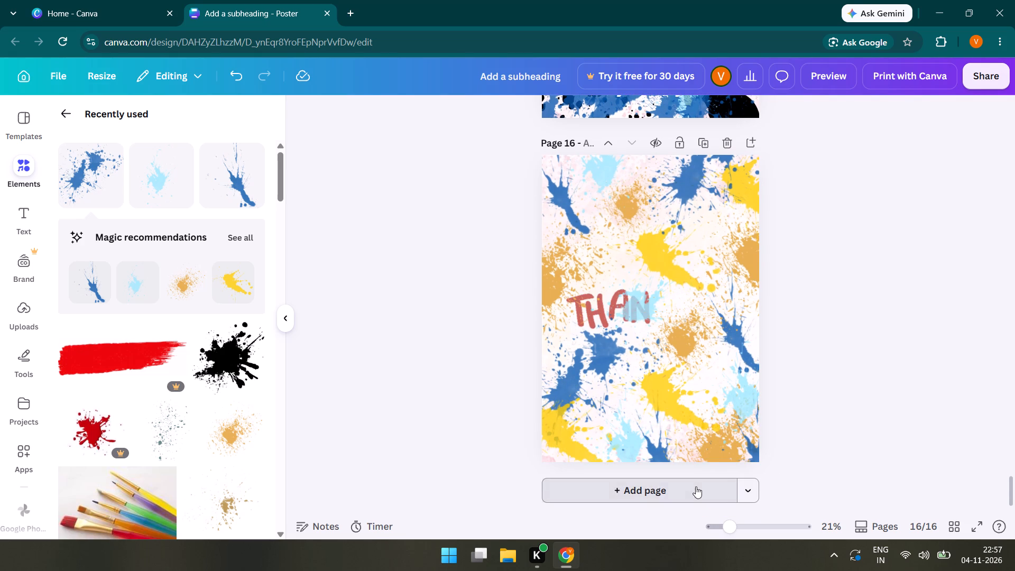
# Insert the beige and gold watercolour hills image from the recently used elements on page 17.
pyautogui.scroll(6, 256, 278)
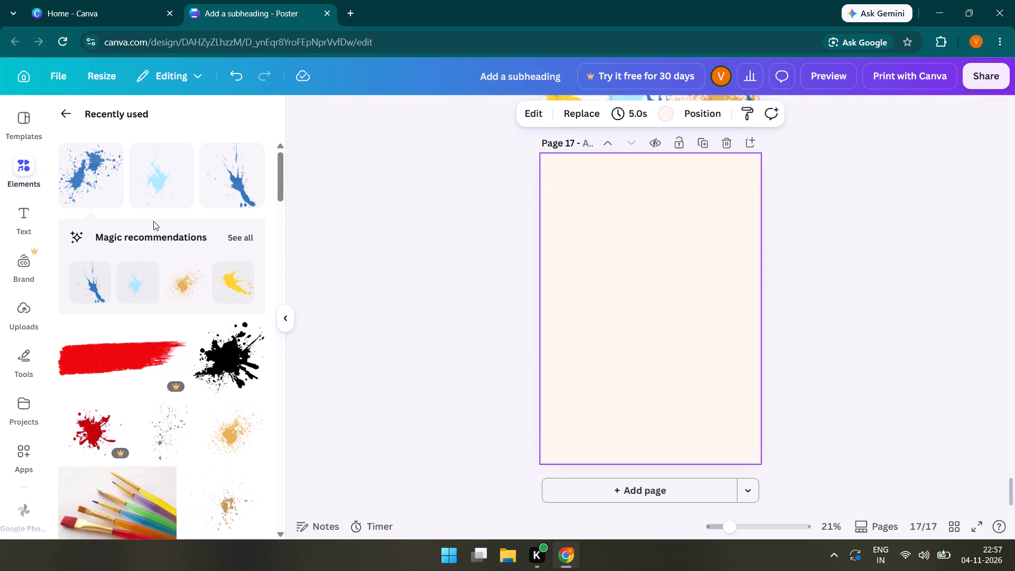
pyautogui.scroll(5, 192, 268)
pyautogui.scroll(-5, 172, 242)
pyautogui.scroll(15, 172, 242)
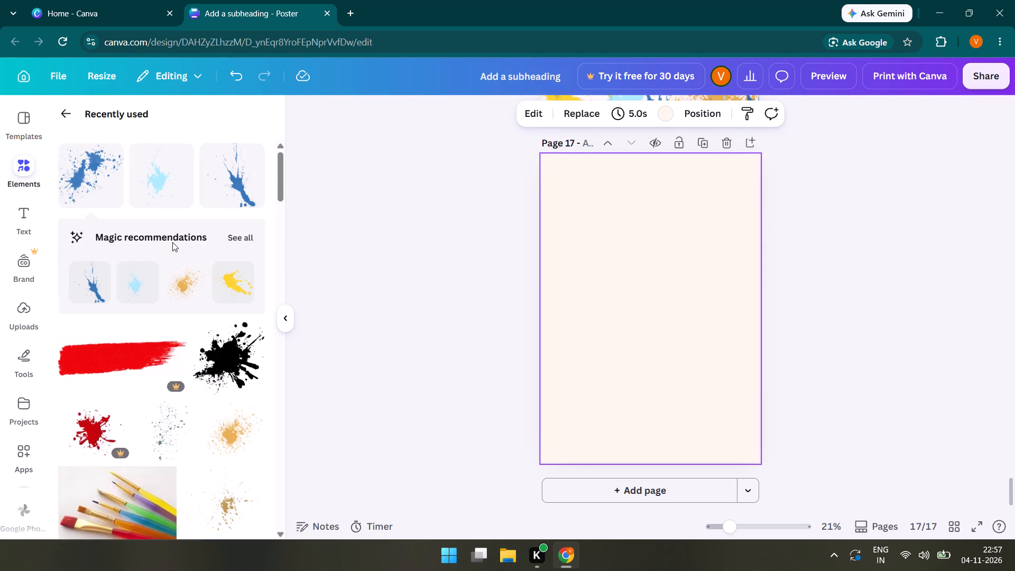
pyautogui.scroll(2, 172, 242)
pyautogui.click(61, 108)
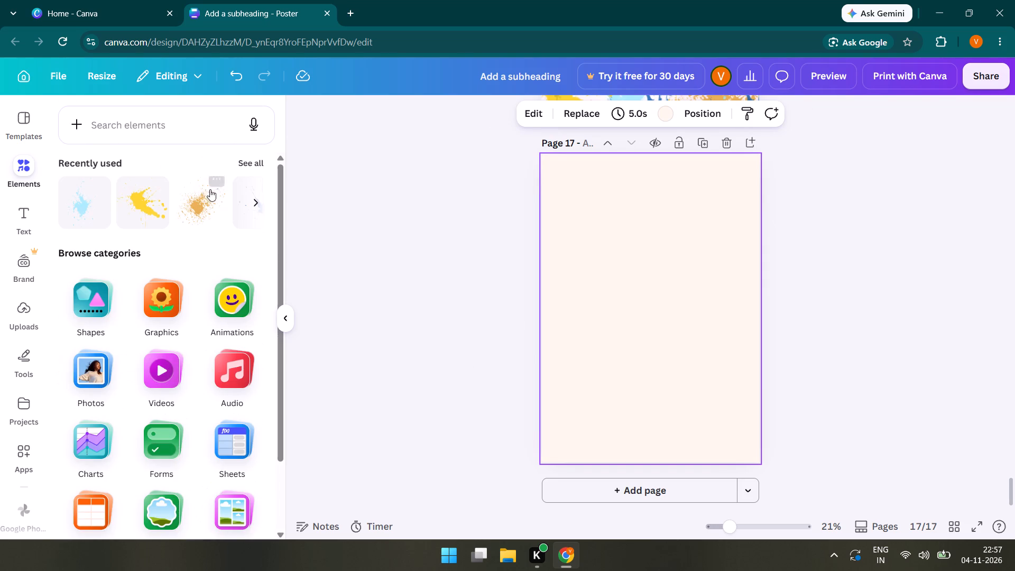
pyautogui.click(245, 156)
pyautogui.scroll(-5, 173, 325)
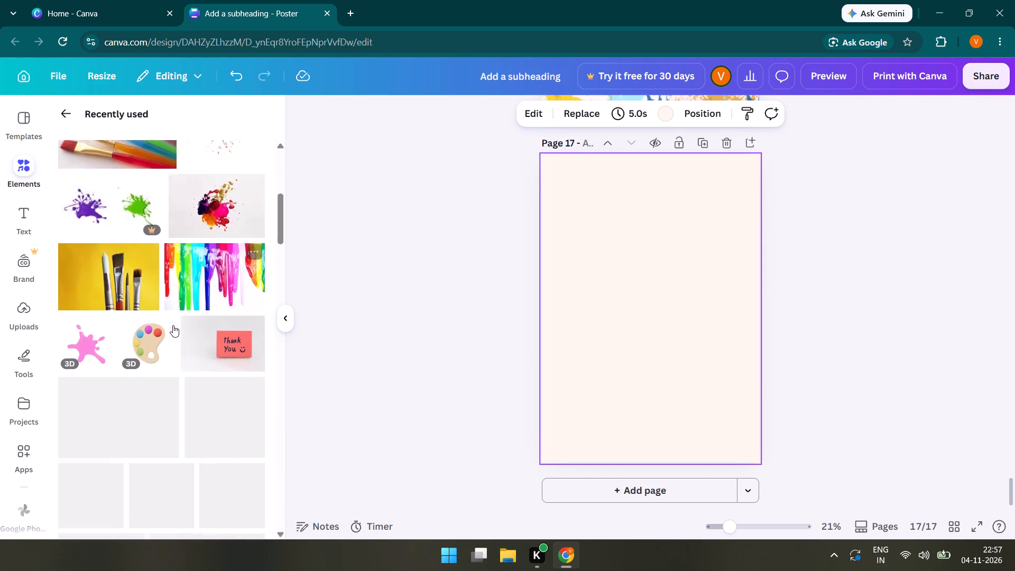
pyautogui.scroll(-1, 173, 325)
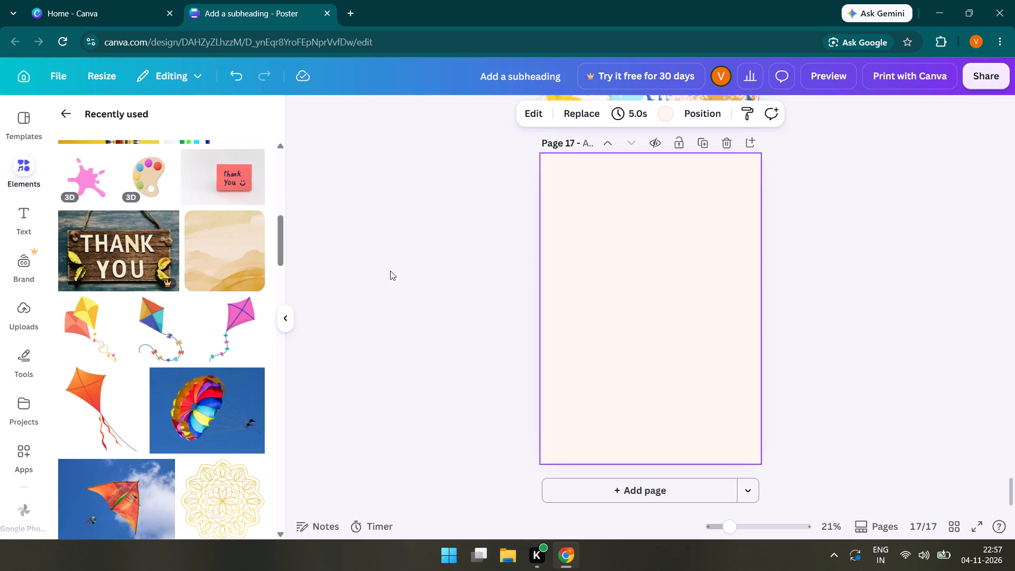
pyautogui.click(235, 270)
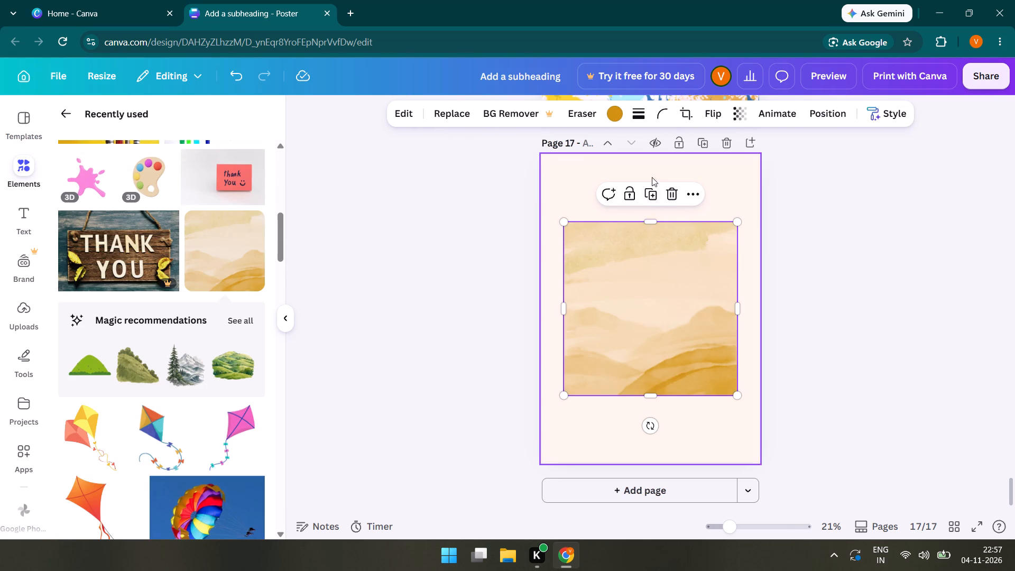
# Stretch the watercolour hills image in all four directions so it covers the whole of page 17.
pyautogui.moveTo(649, 222); pyautogui.dragTo(644, 152)
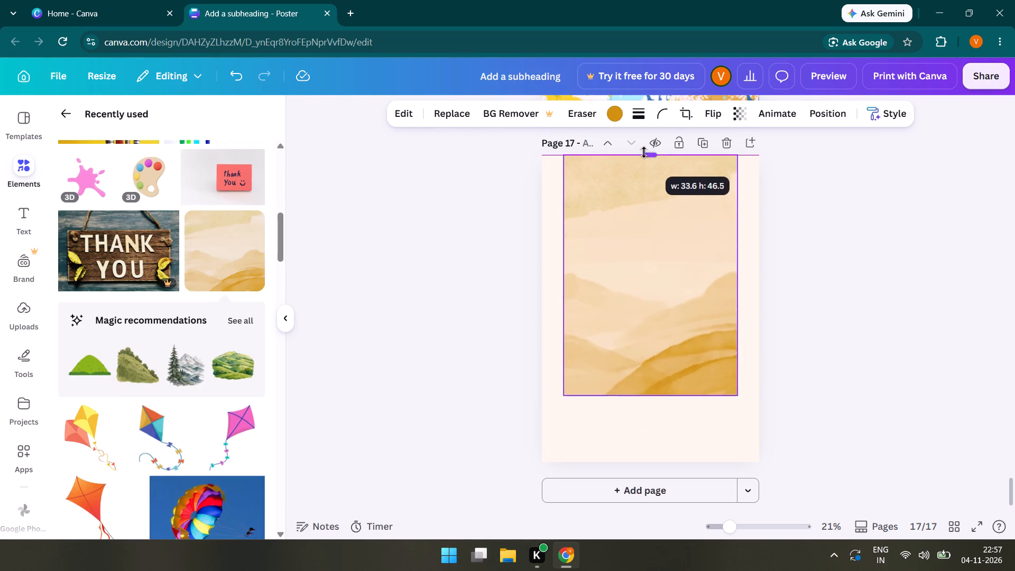
pyautogui.moveTo(644, 152); pyautogui.dragTo(643, 151)
pyautogui.moveTo(655, 395); pyautogui.dragTo(642, 437)
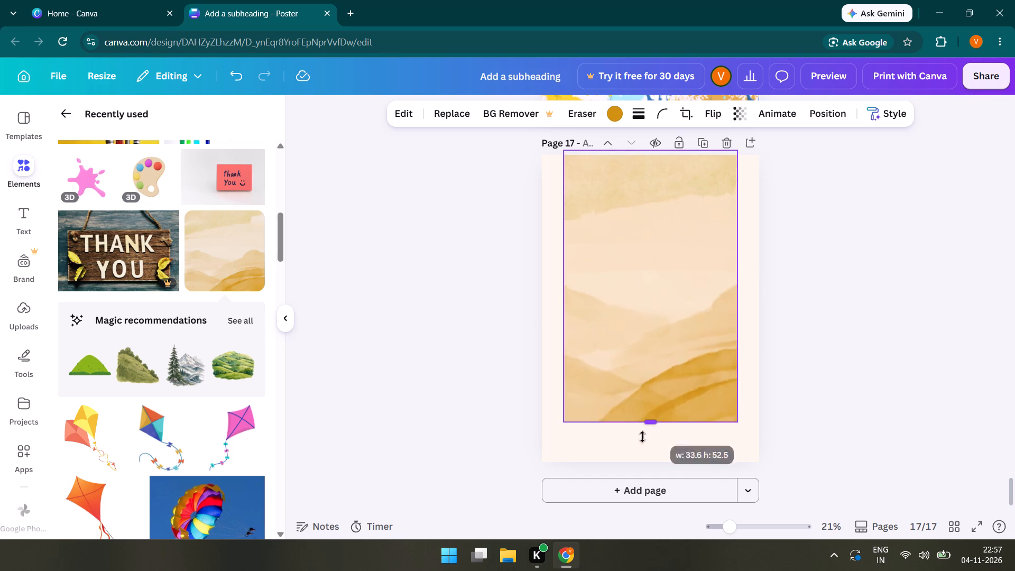
pyautogui.moveTo(642, 437); pyautogui.dragTo(636, 468)
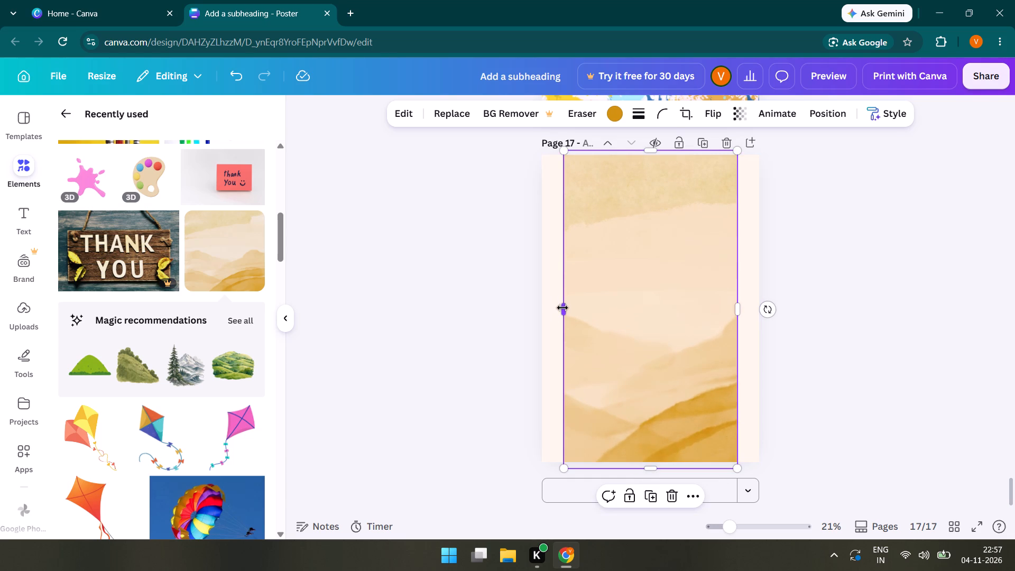
pyautogui.moveTo(562, 308); pyautogui.dragTo(542, 310)
pyautogui.moveTo(738, 307); pyautogui.dragTo(762, 305)
pyautogui.click(455, 362)
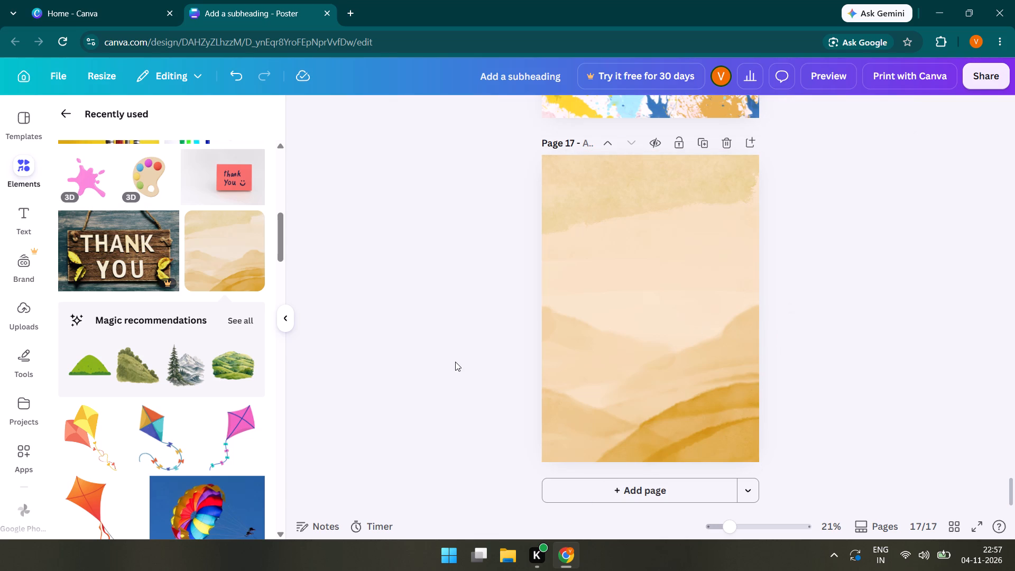
# Insert the gold line-art mandala from the recently used elements on page 17.
pyautogui.scroll(-1, 455, 362)
pyautogui.click(390, 403)
pyautogui.scroll(-3, 125, 376)
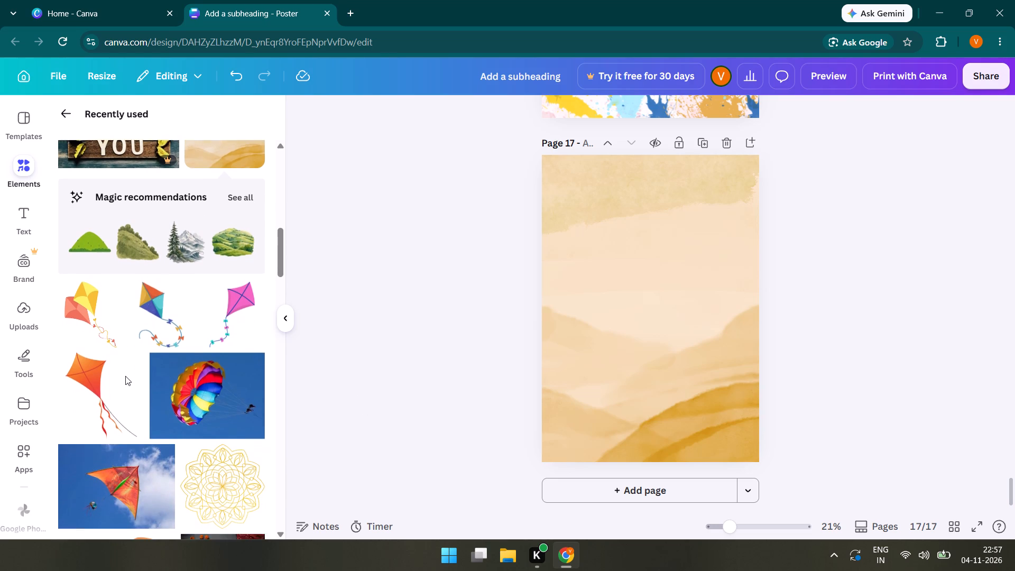
pyautogui.scroll(-3, 125, 376)
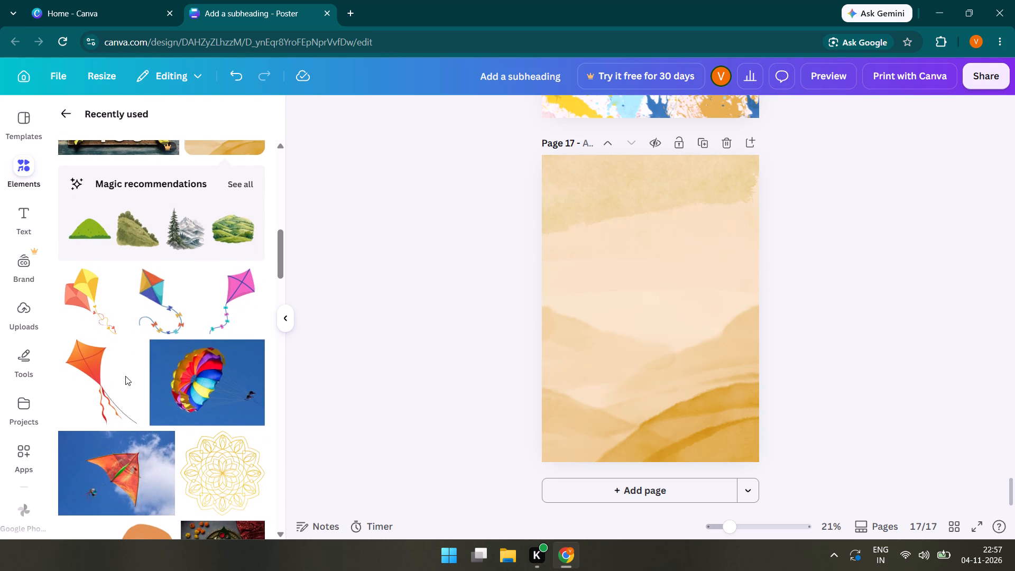
pyautogui.scroll(-2, 125, 376)
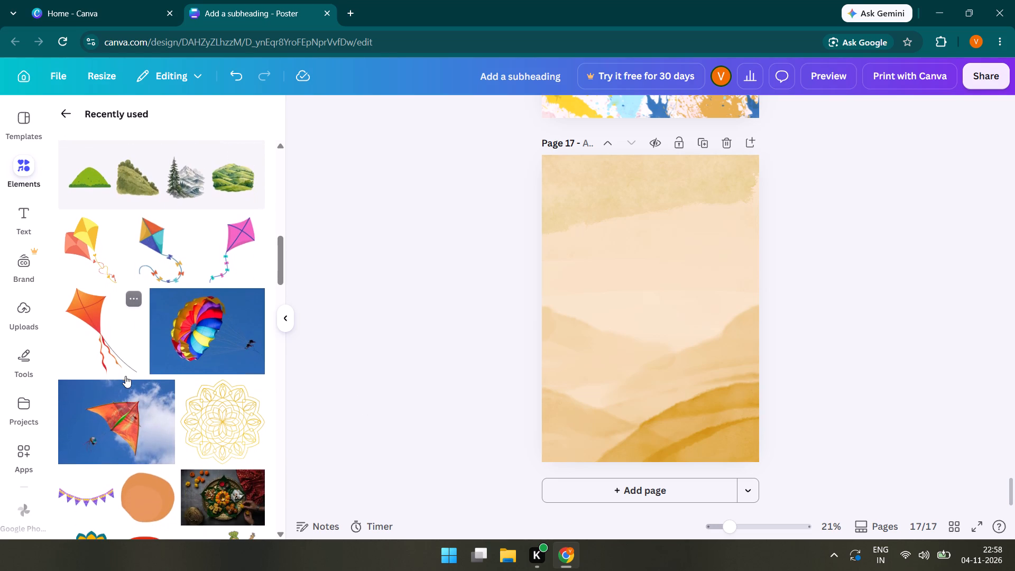
pyautogui.scroll(-2, 125, 376)
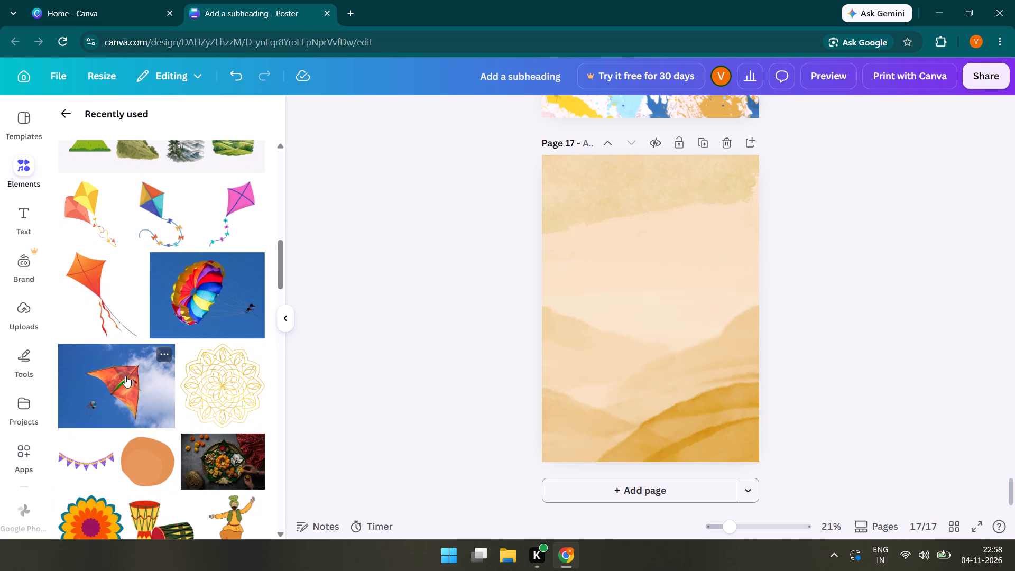
pyautogui.scroll(-2, 125, 376)
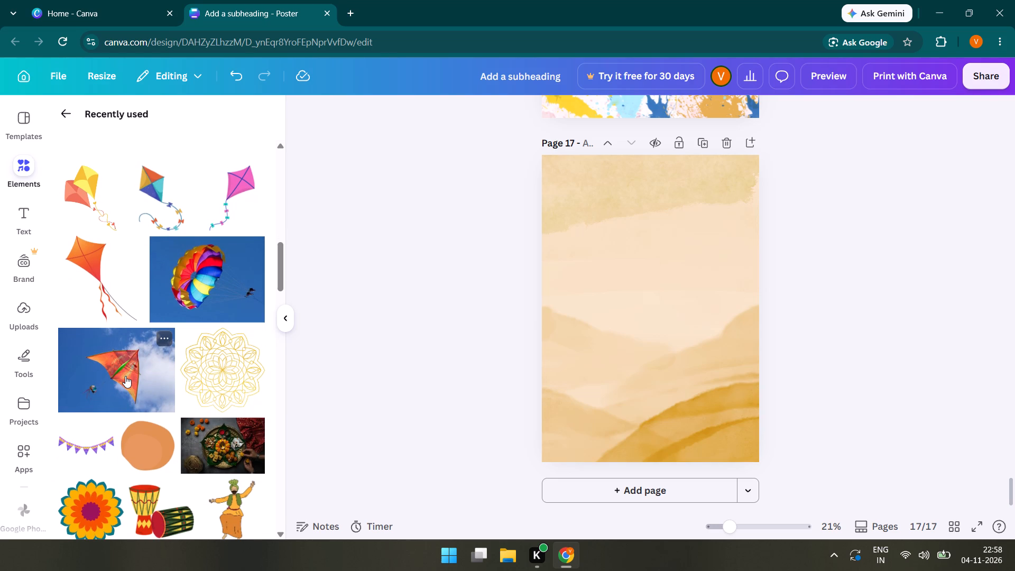
pyautogui.scroll(-2, 125, 376)
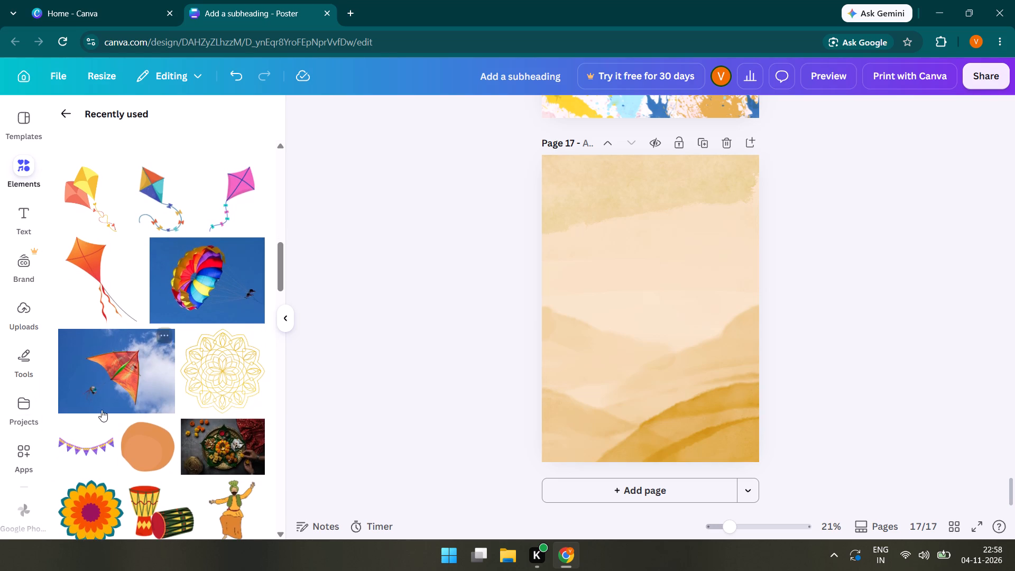
pyautogui.scroll(-2, 101, 410)
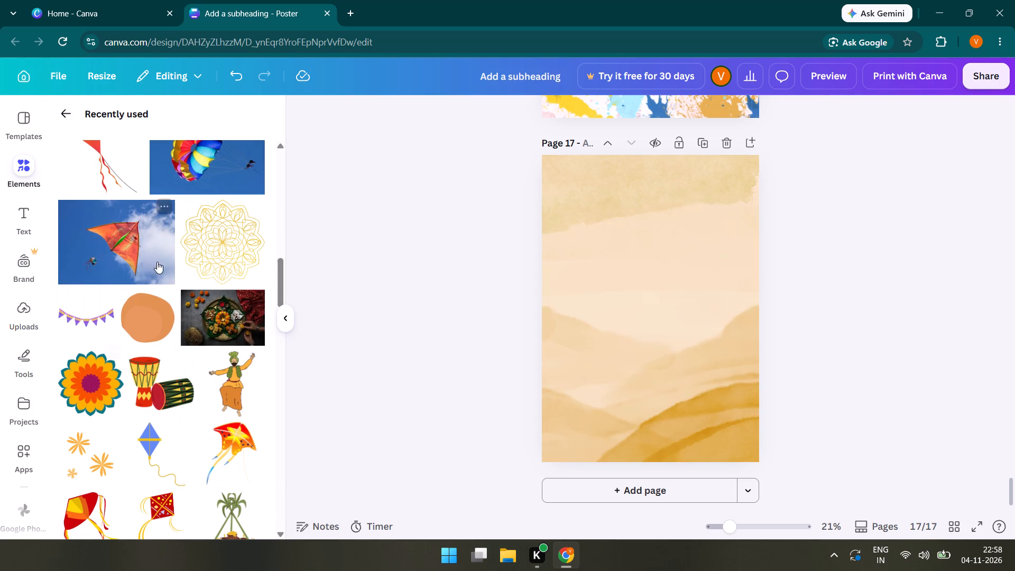
pyautogui.click(250, 250)
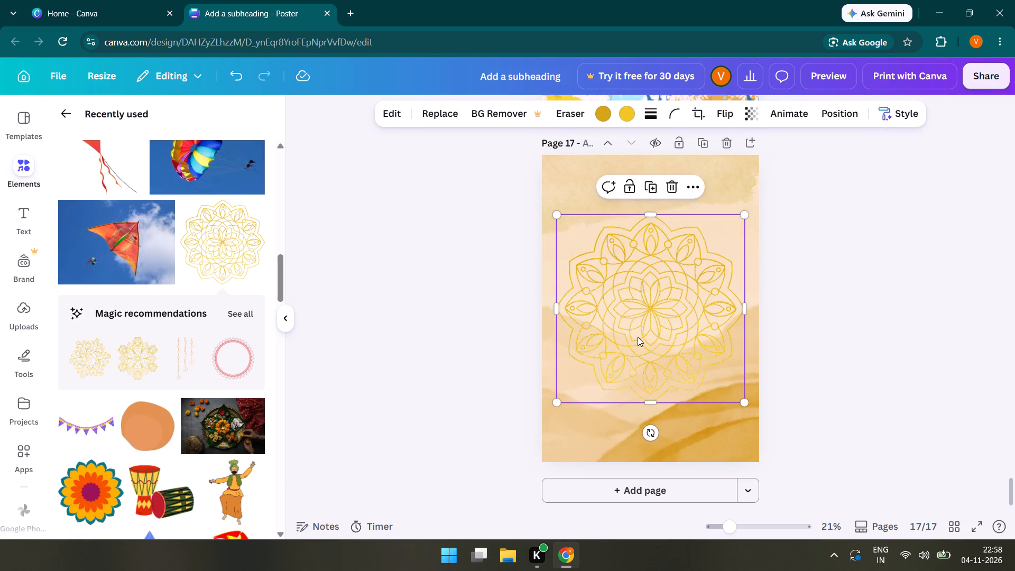
# Move the gold mandala to the upper part of page 17, centred horizontally.
pyautogui.moveTo(638, 337); pyautogui.dragTo(649, 290)
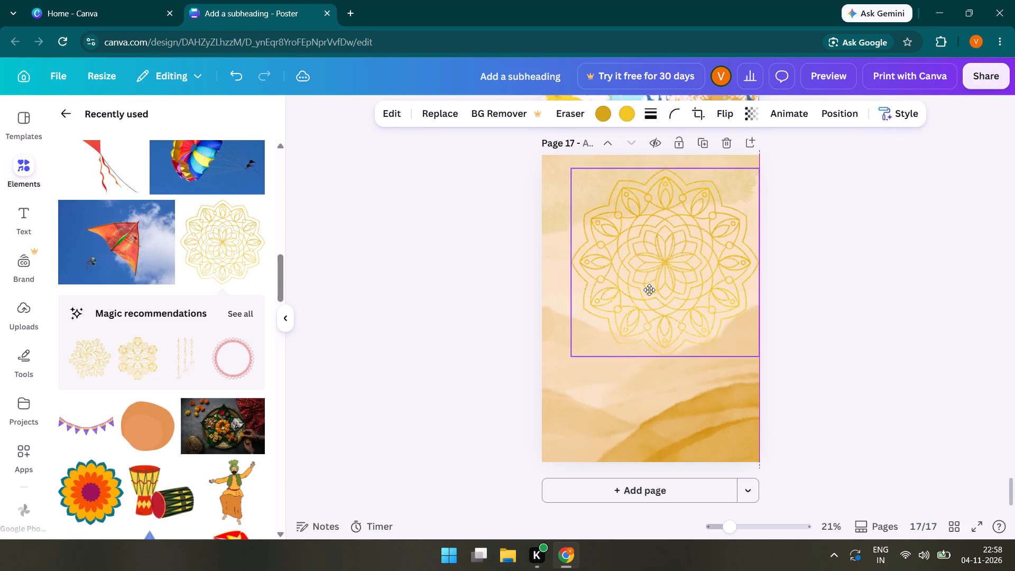
pyautogui.moveTo(649, 290); pyautogui.dragTo(634, 292)
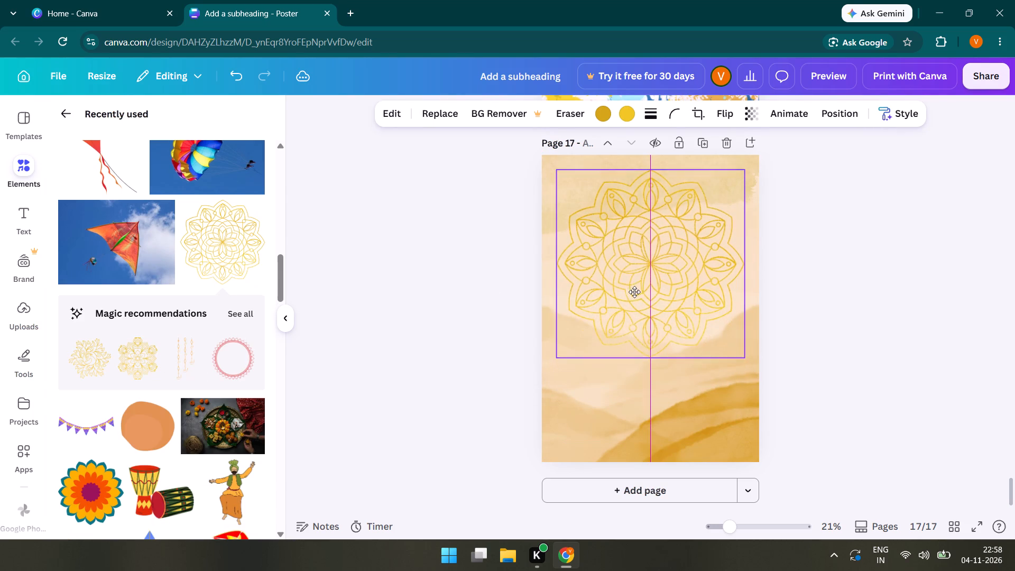
pyautogui.moveTo(634, 292); pyautogui.dragTo(634, 290)
pyautogui.click(470, 355)
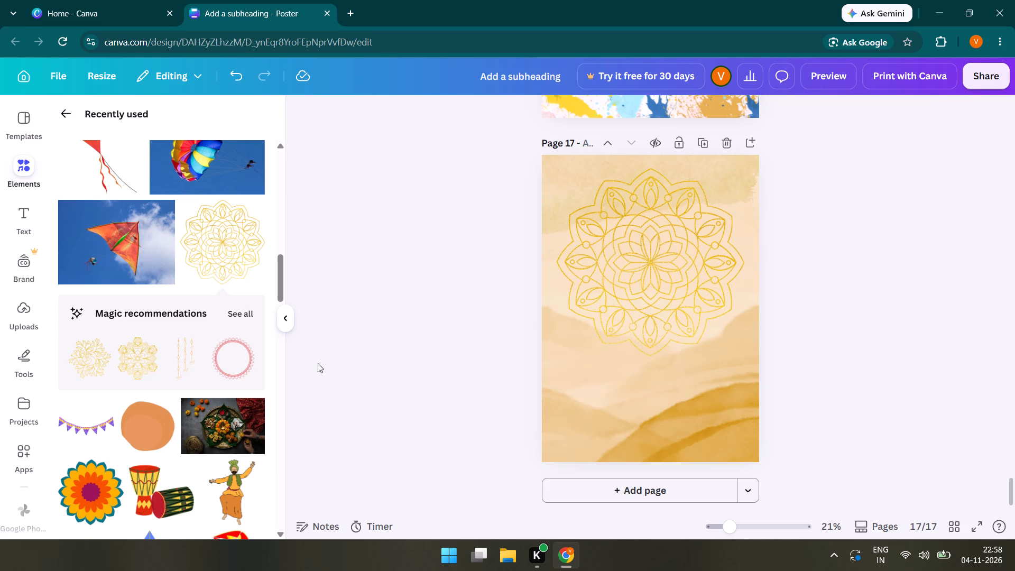
# Add a subheading text to page 17 reading "Muggu competetion in bheempally friday evening at 4:00 PM".
pyautogui.click(19, 219)
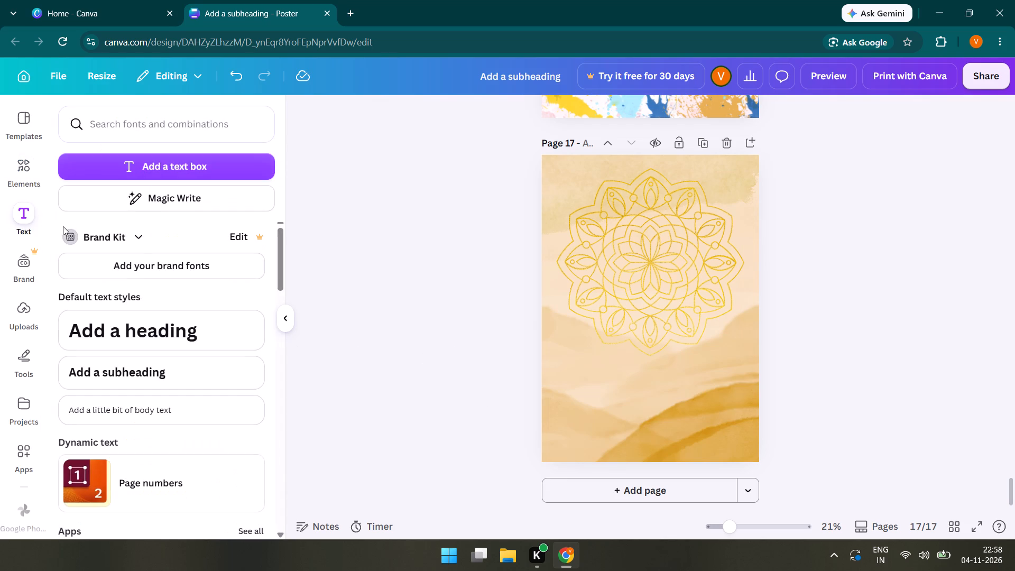
pyautogui.click(151, 379)
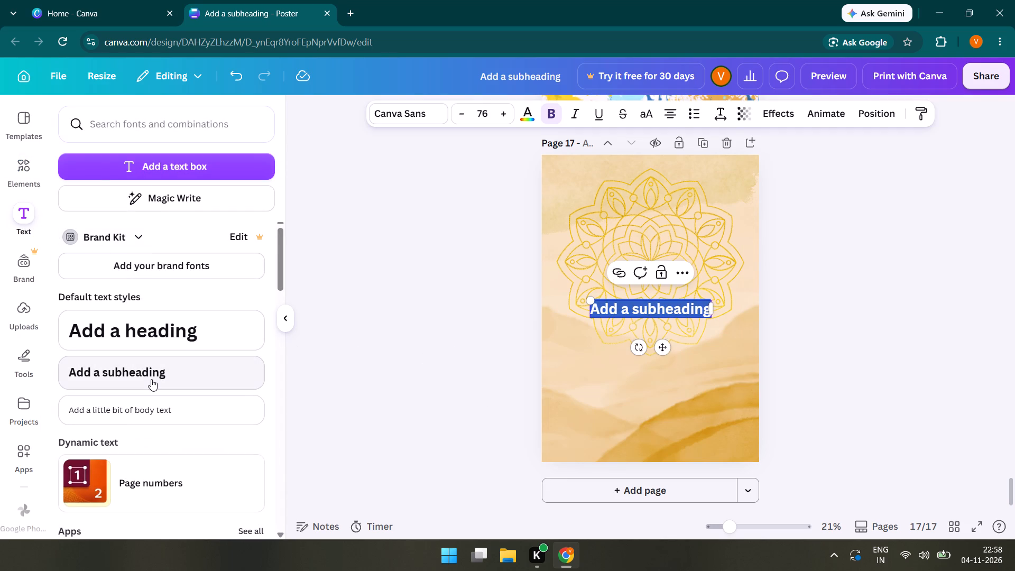
pyautogui.press('BackSpace')
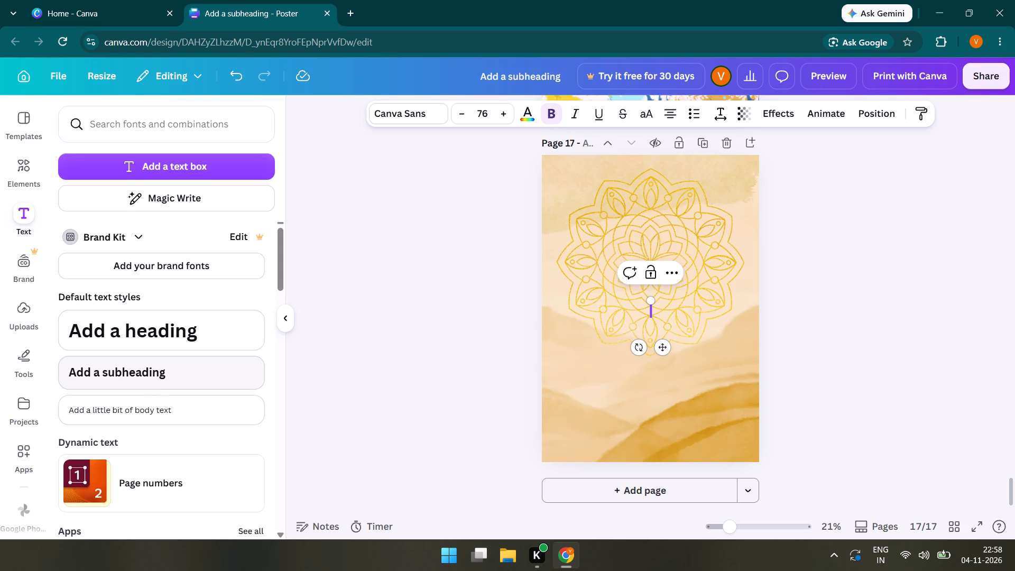
pyautogui.press('u')
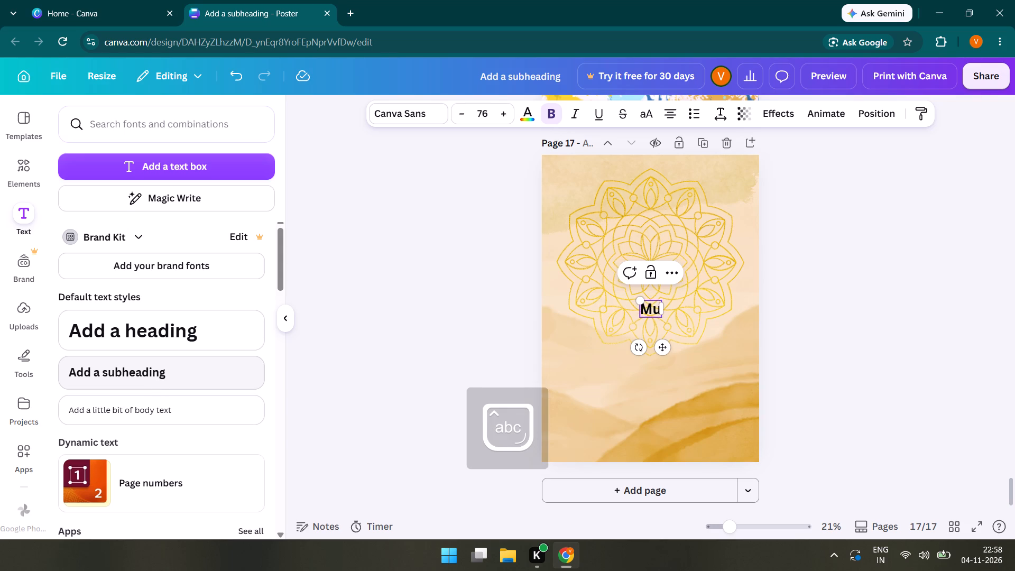
pyautogui.write('ggu competetion in bhe')
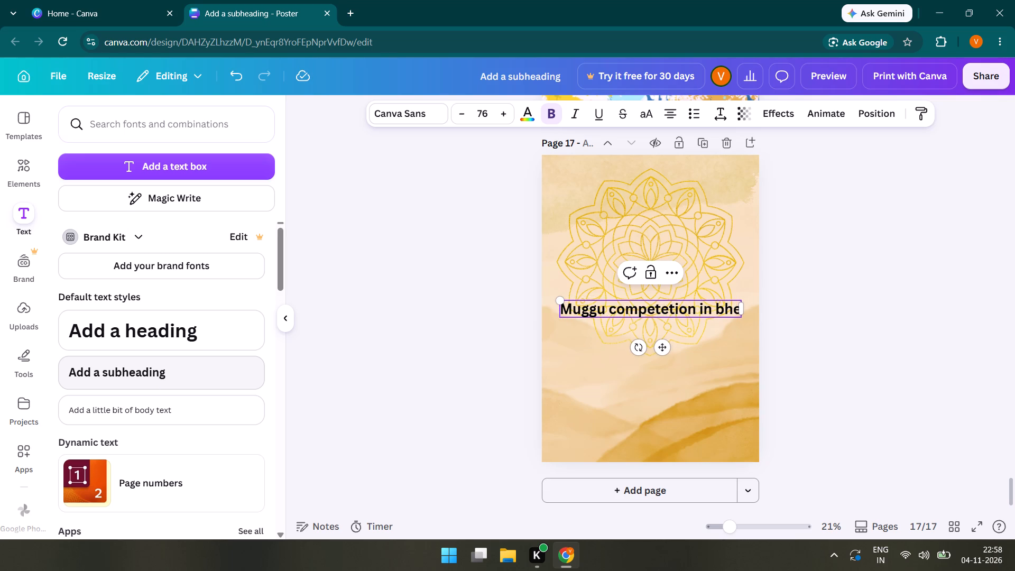
pyautogui.write('em')
pyautogui.press('space')
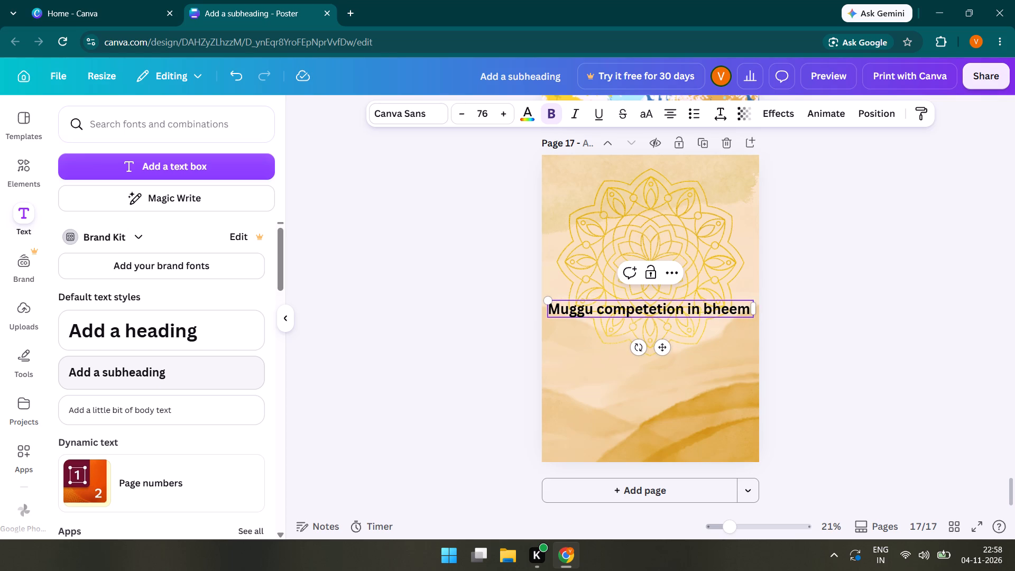
pyautogui.press('BackSpace')
pyautogui.write('pally')
pyautogui.press('space')
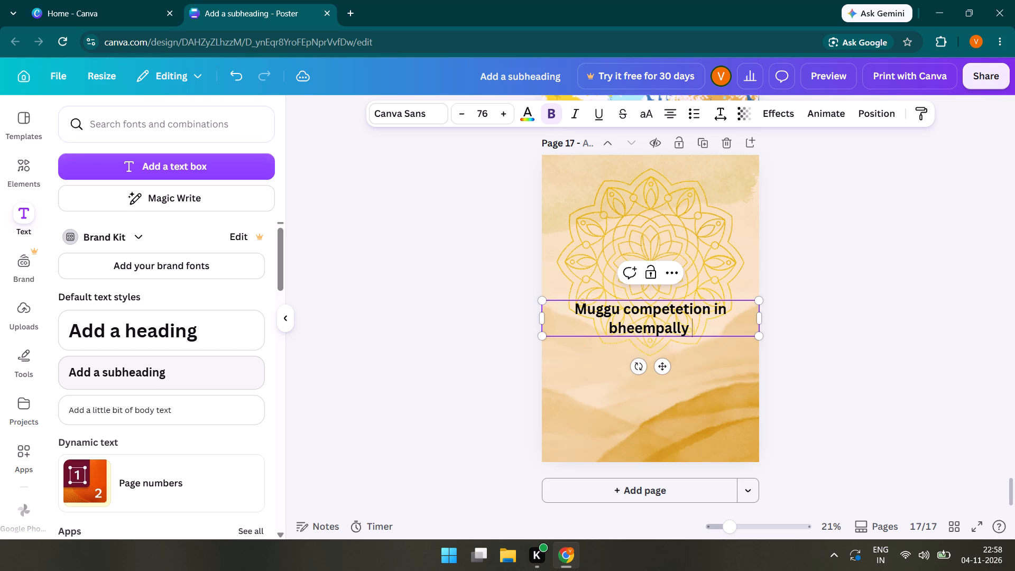
pyautogui.write('friday')
pyautogui.press('space')
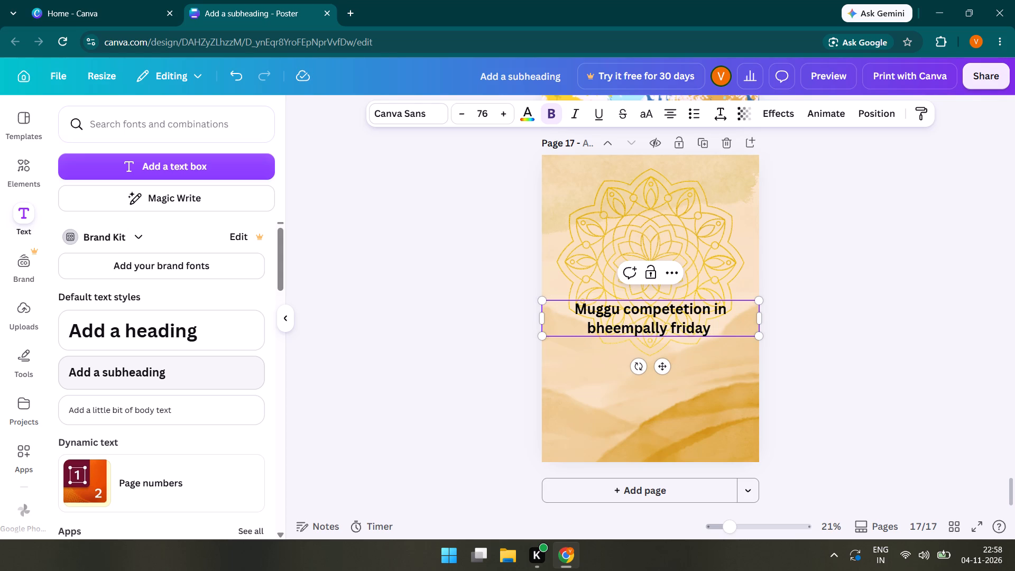
pyautogui.write('ev')
pyautogui.write('ening at 4')
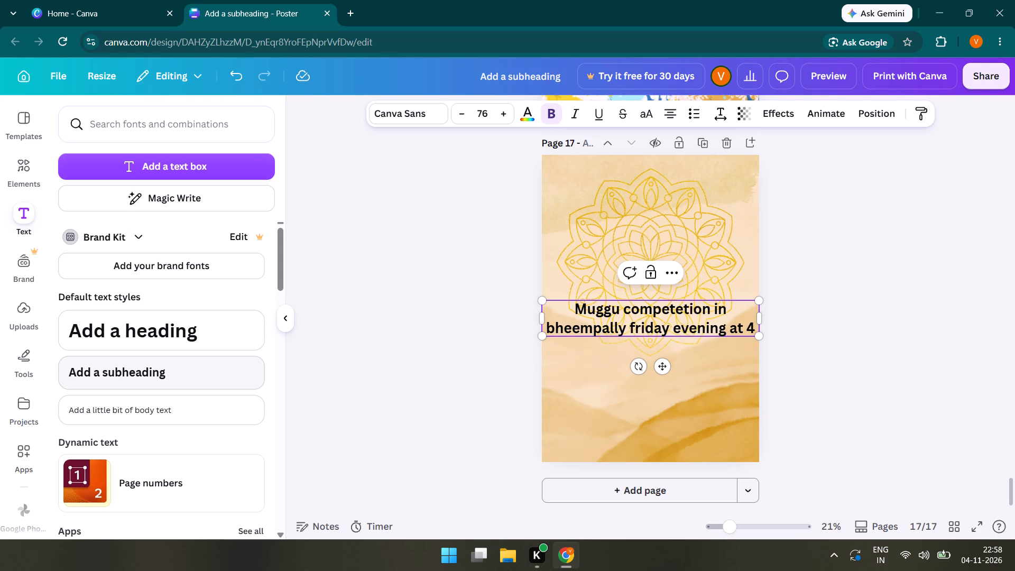
pyautogui.write(':00')
pyautogui.press('space')
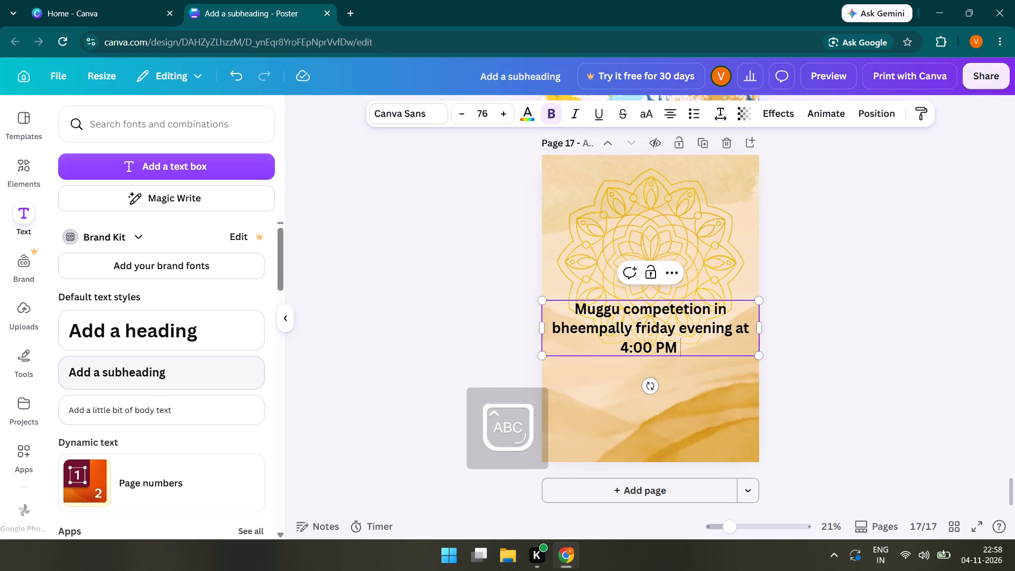
# Add a new line of text reading "EVERY SCHOOL STUDENT SAND ADULTS AND EVERY HOUSE WIFE NEED TO PARTICIPATE IN THE EVENT".
pyautogui.press('Return')
pyautogui.write('EVERY GRIRL')
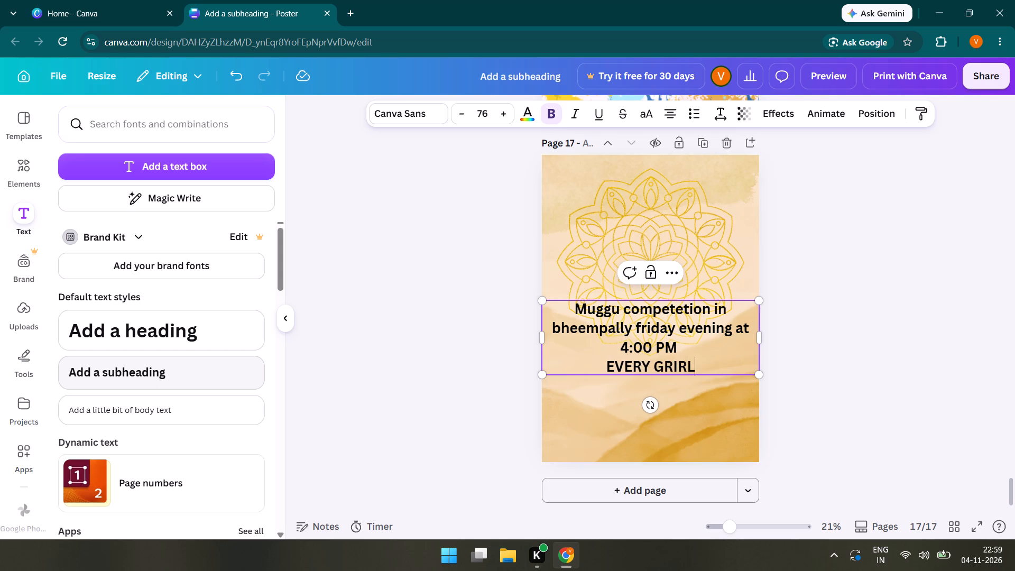
pyautogui.press('space')
pyautogui.press('BackSpace')
pyautogui.press('BackSpace')
pyautogui.press('BackSpace')
pyautogui.press('BackSpace')
pyautogui.press('BackSpace')
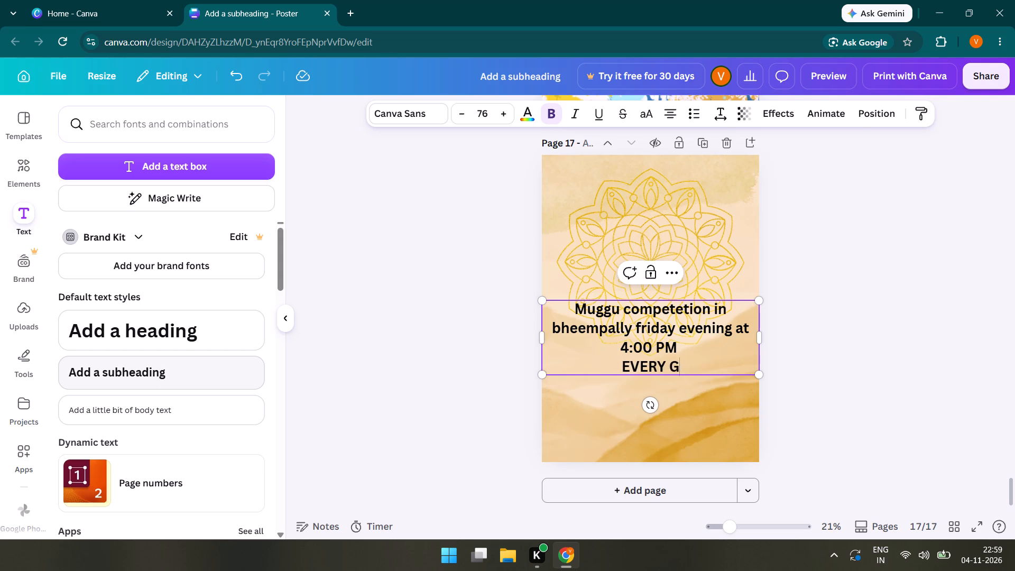
pyautogui.press('BackSpace')
pyautogui.press('s')
pyautogui.write('CHOOL STUDENT SAND ADULTS AND W')
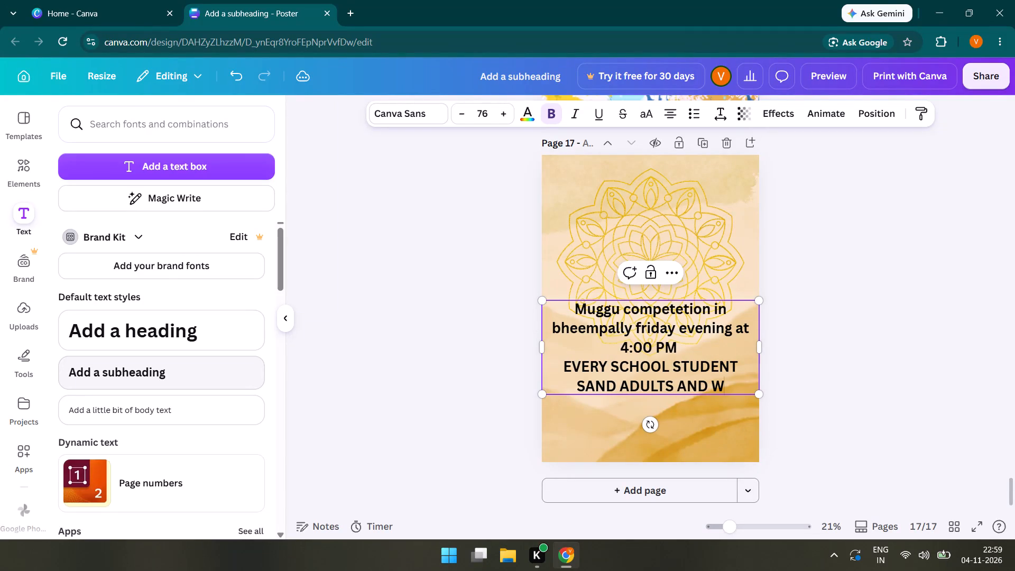
pyautogui.write('O')
pyautogui.press('BackSpace')
pyautogui.press('BackSpace')
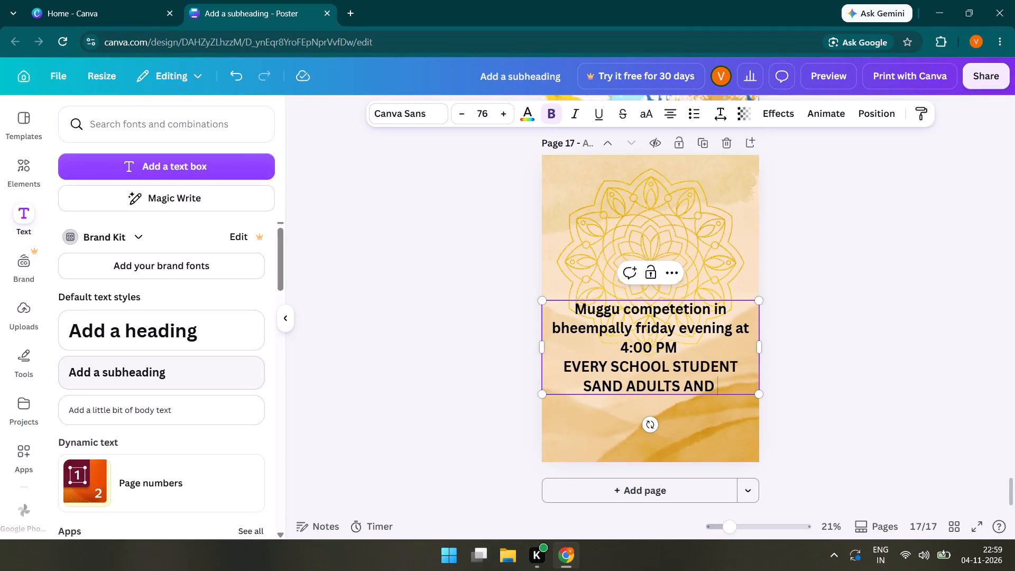
pyautogui.write('EVERY HOUSE WIFE NEED TO PARTICIPATE')
pyautogui.press('space')
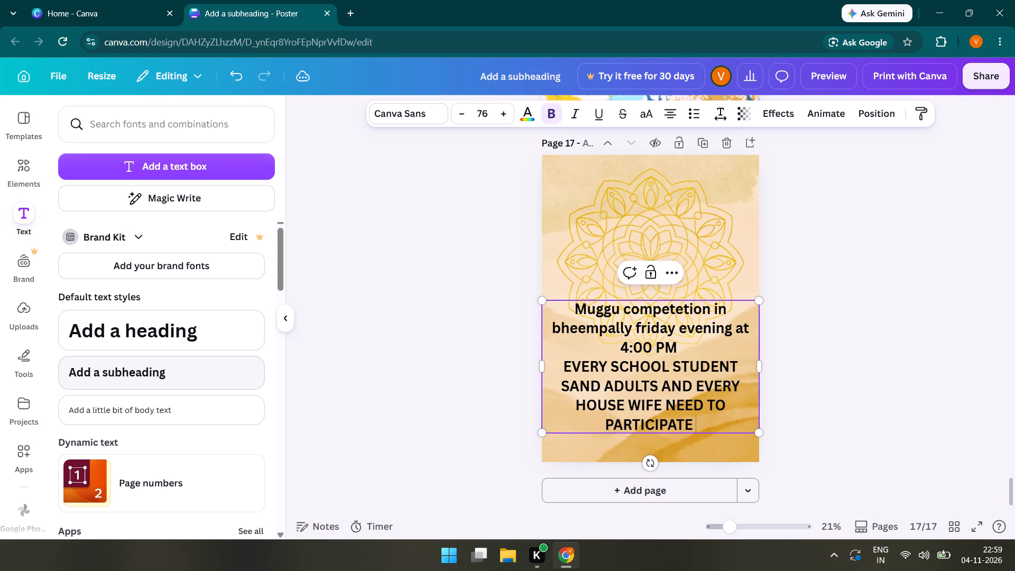
pyautogui.write('IN THE')
pyautogui.press('space')
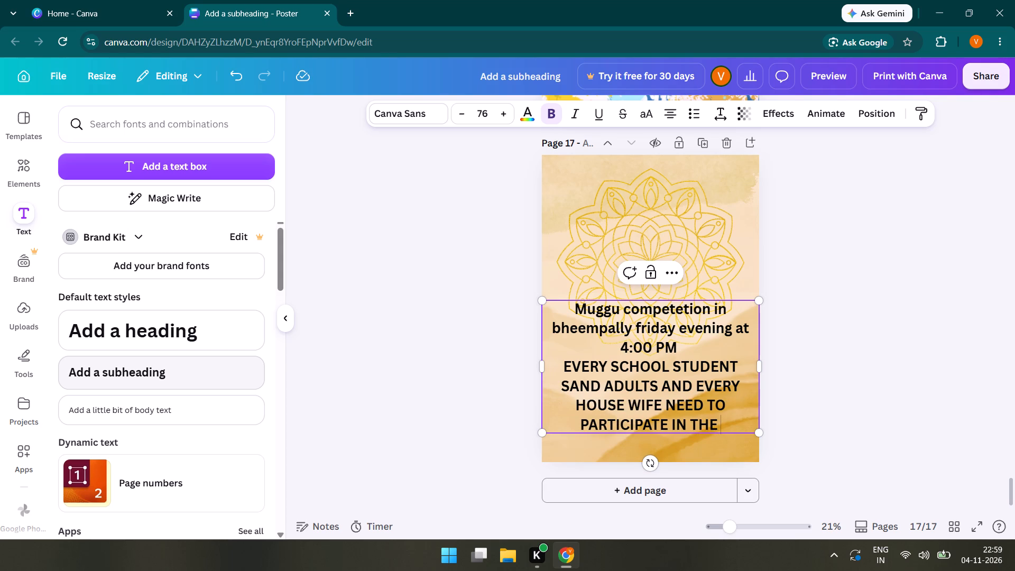
pyautogui.write('EVENT')
pyautogui.press('space')
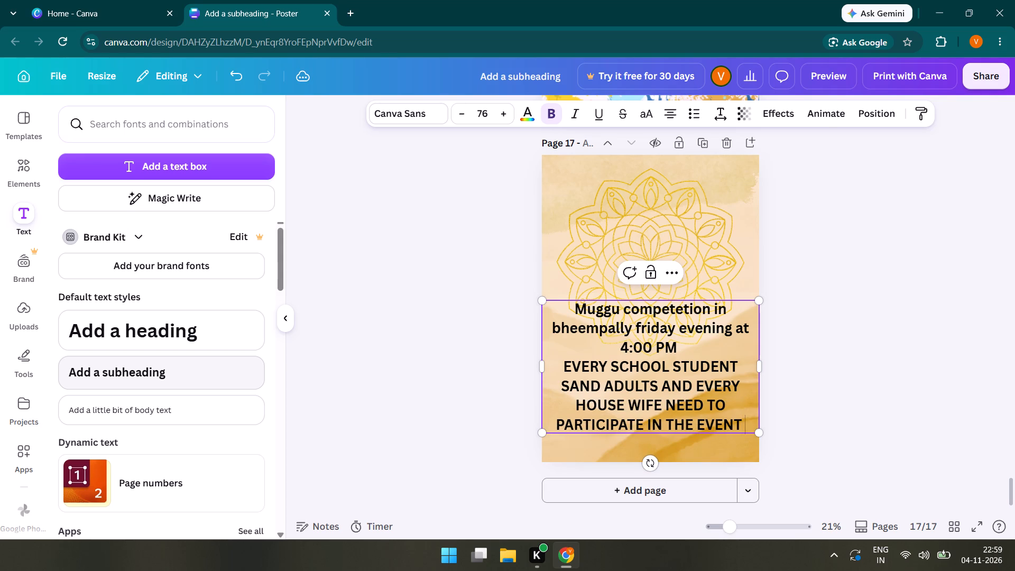
# Continue the announcement text with the prize wording "AND THE WINNER WILL GET THE WASHING MACHINE AND".
pyautogui.write('AND')
pyautogui.press('space')
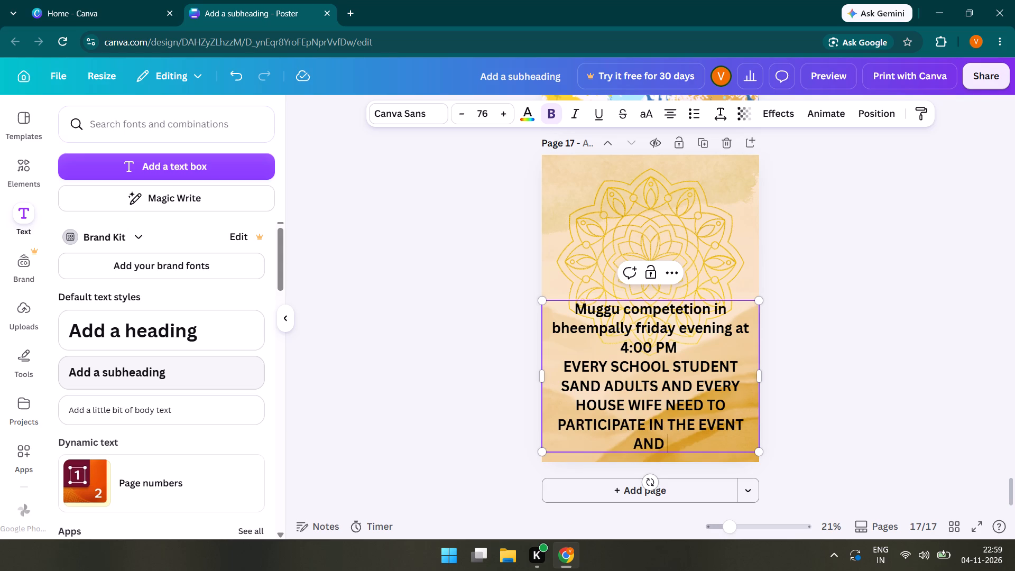
pyautogui.write('THE WINNER W')
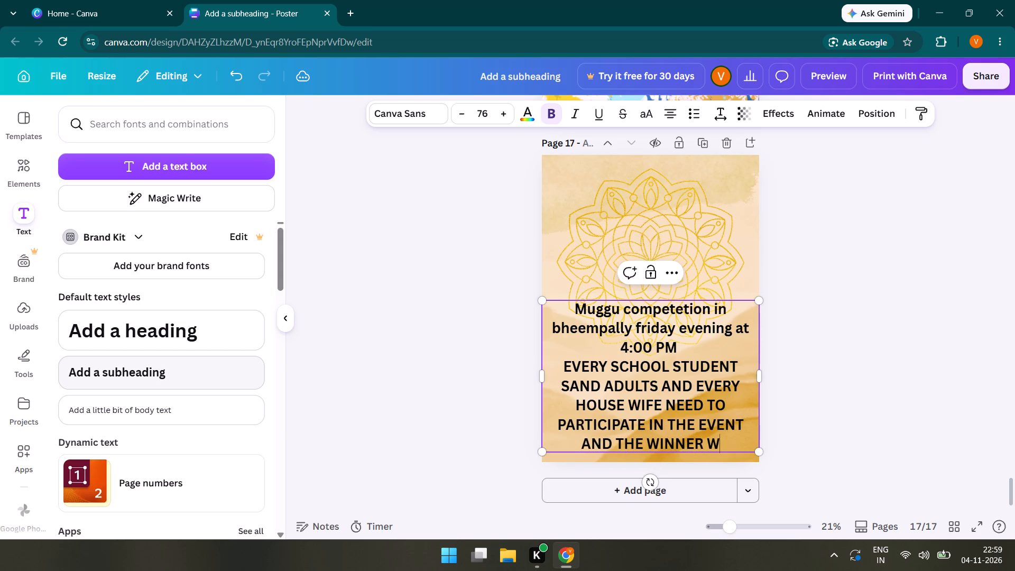
pyautogui.write('ILL GET THE WASHINH')
pyautogui.press('BackSpace')
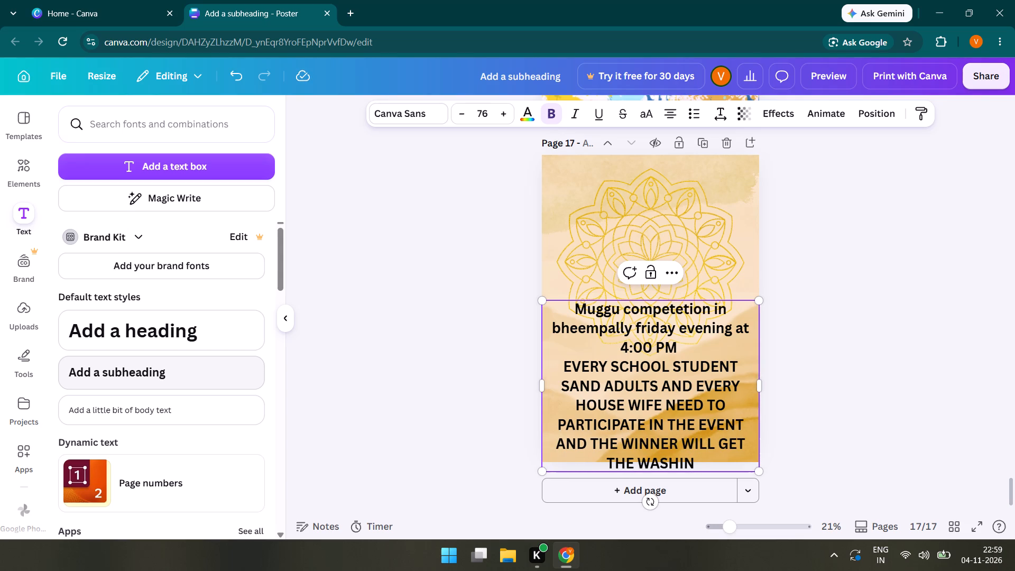
pyautogui.write('G ,A')
pyautogui.press('BackSpace')
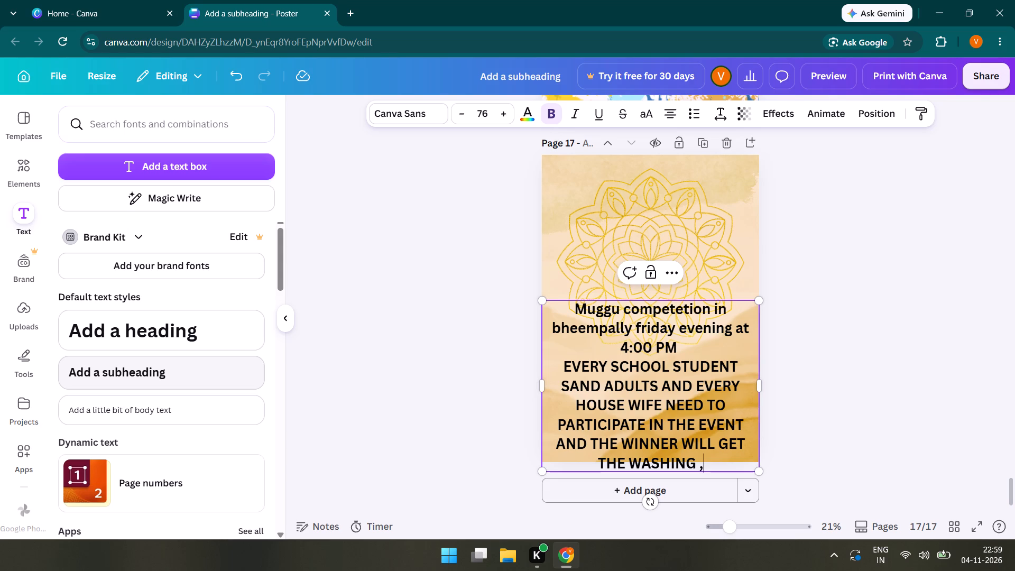
pyautogui.press('BackSpace')
pyautogui.press('space')
pyautogui.write('MAC')
pyautogui.write('HINE AND')
pyautogui.press('space')
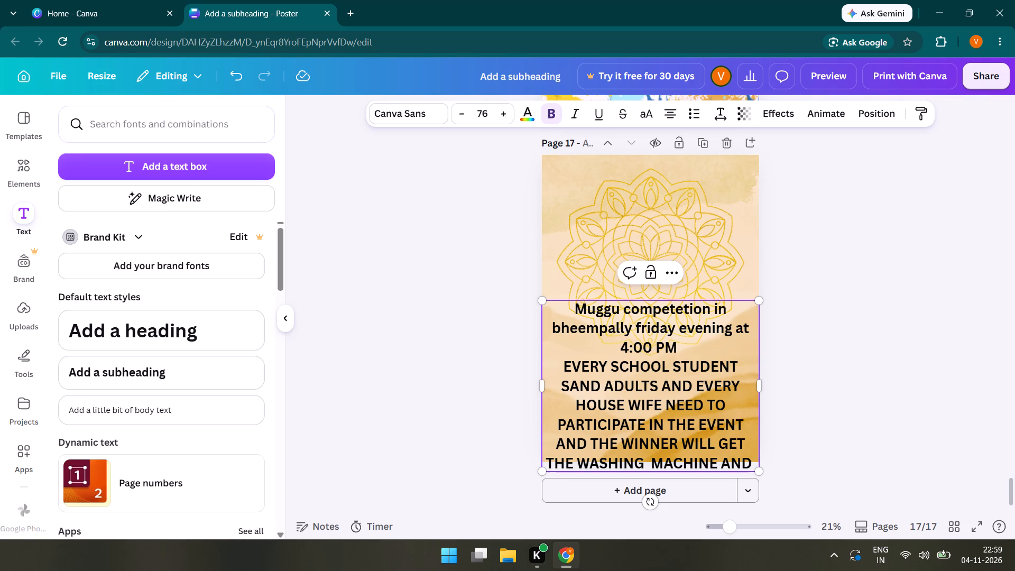
# Move the announcement text block up over the mandala, centred horizontally on page 17.
pyautogui.click(635, 309)
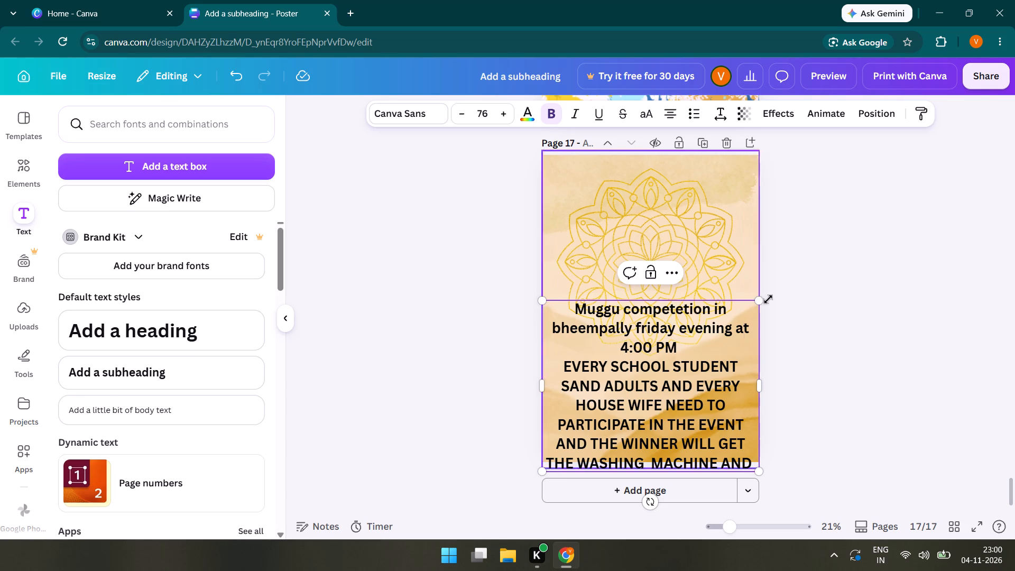
pyautogui.click(813, 335)
pyautogui.moveTo(690, 346); pyautogui.dragTo(684, 217)
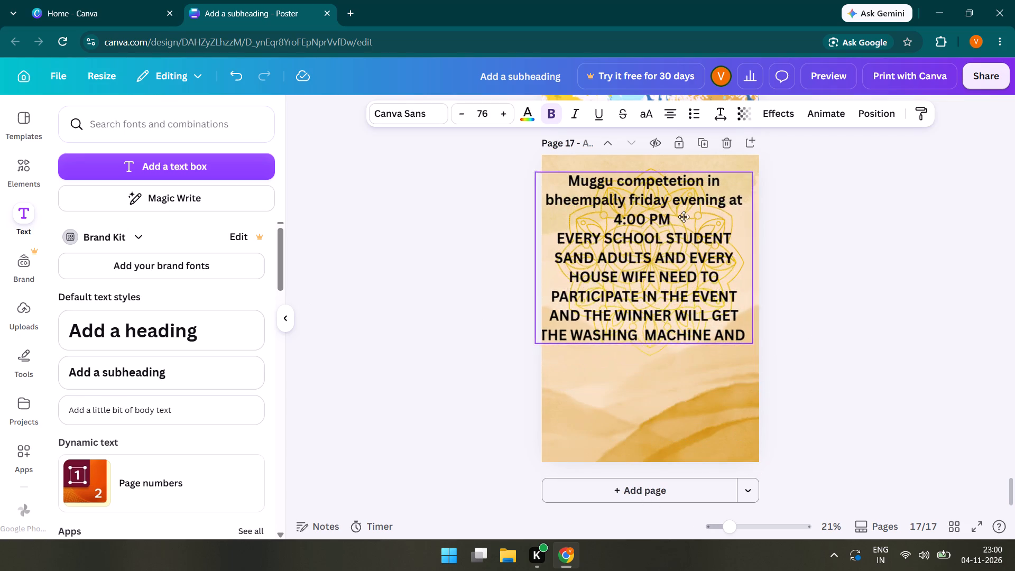
pyautogui.moveTo(684, 217); pyautogui.dragTo(694, 230)
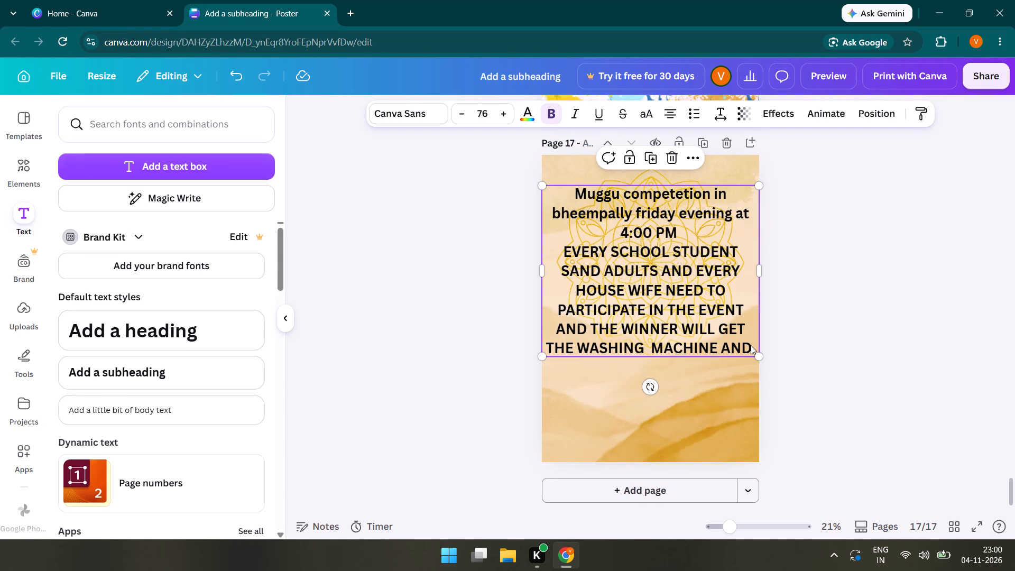
# Append the word "VESSELES" on a new line at the end of the announcement text.
pyautogui.click(751, 345)
pyautogui.doubleClick(751, 345)
pyautogui.click(751, 345)
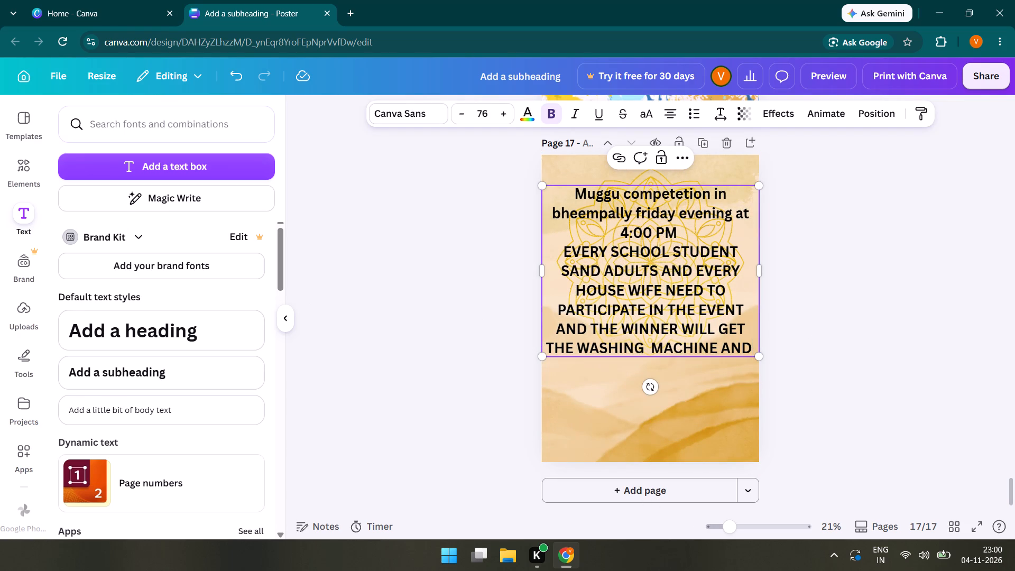
pyautogui.press('Return')
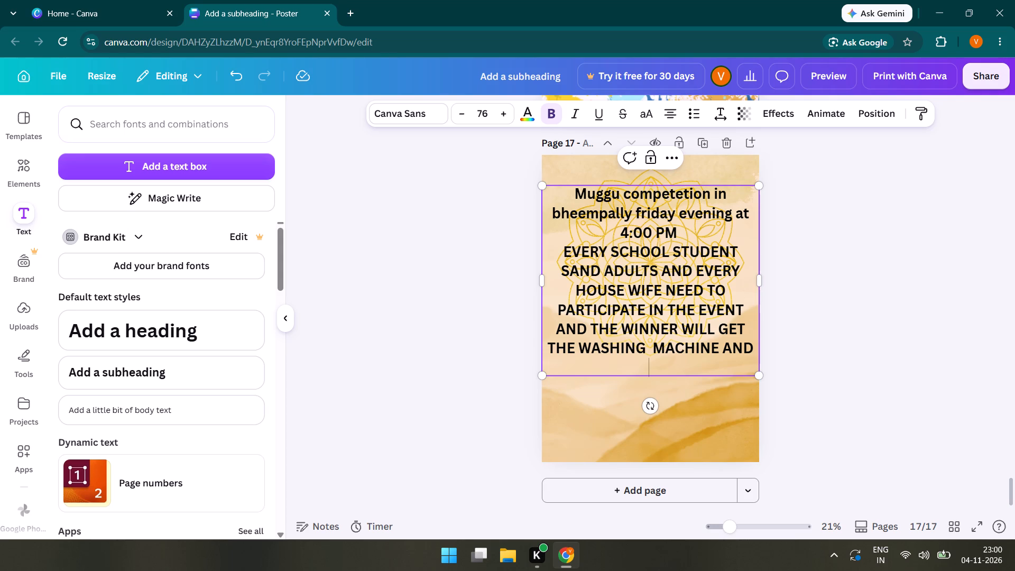
pyautogui.write('VESSELES')
pyautogui.press('space')
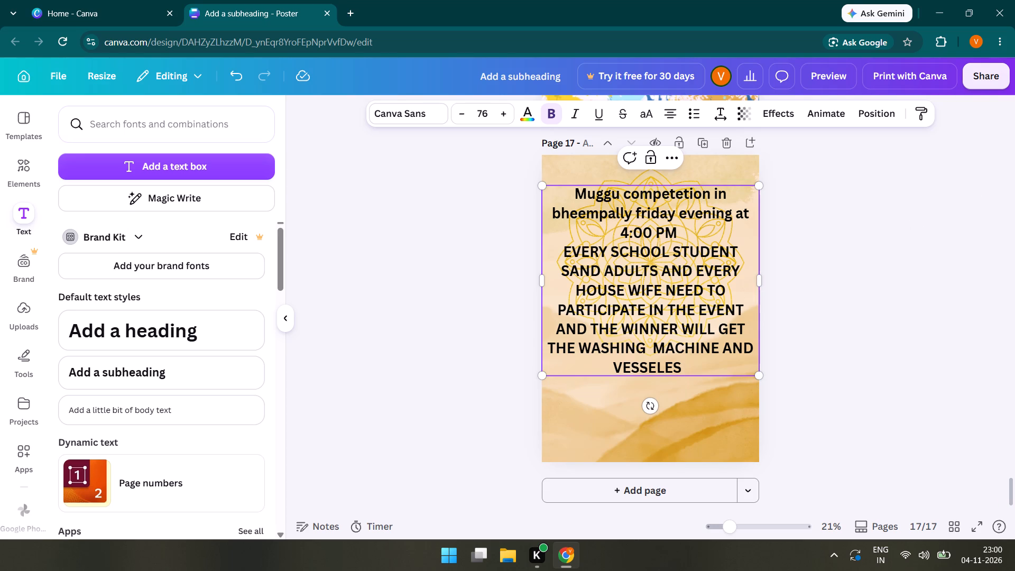
# Change the first word of the announcement to all capitals, "MUGGU".
pyautogui.click(622, 193)
pyautogui.click(619, 193)
pyautogui.press('BackSpace')
pyautogui.press('BackSpace')
pyautogui.press('BackSpace')
pyautogui.press('BackSpace')
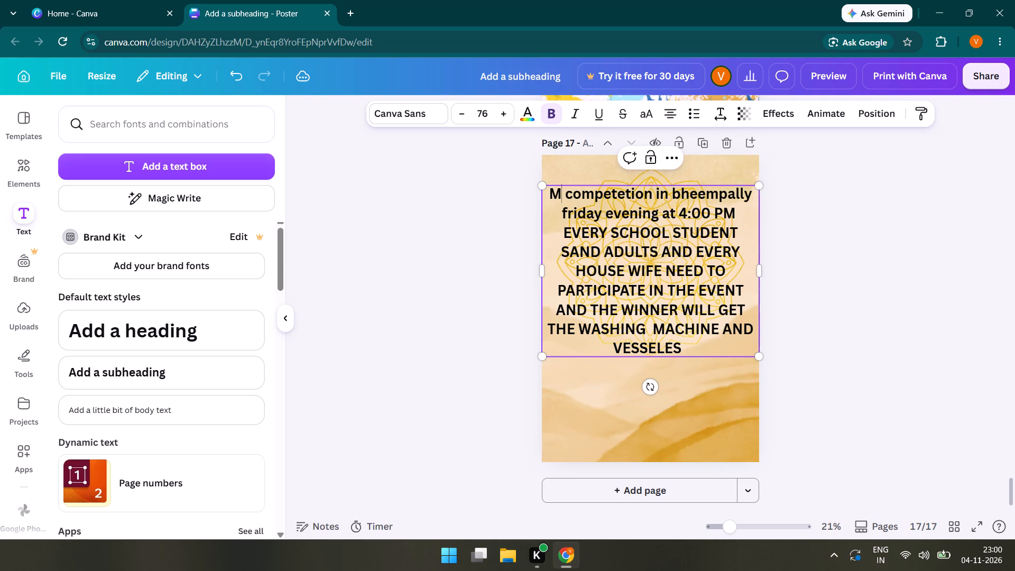
pyautogui.write('UGGU')
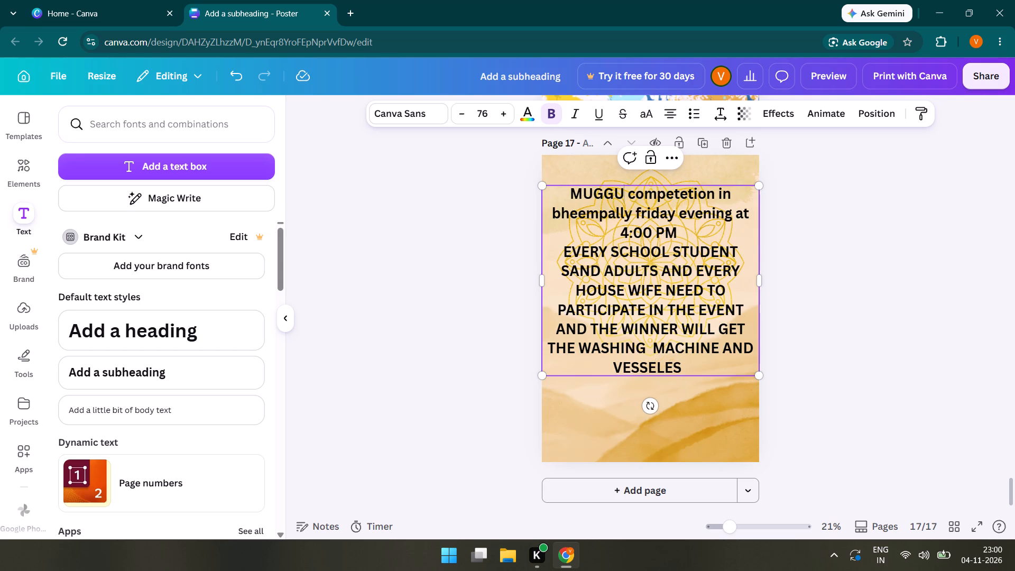
# Change the word "at" before the 4:00 PM time to capitals, "AT".
pyautogui.click(748, 219)
pyautogui.press('BackSpace')
pyautogui.press('BackSpace')
pyautogui.write('AT')
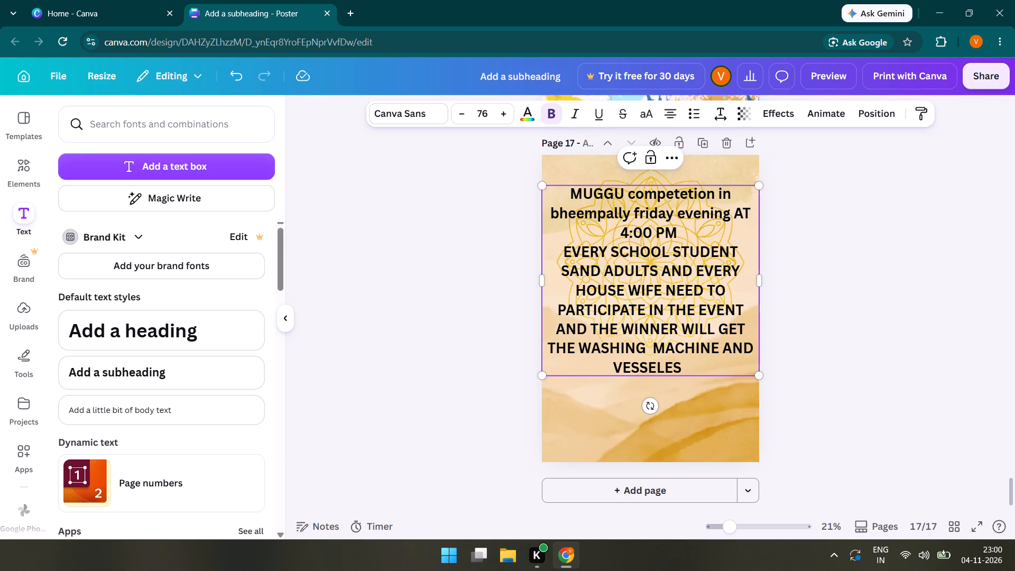
# Change the word "friday" in the announcement text to all capitals, "FRIDAY".
pyautogui.click(669, 213)
pyautogui.press('Right')
pyautogui.press('BackSpace')
pyautogui.press('BackSpace')
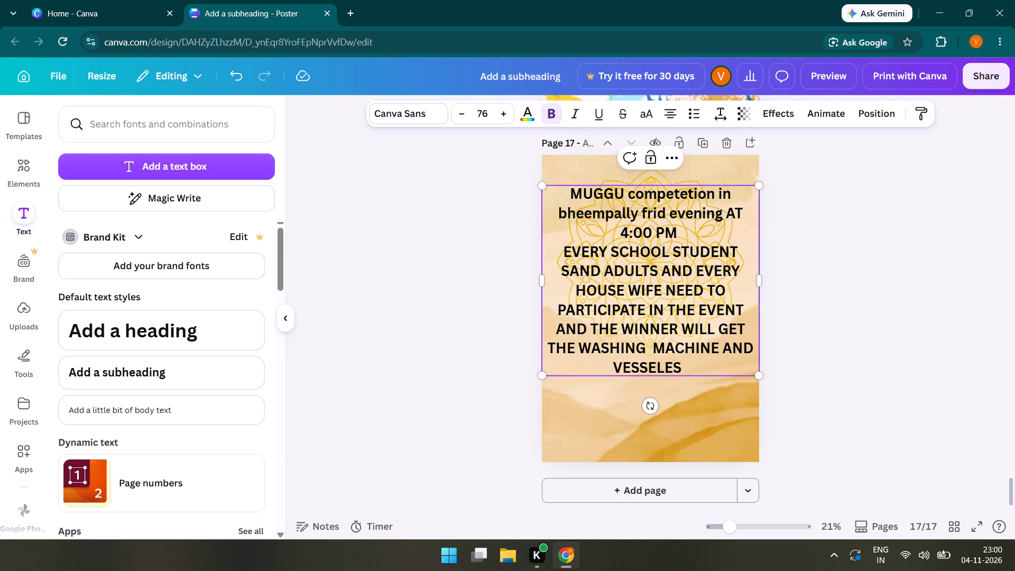
pyautogui.press('BackSpace')
pyautogui.press('BackSpace')
pyautogui.press('BackSpace')
pyautogui.press('BackSpace')
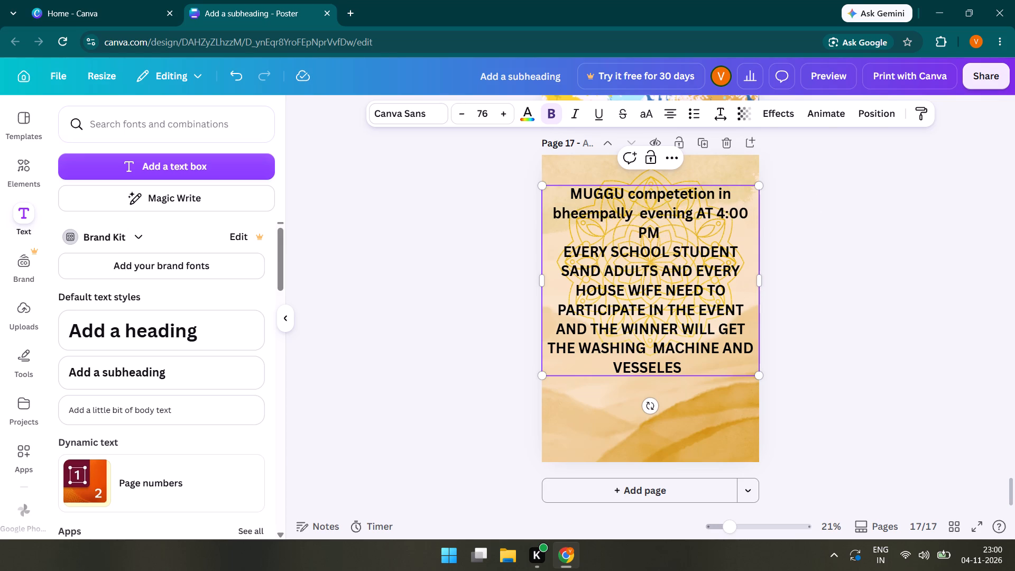
pyautogui.write('FRIDAY')
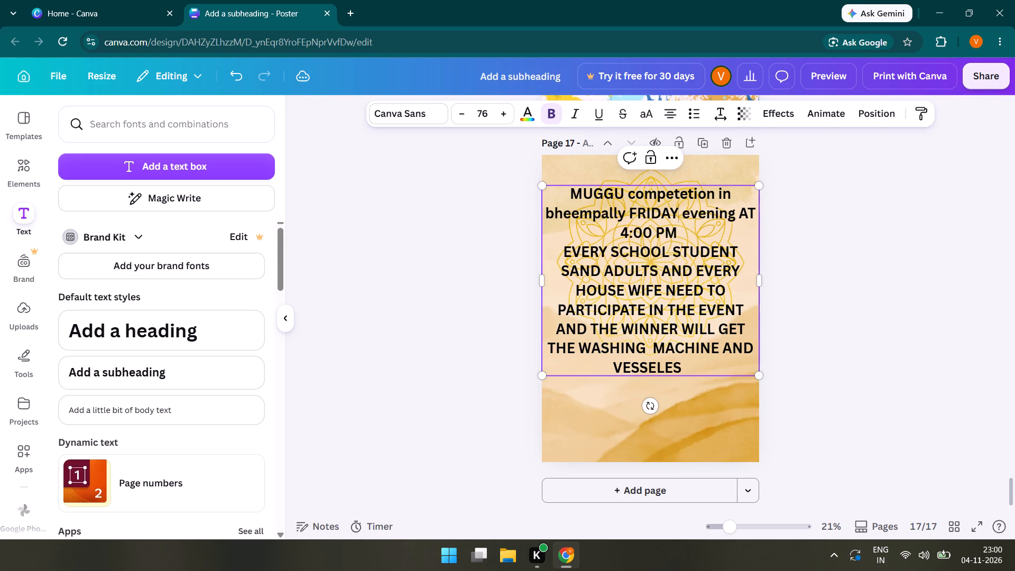
# Change the word "evening" after FRIDAY to all capitals, "EVENING".
pyautogui.click(735, 218)
pyautogui.press('BackSpace')
pyautogui.press('BackSpace')
pyautogui.press('BackSpace')
pyautogui.press('BackSpace')
pyautogui.press('BackSpace')
pyautogui.press('BackSpace')
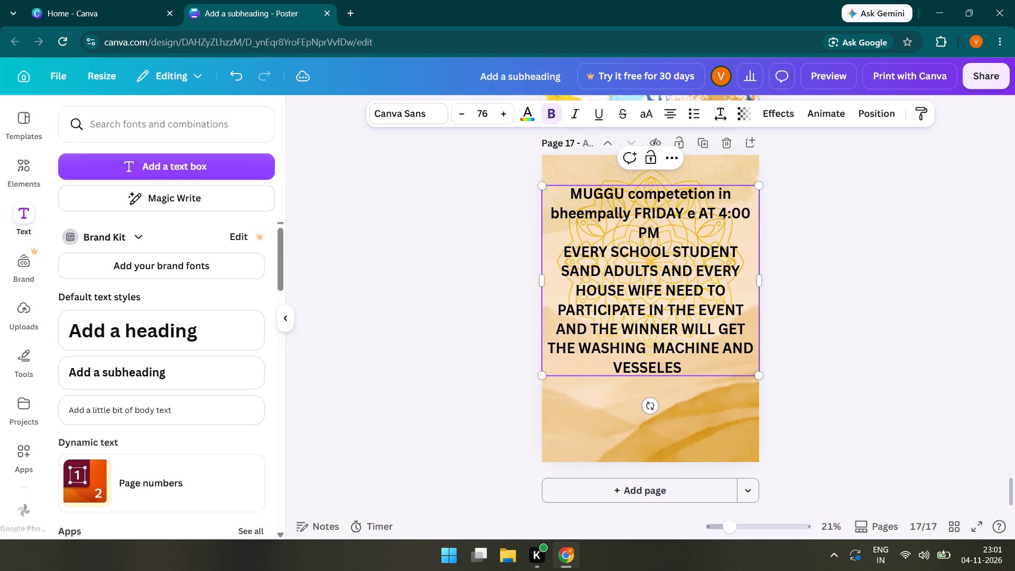
pyautogui.press('BackSpace')
pyautogui.write('EVENING')
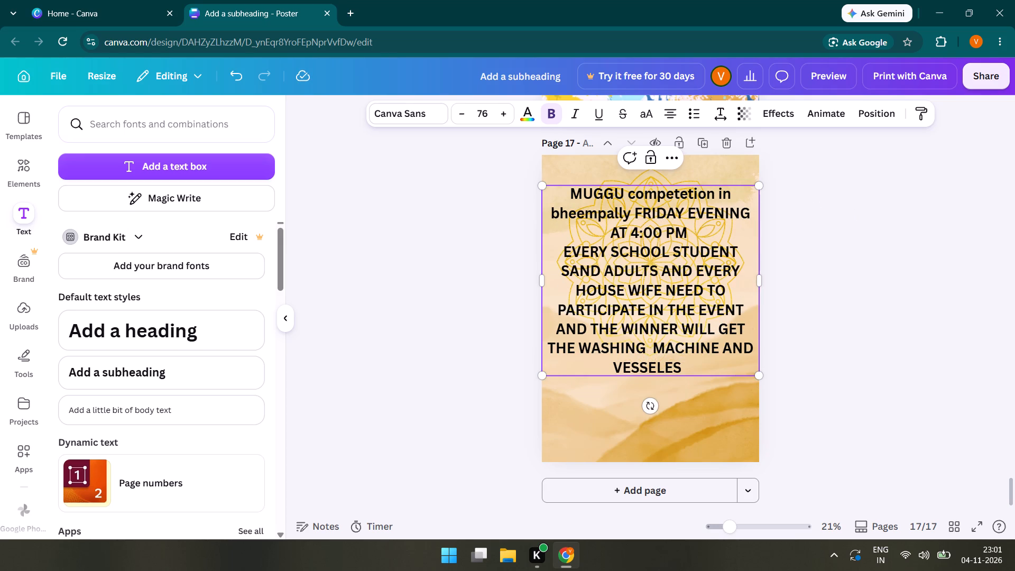
# Change the word "in" at the end of the announcement's first line to capitals, "IN".
pyautogui.click(727, 190)
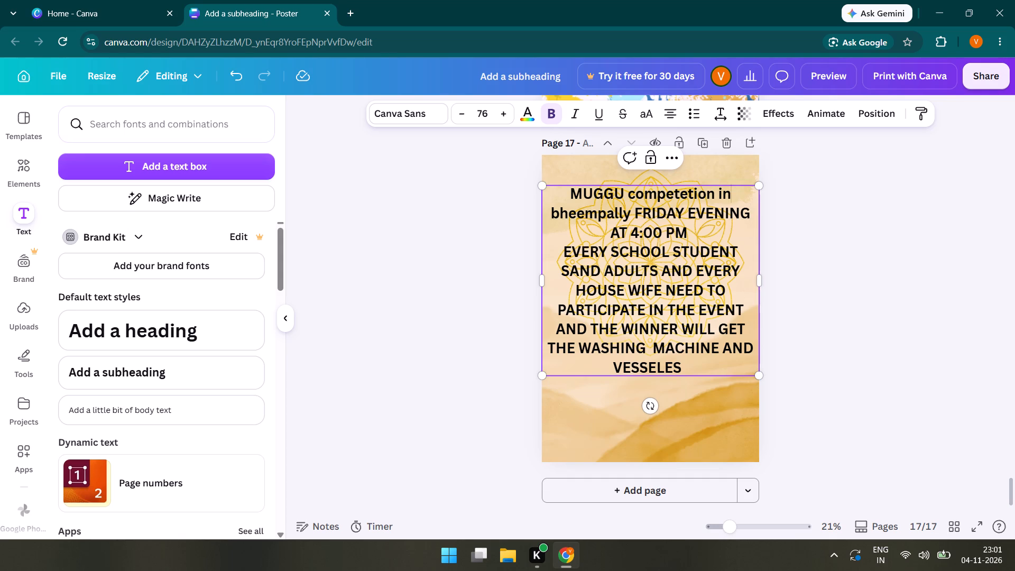
pyautogui.press('BackSpace')
pyautogui.press('BackSpace')
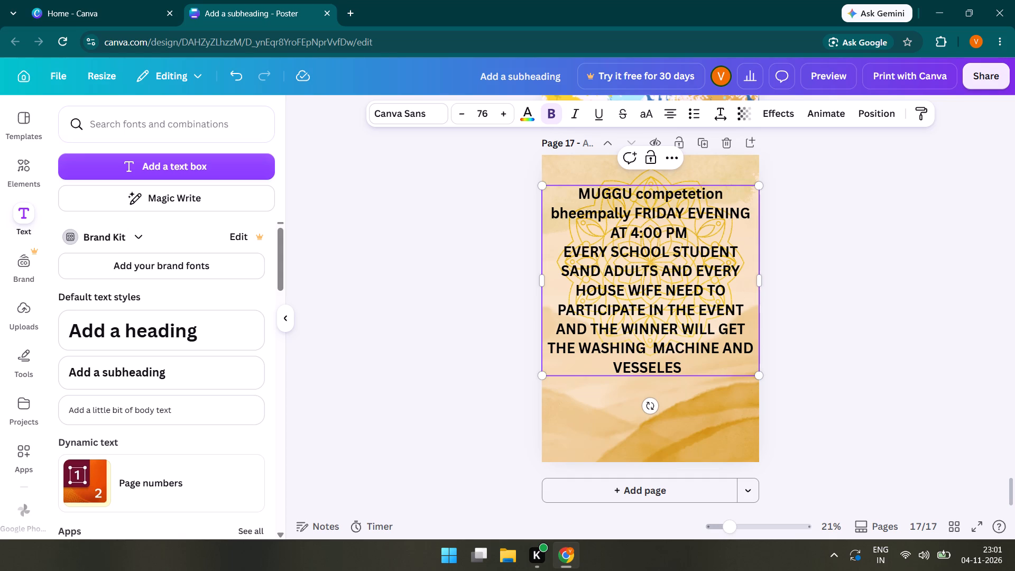
pyautogui.write('IN')
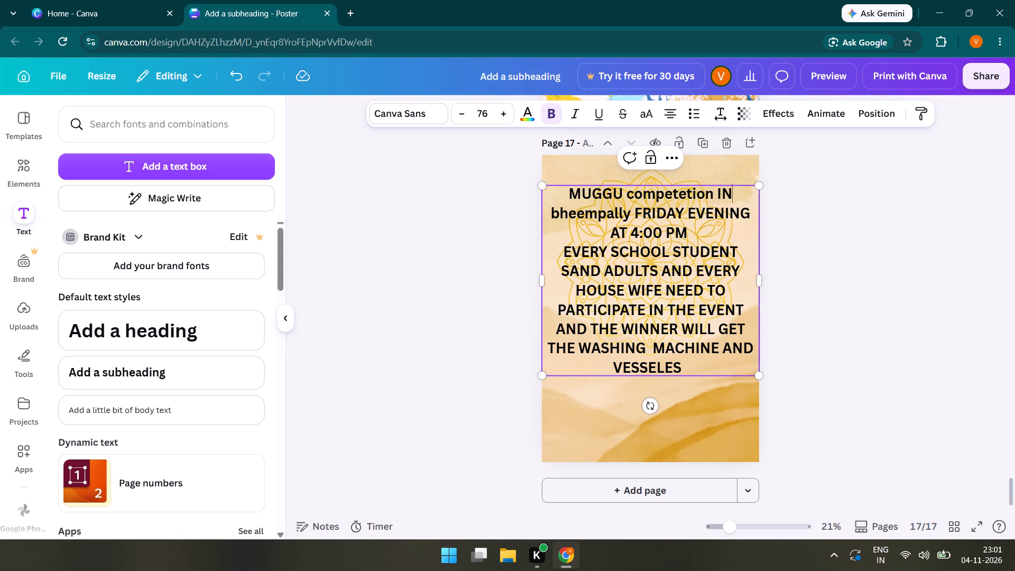
# Replace the lowercase place name before FRIDAY with "BHEEMPALLY" in all capitals.
pyautogui.click(633, 220)
pyautogui.press('Left')
pyautogui.press('BackSpace')
pyautogui.press('BackSpace')
pyautogui.press('BackSpace')
pyautogui.press('BackSpace')
pyautogui.press('BackSpace')
pyautogui.press('BackSpace')
pyautogui.press('BackSpace')
pyautogui.press('BackSpace')
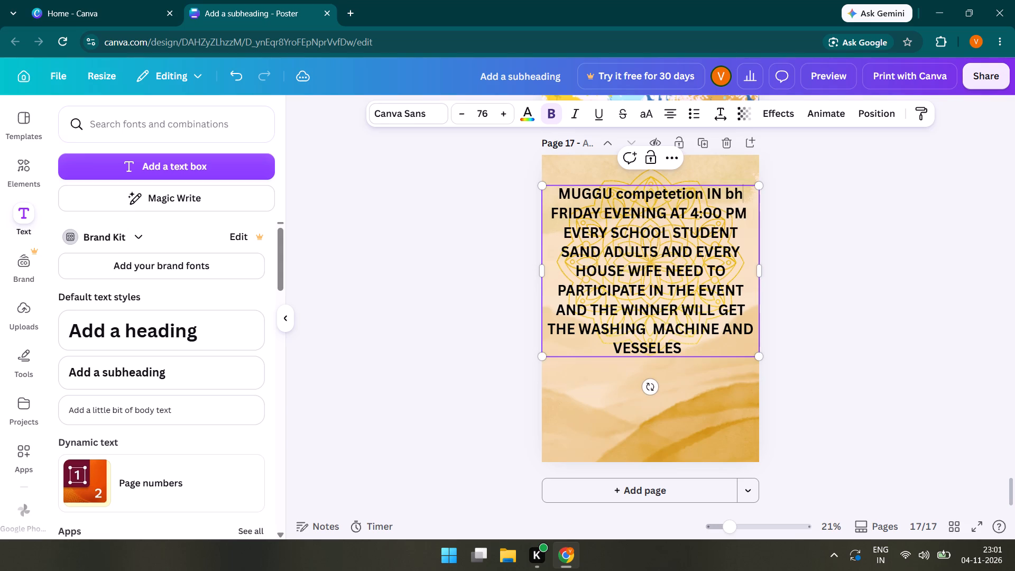
pyautogui.press('BackSpace')
pyautogui.press('BackSpace')
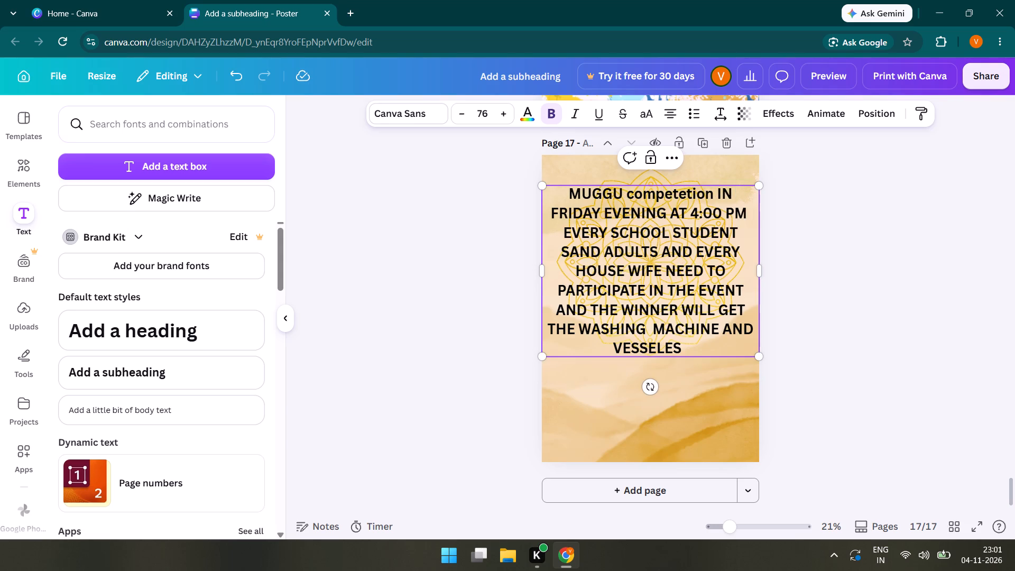
pyautogui.write('BHEEMPALLU')
pyautogui.press('BackSpace')
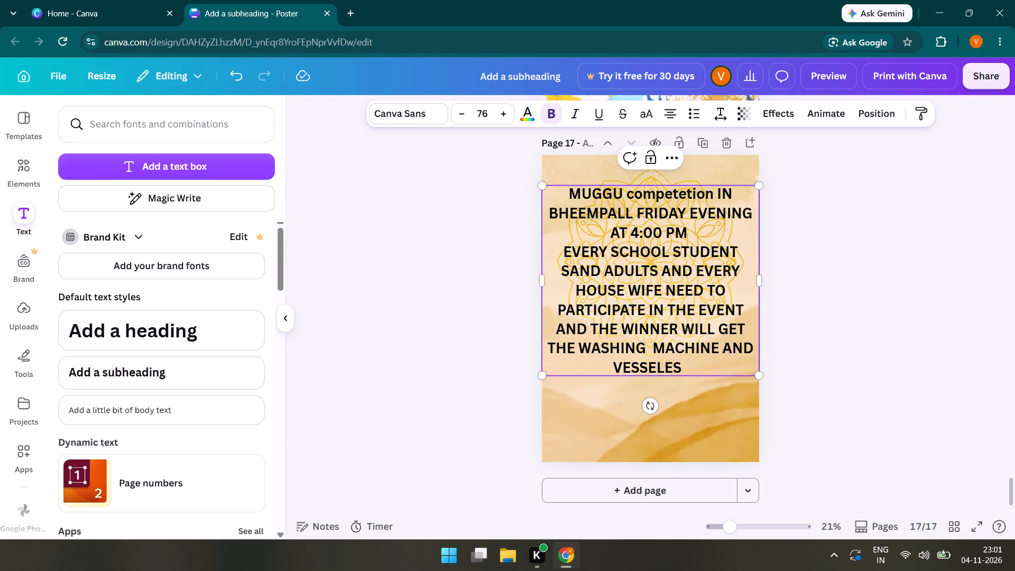
pyautogui.press('y')
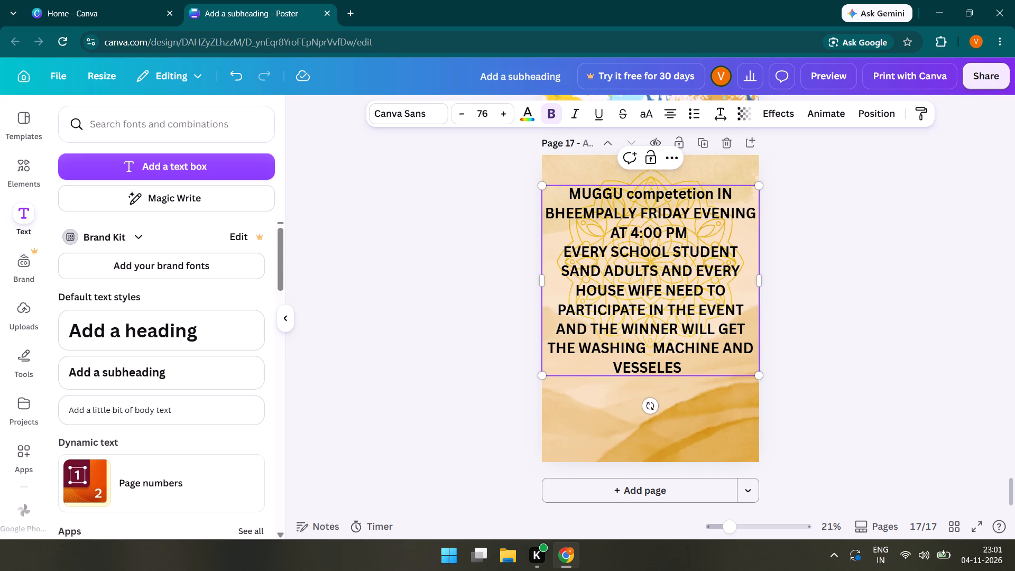
# Replace the lowercase word after MUGGU with "COMPETETION" in all capitals and finish editing the text.
pyautogui.click(710, 192)
pyautogui.press('BackSpace')
pyautogui.press('BackSpace')
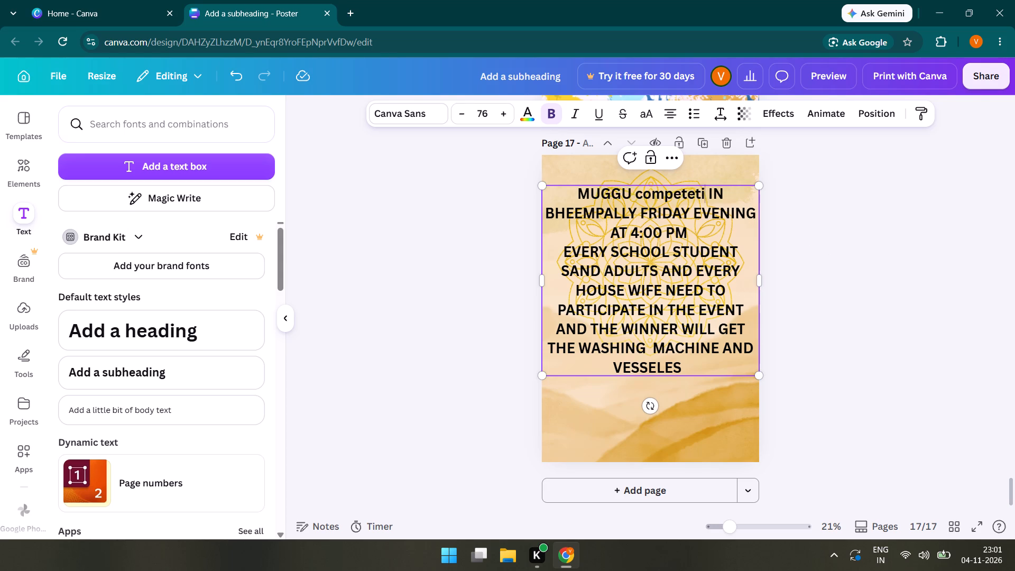
pyautogui.press('BackSpace')
pyautogui.press('BackSpace')
pyautogui.press('BackSpace')
pyautogui.press('BackSpace')
pyautogui.press('BackSpace')
pyautogui.press('BackSpace')
pyautogui.press('BackSpace')
pyautogui.press('BackSpace')
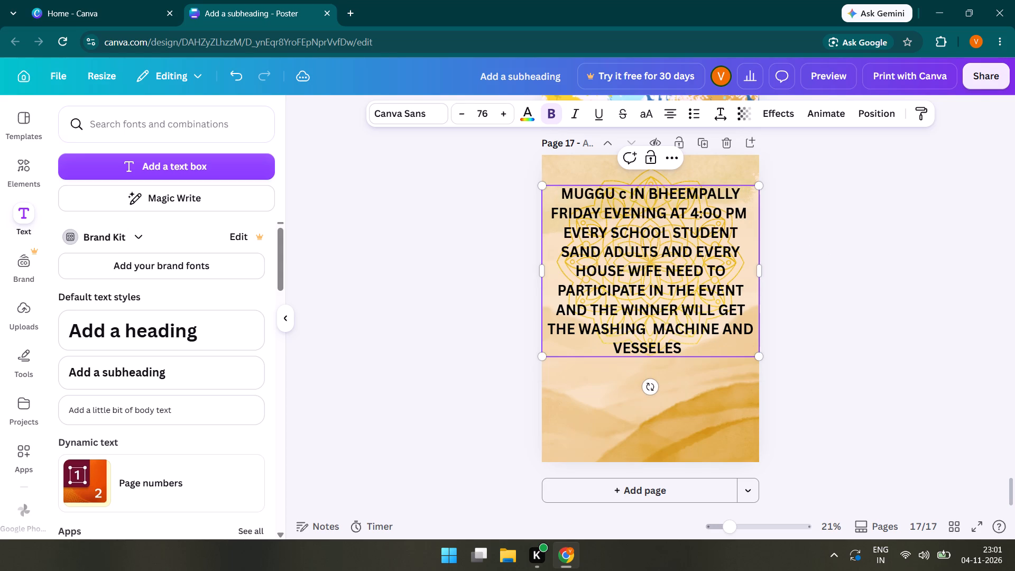
pyautogui.press('BackSpace')
pyautogui.write('COMPETETION')
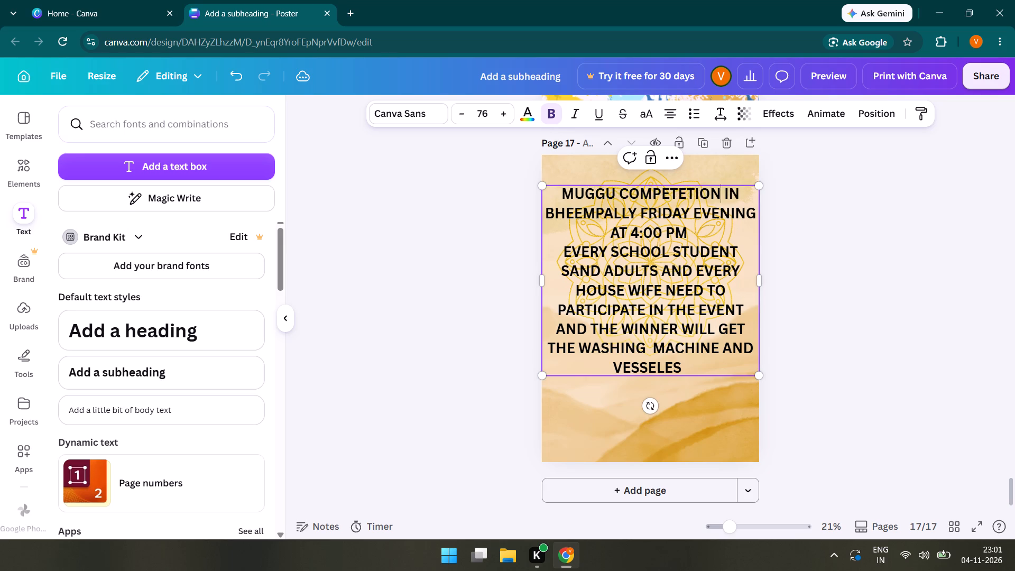
pyautogui.click(947, 390)
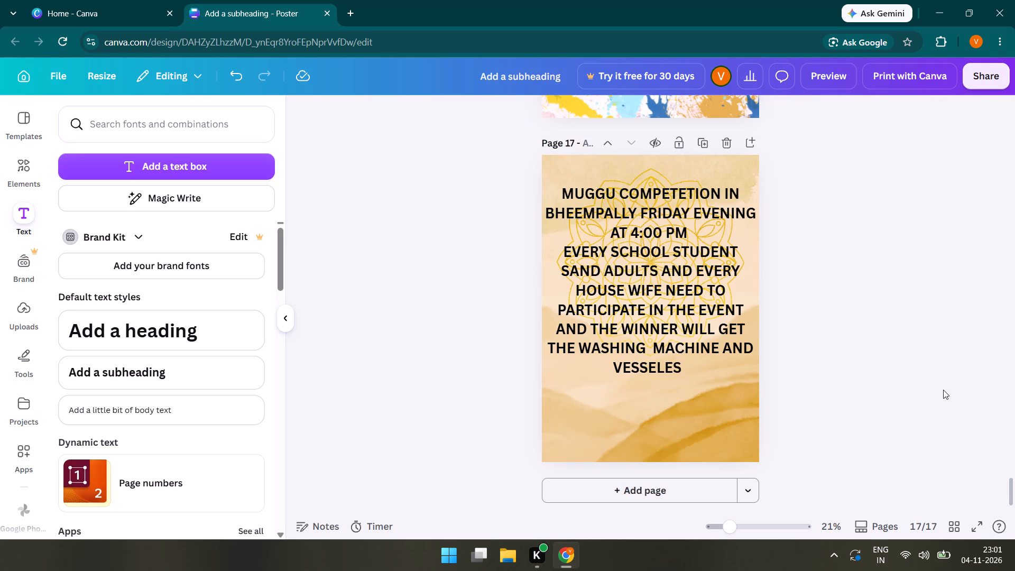
# Narrow the announcement text box slightly and centre it on page 17, leaving margins on both sides.
pyautogui.click(710, 302)
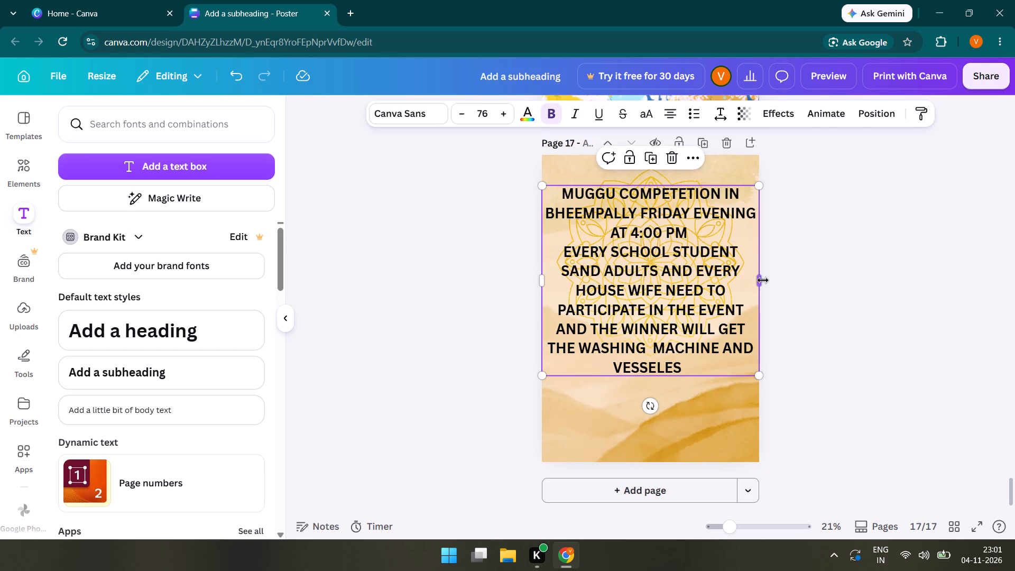
pyautogui.moveTo(763, 280); pyautogui.dragTo(736, 284)
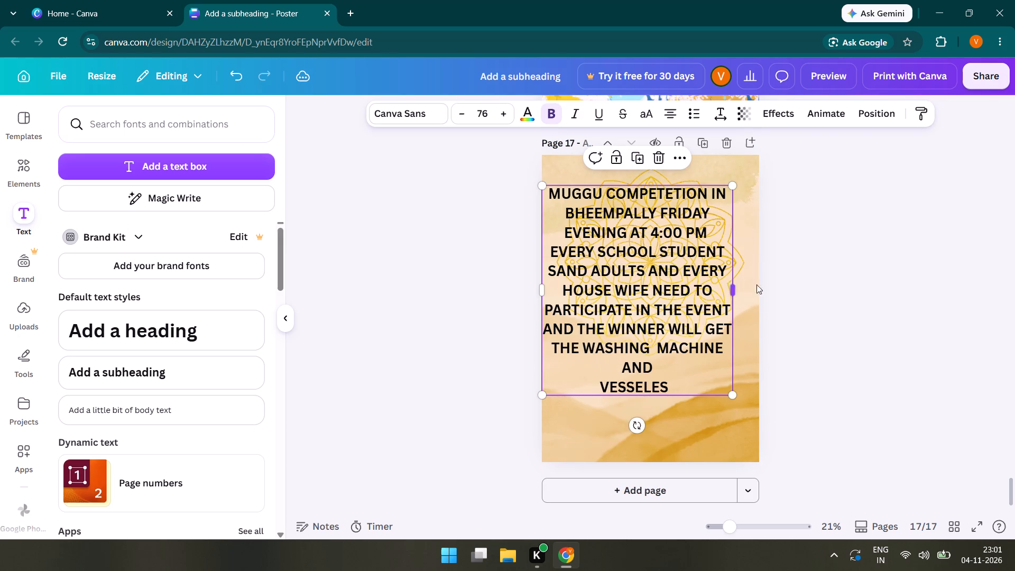
pyautogui.click(831, 310)
pyautogui.moveTo(649, 299); pyautogui.dragTo(654, 301)
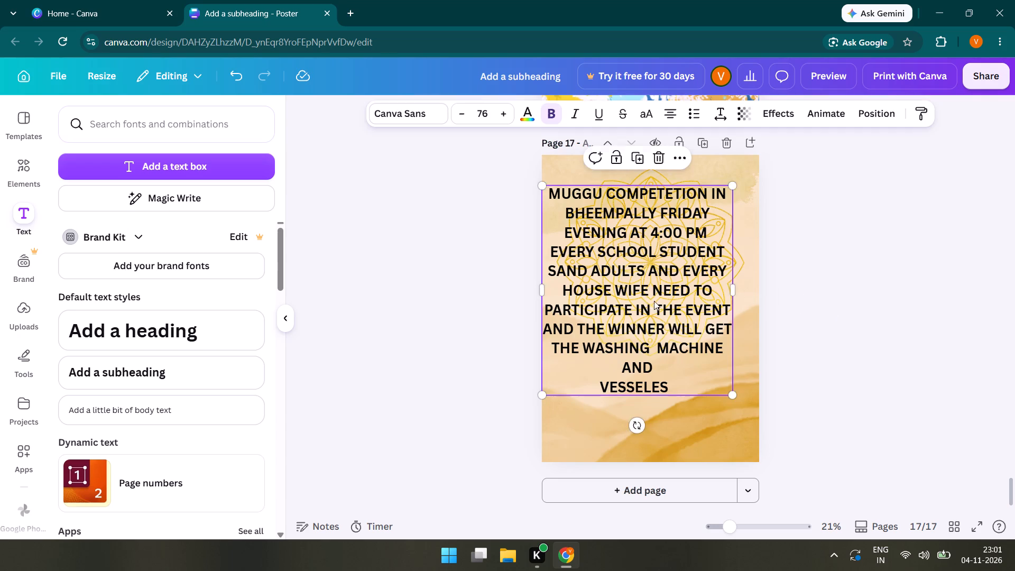
pyautogui.moveTo(654, 301); pyautogui.dragTo(665, 316)
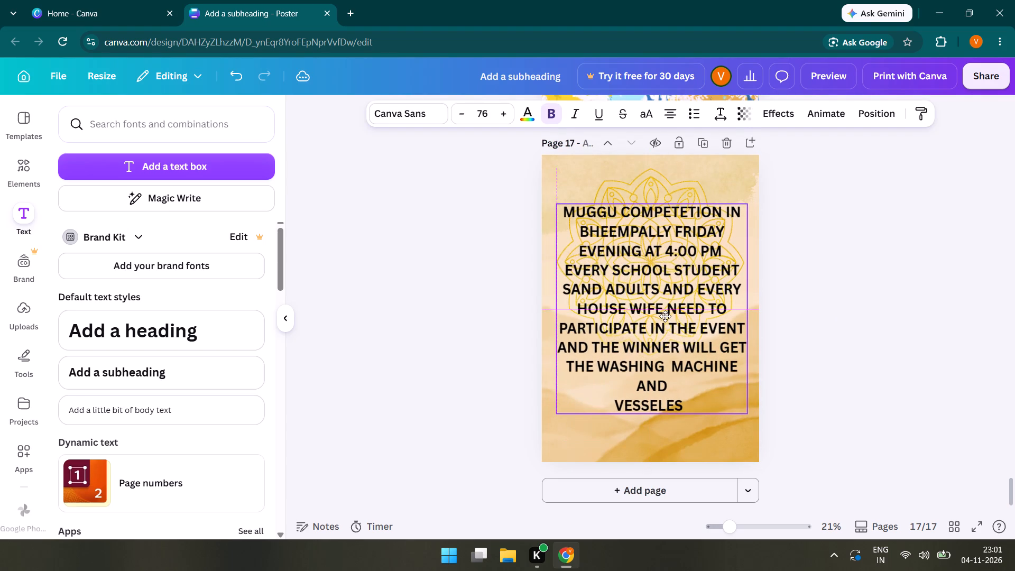
pyautogui.moveTo(665, 316); pyautogui.dragTo(665, 315)
pyautogui.click(863, 353)
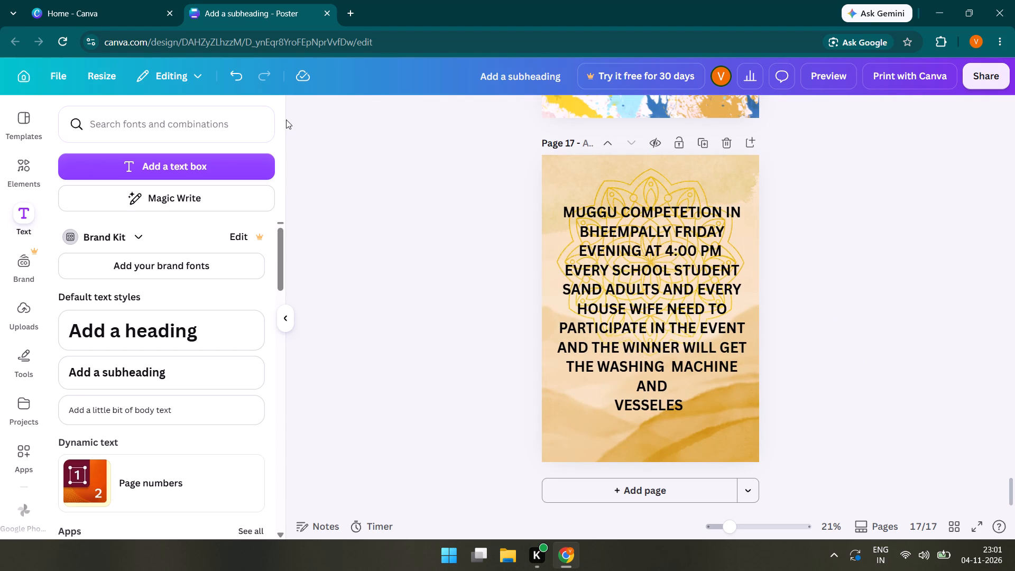
# Add the recommended gold leafy floral mandala graphic and place it partly off the page at page 17's bottom-left corner.
pyautogui.click(233, 121)
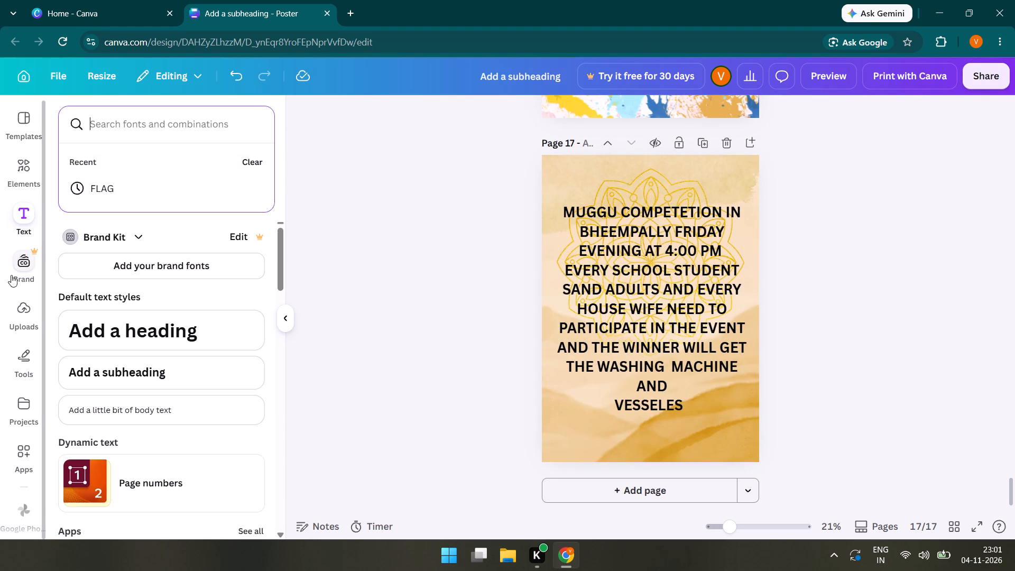
pyautogui.click(24, 172)
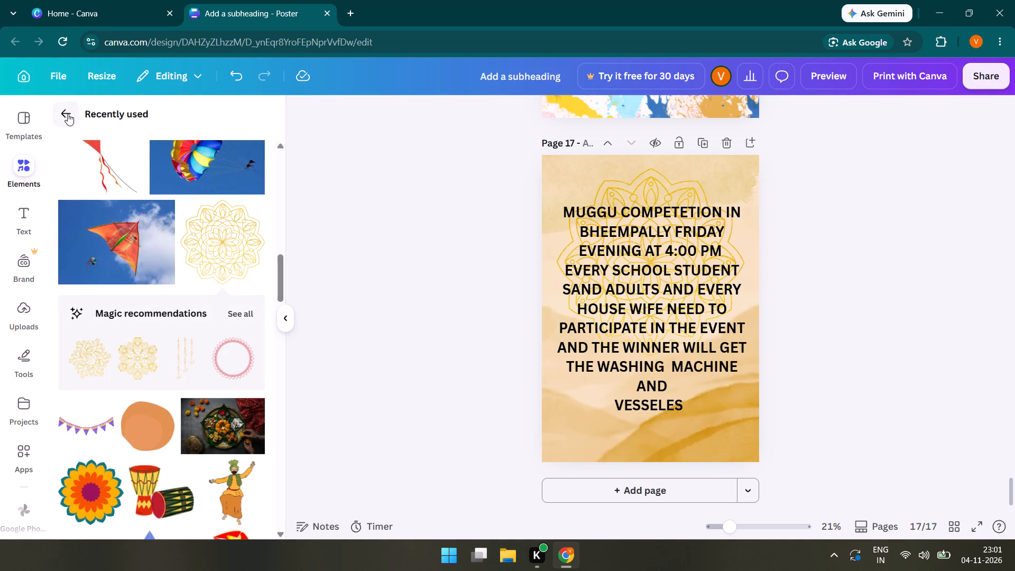
pyautogui.click(68, 114)
pyautogui.click(109, 127)
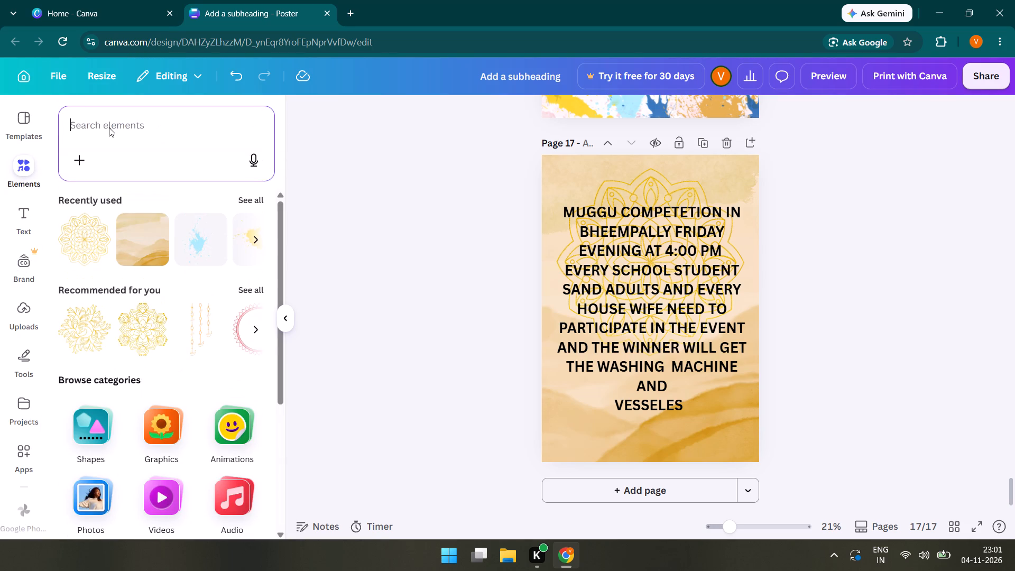
pyautogui.click(414, 425)
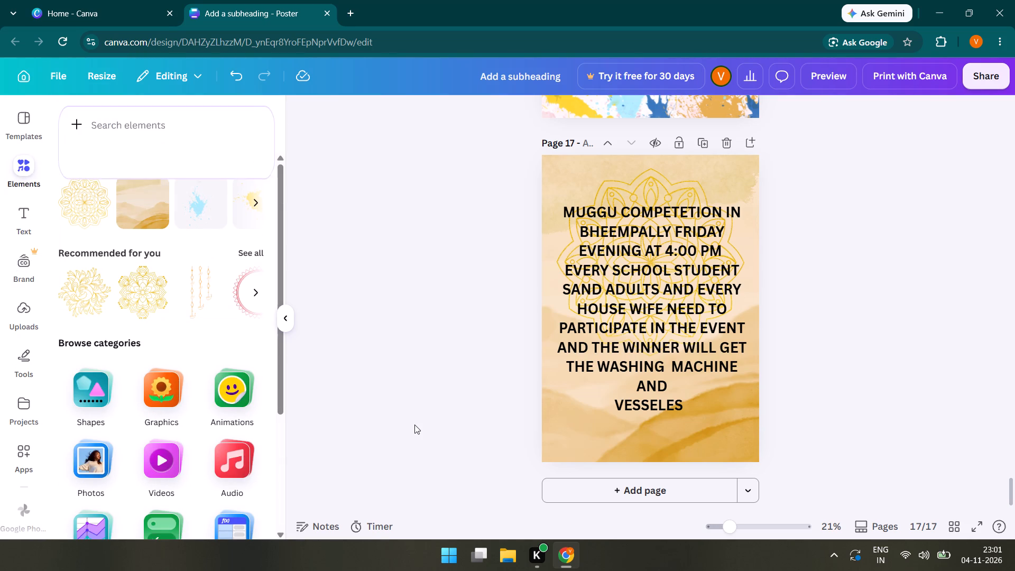
pyautogui.click(79, 303)
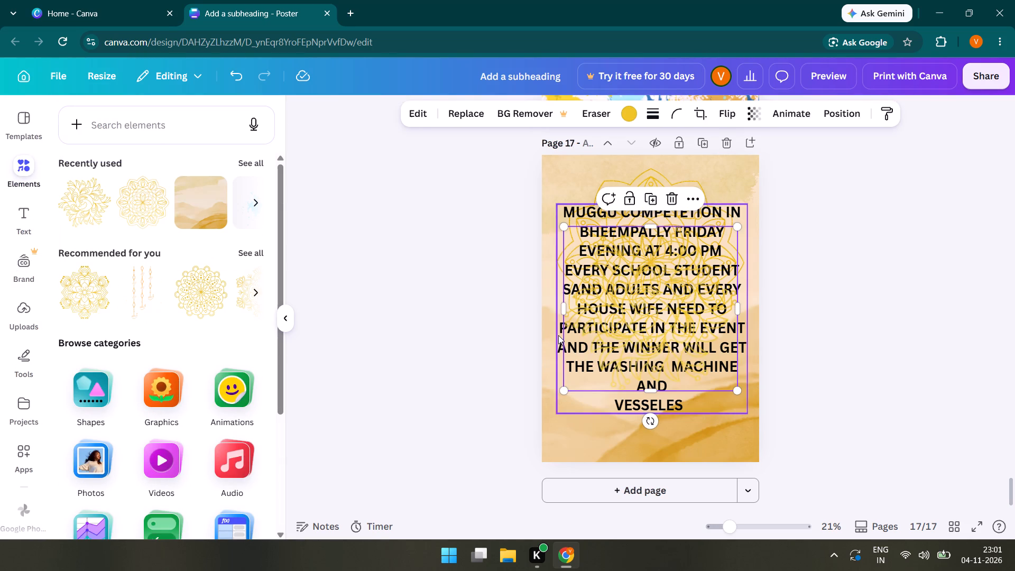
pyautogui.moveTo(642, 334); pyautogui.dragTo(576, 466)
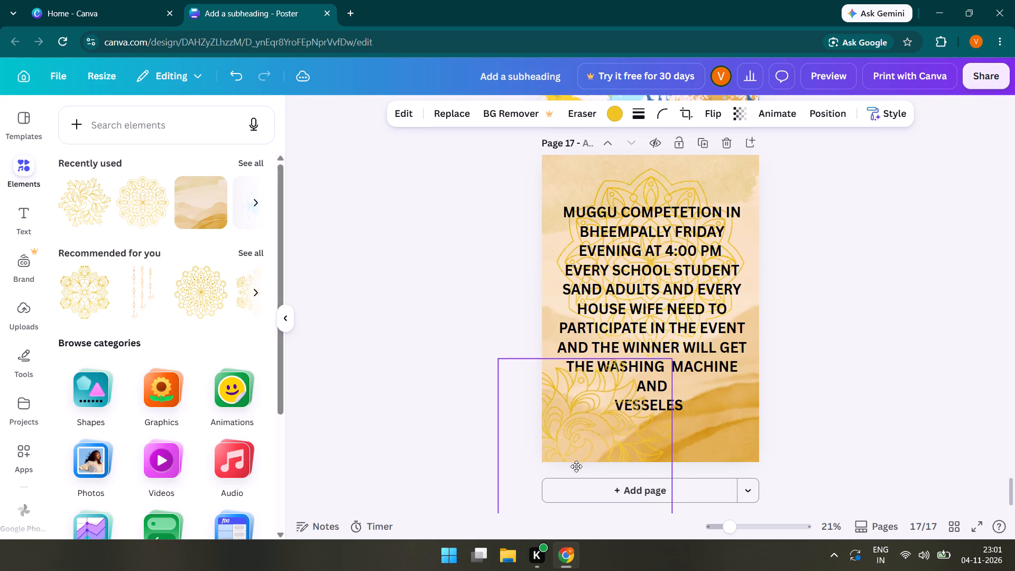
pyautogui.moveTo(576, 466); pyautogui.dragTo(576, 467)
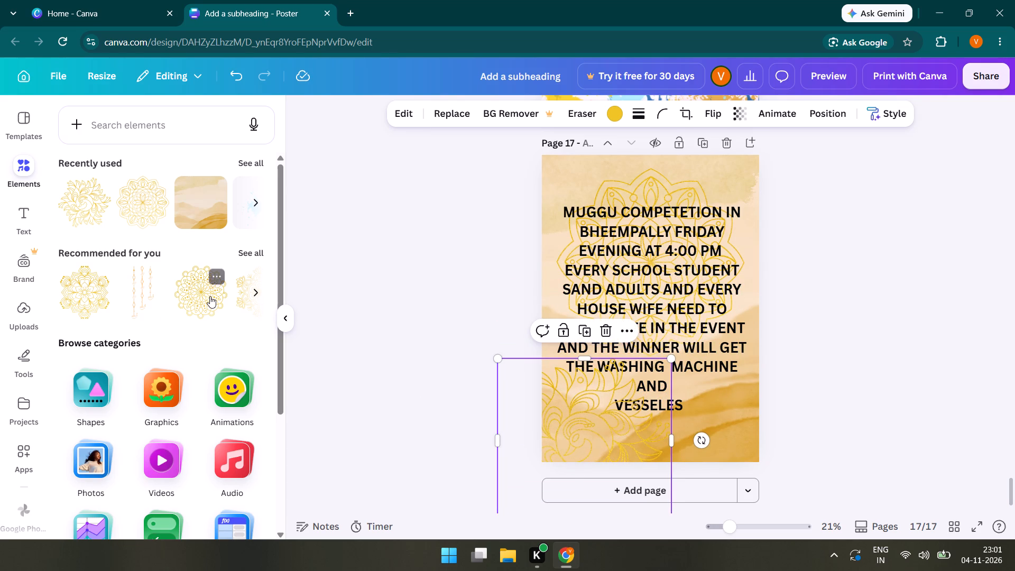
# Add the recommended round gold mandala graphic and place it partly off the page at page 17's top-left corner.
pyautogui.click(210, 296)
pyautogui.moveTo(647, 296); pyautogui.dragTo(675, 425)
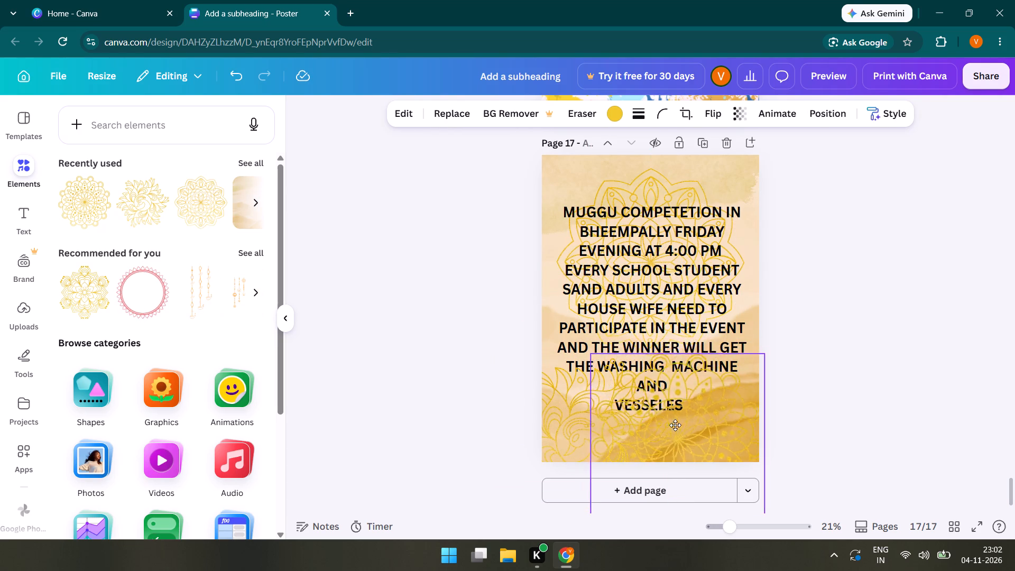
pyautogui.moveTo(675, 425); pyautogui.dragTo(720, 453)
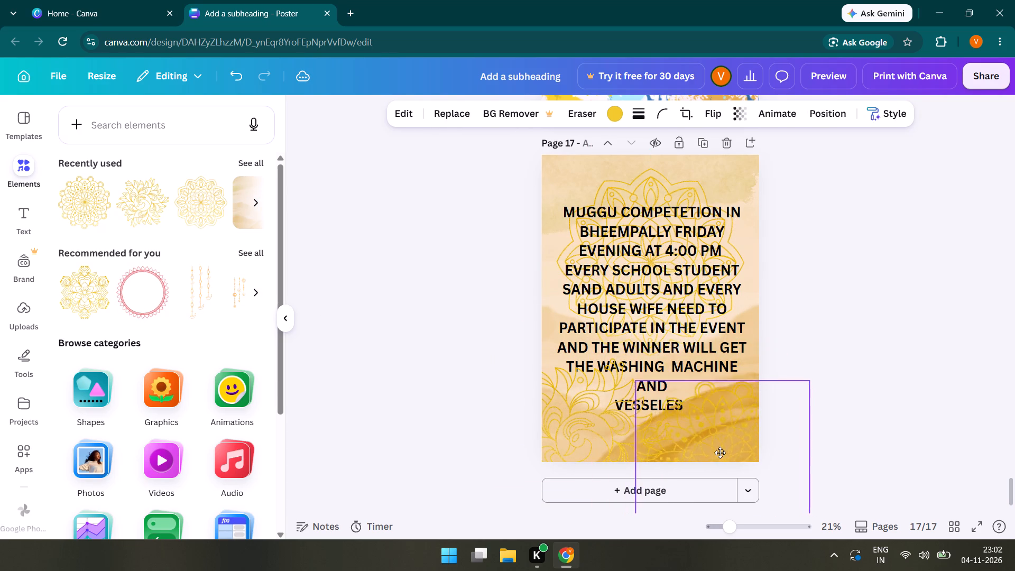
pyautogui.moveTo(720, 453); pyautogui.dragTo(536, 144)
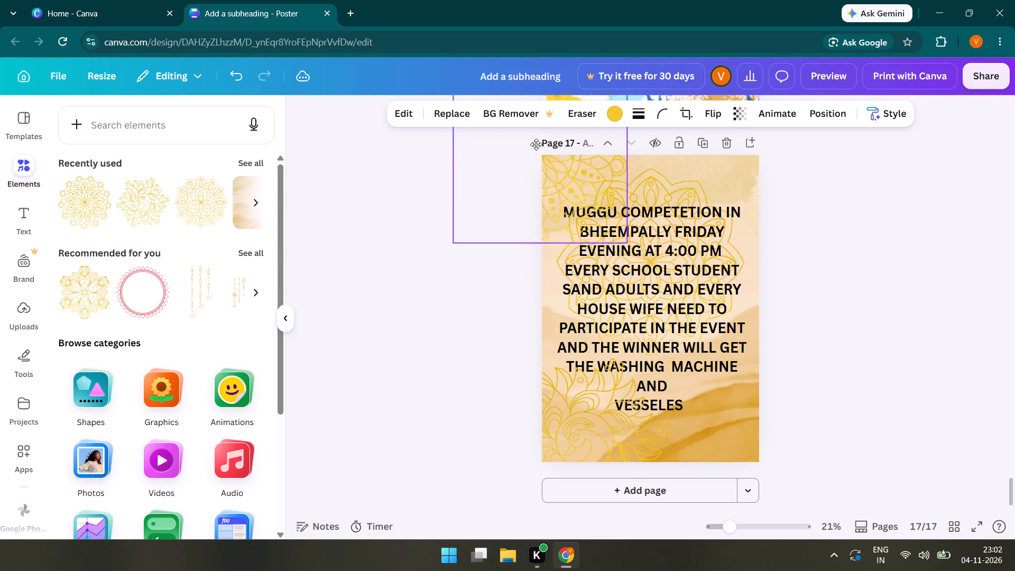
pyautogui.moveTo(536, 144); pyautogui.dragTo(531, 142)
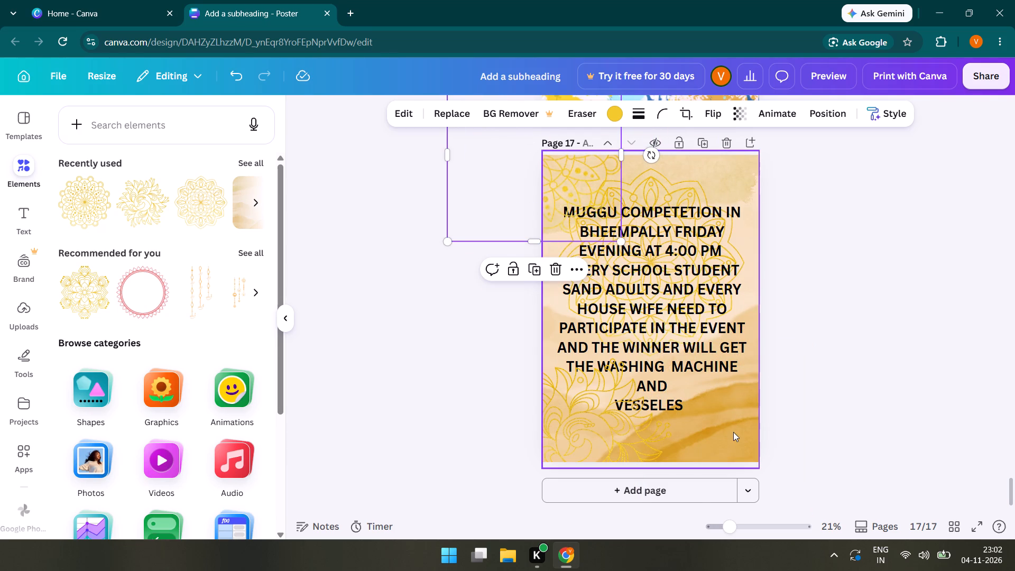
# Delete the watercolour background image from page 17.
pyautogui.click(733, 432)
pyautogui.moveTo(737, 420); pyautogui.dragTo(761, 416)
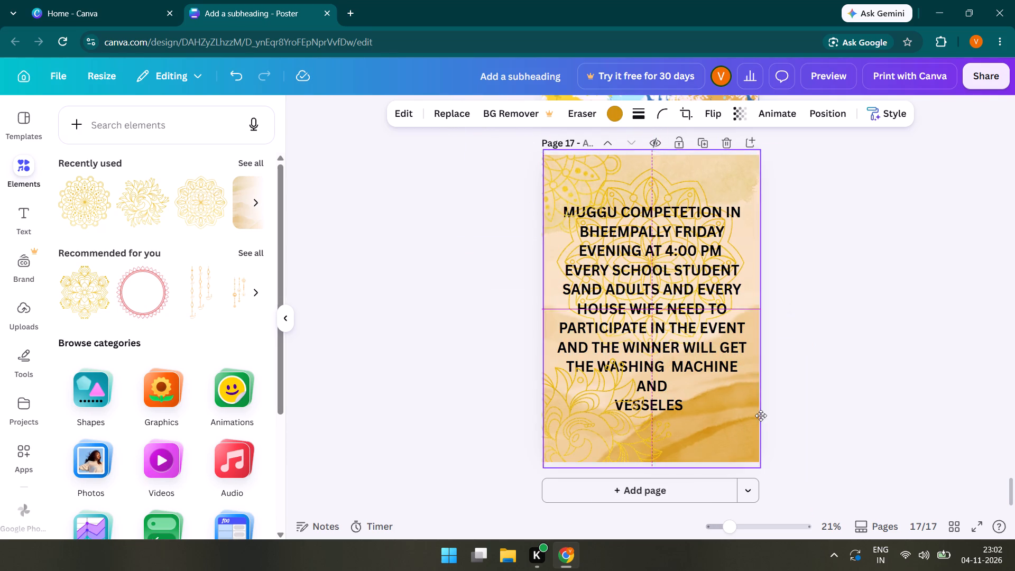
pyautogui.moveTo(761, 416); pyautogui.dragTo(825, 420)
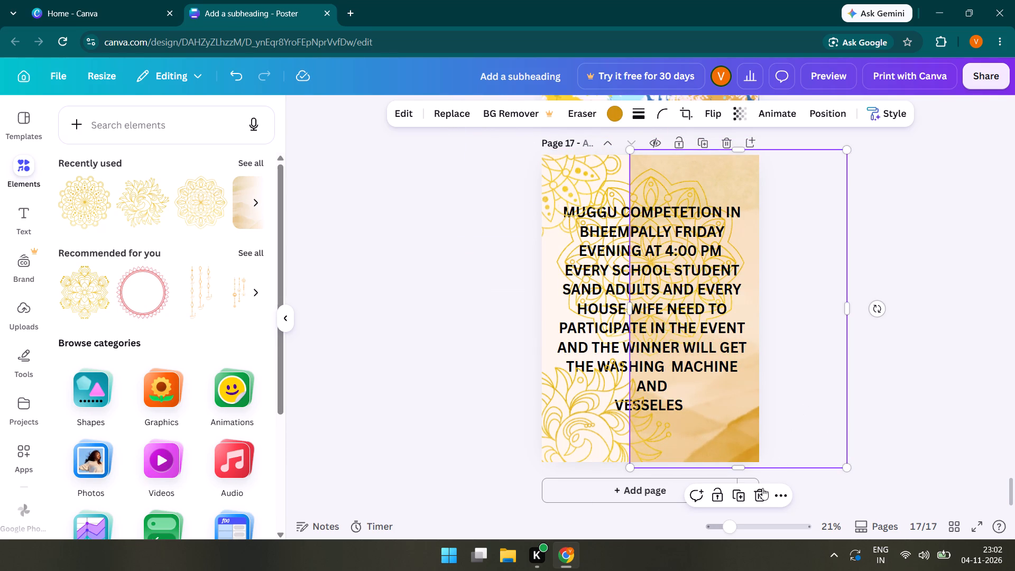
pyautogui.click(761, 496)
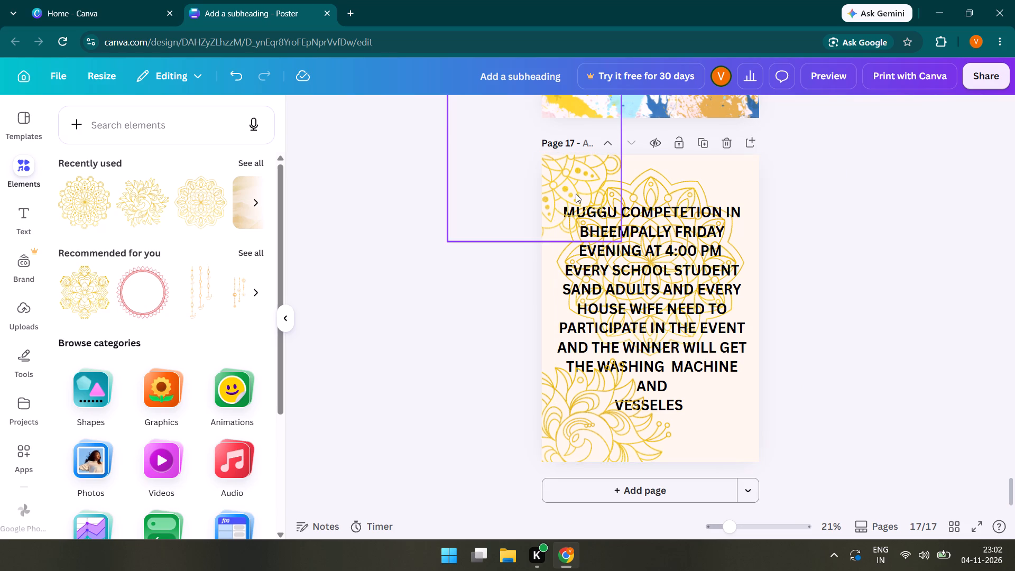
# Move page 17's top-left round gold mandala to the bottom-right corner, partly off the page, shifting the announcement text box aside.
pyautogui.moveTo(576, 194); pyautogui.dragTo(785, 489)
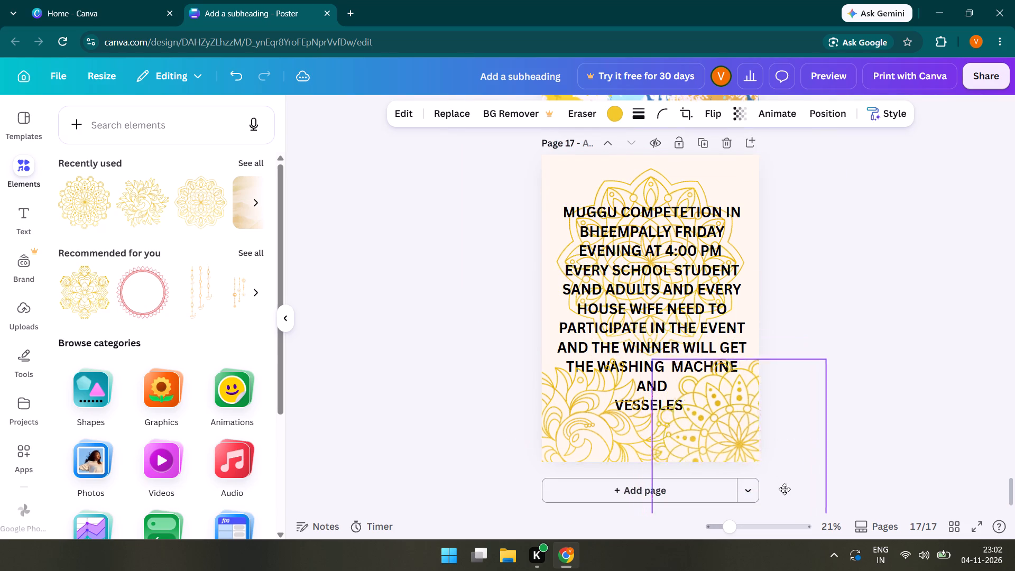
pyautogui.moveTo(785, 489); pyautogui.dragTo(794, 491)
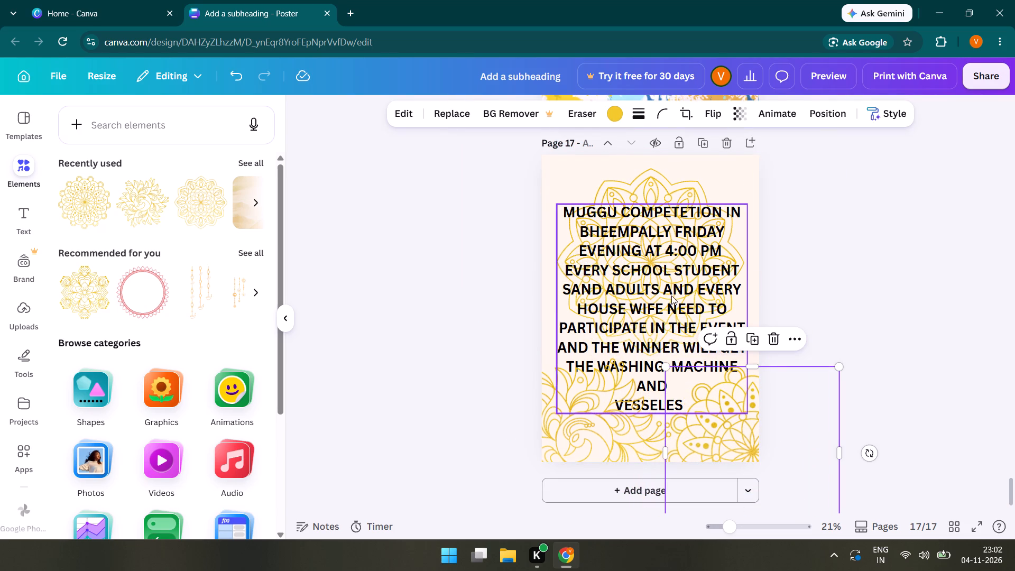
pyautogui.moveTo(651, 274); pyautogui.dragTo(813, 238)
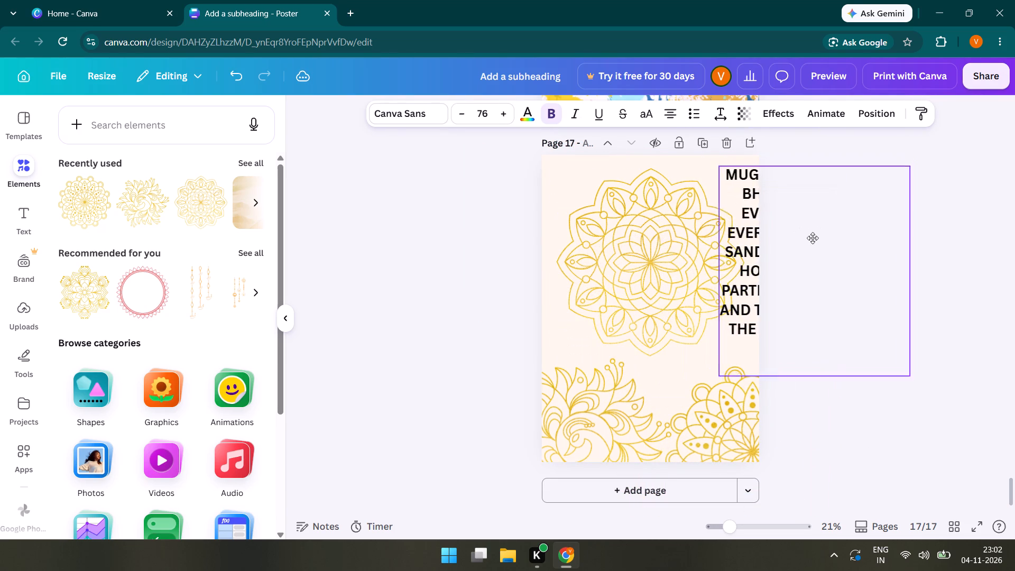
pyautogui.moveTo(813, 238); pyautogui.dragTo(807, 244)
pyautogui.click(623, 218)
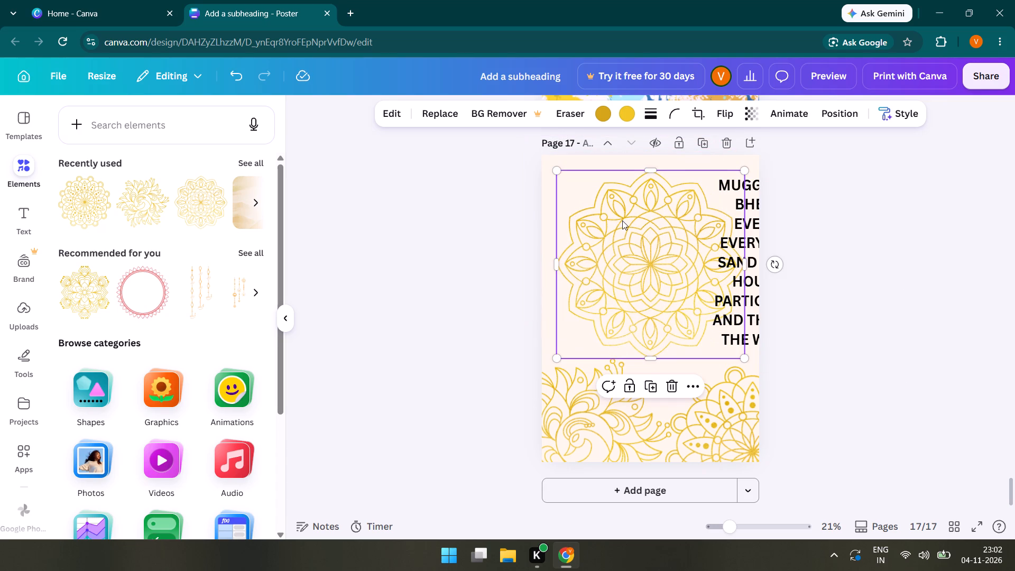
pyautogui.moveTo(718, 427); pyautogui.dragTo(706, 409)
# Move the announcement text box back to page 17's horizontal centre, slightly higher than its original position.
pyautogui.moveTo(729, 281); pyautogui.dragTo(568, 283)
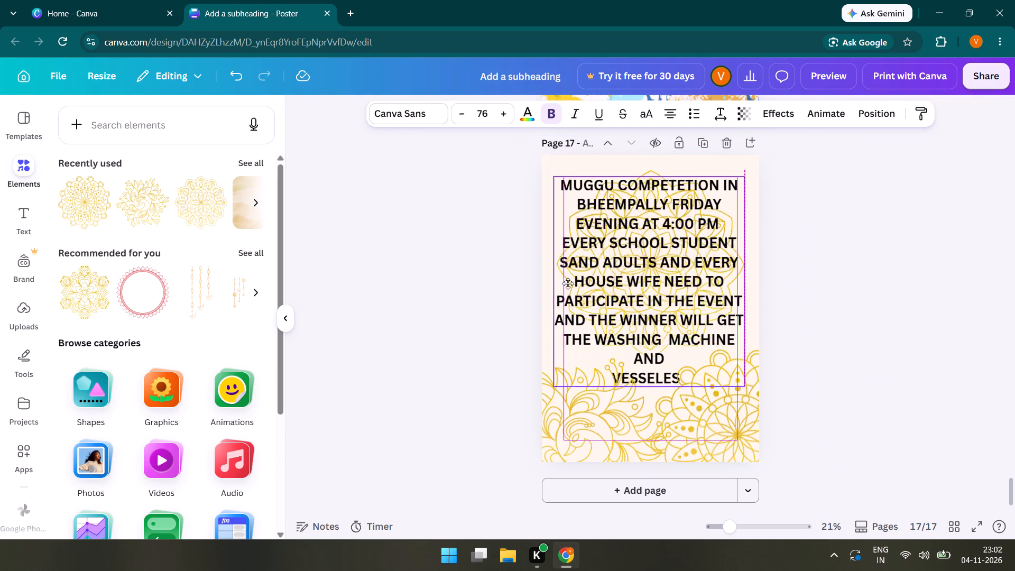
pyautogui.moveTo(568, 283); pyautogui.dragTo(575, 294)
pyautogui.click(823, 341)
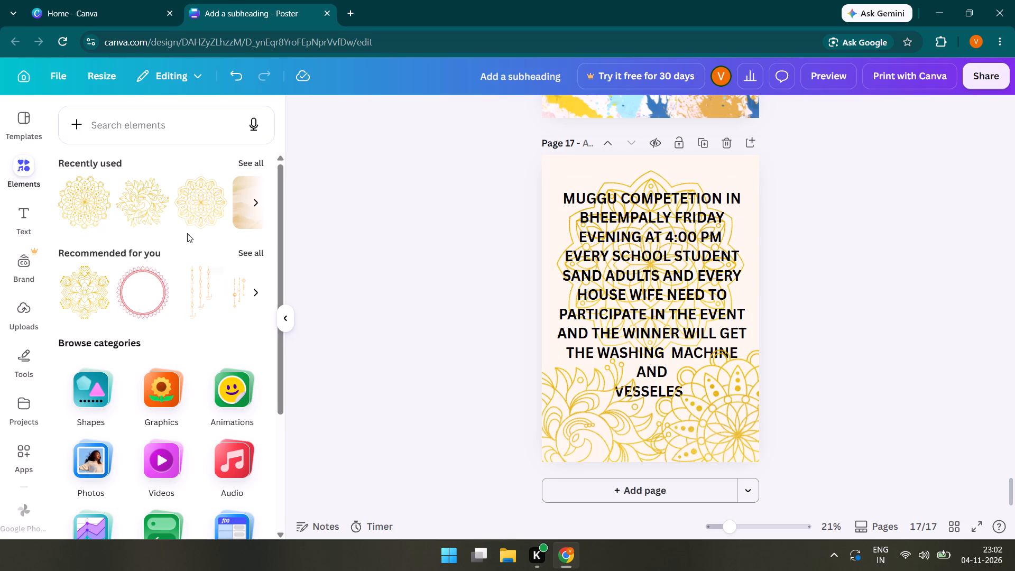
# Add the third recently used round gold mandala graphic and place it partly off the page at page 17's top-left corner.
pyautogui.click(192, 217)
pyautogui.click(707, 381)
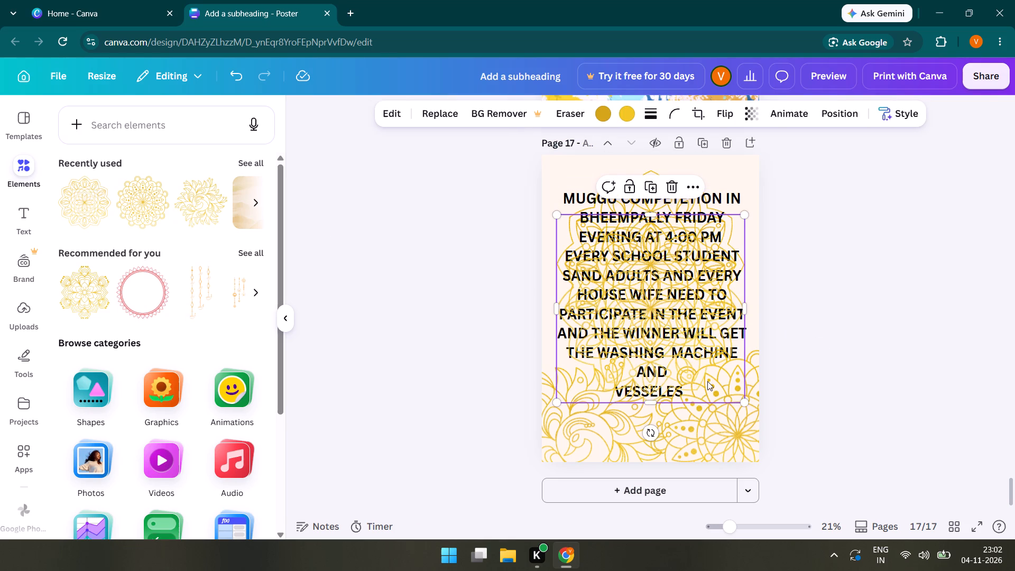
pyautogui.moveTo(667, 315); pyautogui.dragTo(546, 113)
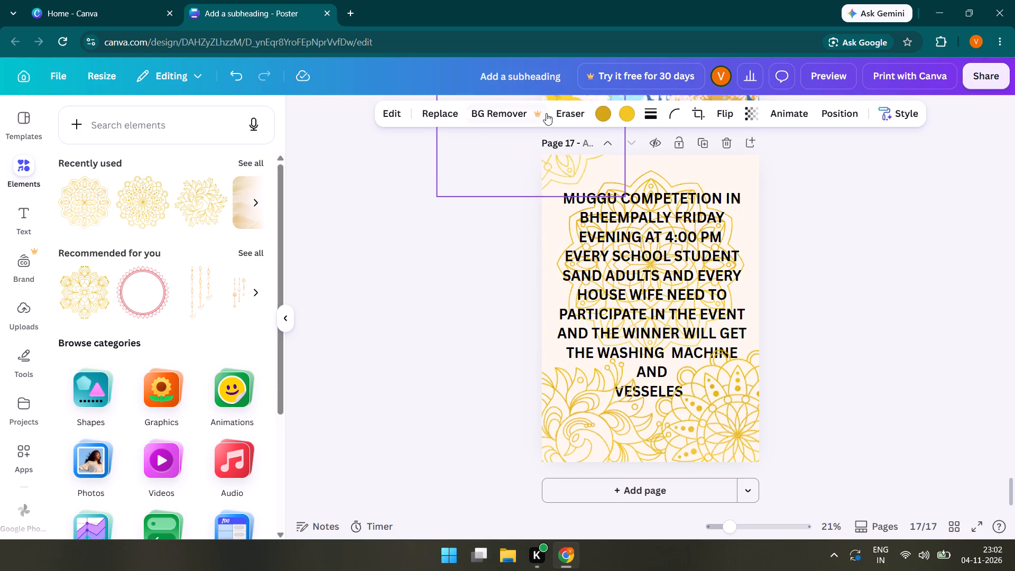
pyautogui.moveTo(546, 113); pyautogui.dragTo(561, 80)
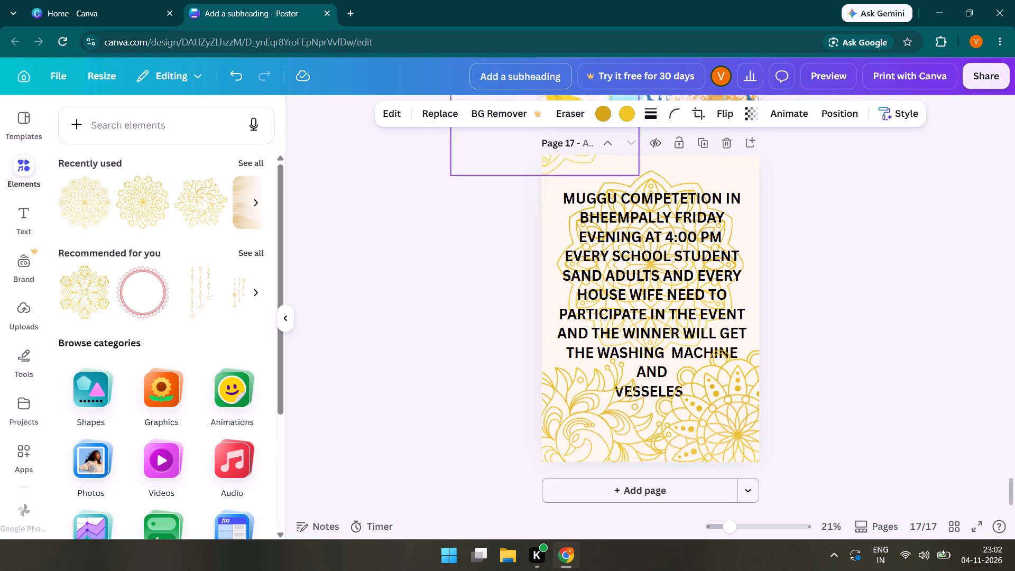
pyautogui.moveTo(561, 80); pyautogui.dragTo(564, 112)
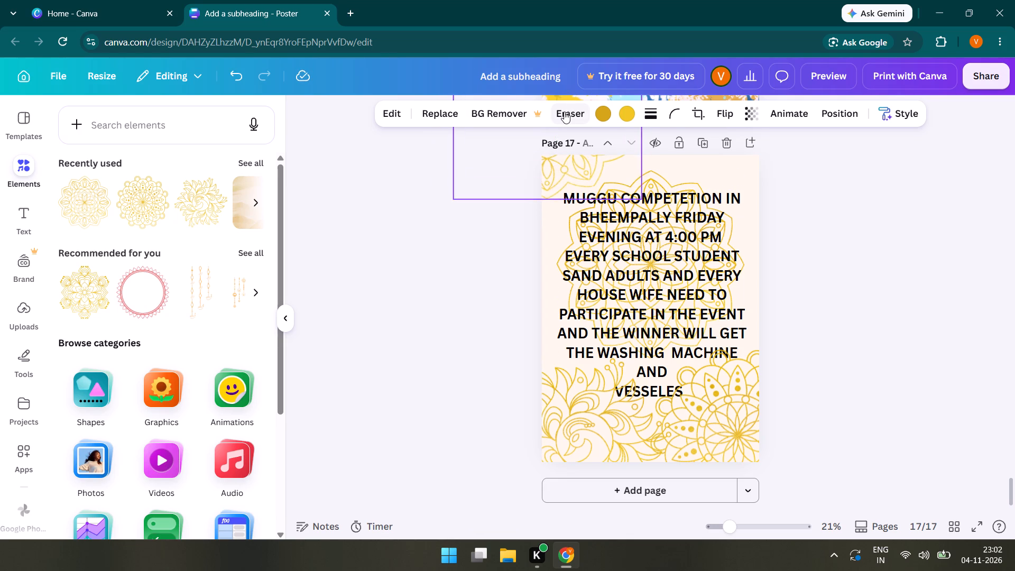
pyautogui.moveTo(564, 112); pyautogui.dragTo(548, 130)
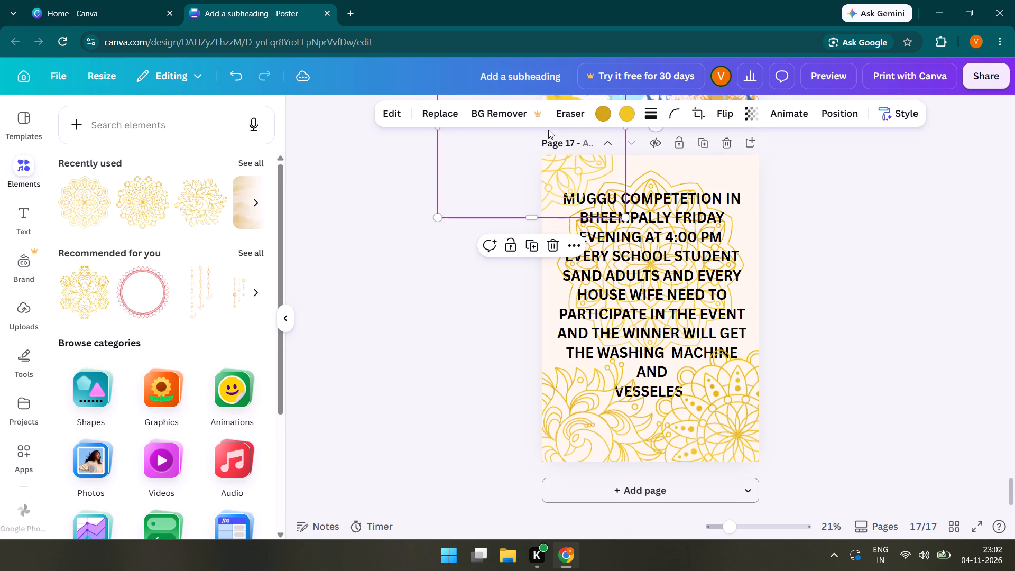
pyautogui.click(418, 217)
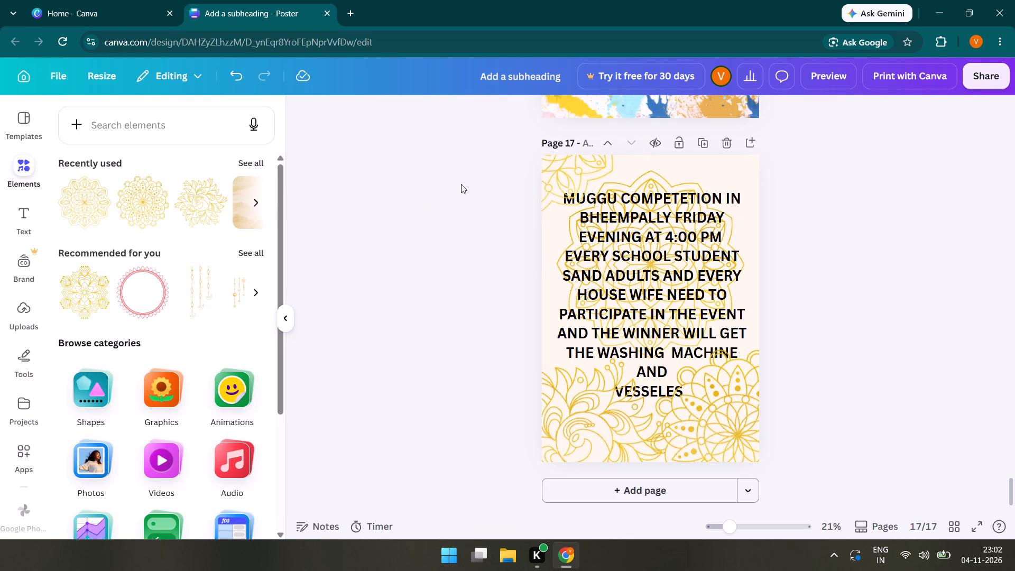
# Duplicate the top-left mandala and place the copy partly off the page at page 17's top-right corner.
pyautogui.click(548, 187)
pyautogui.click(537, 241)
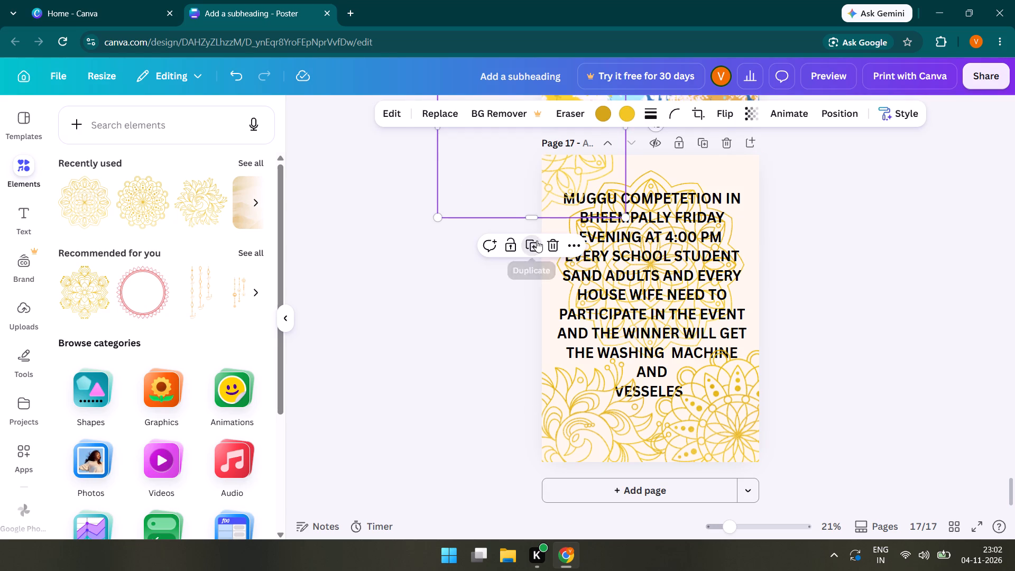
pyautogui.click(593, 176)
pyautogui.moveTo(593, 176); pyautogui.dragTo(566, 173)
pyautogui.moveTo(566, 173); pyautogui.dragTo(621, 178)
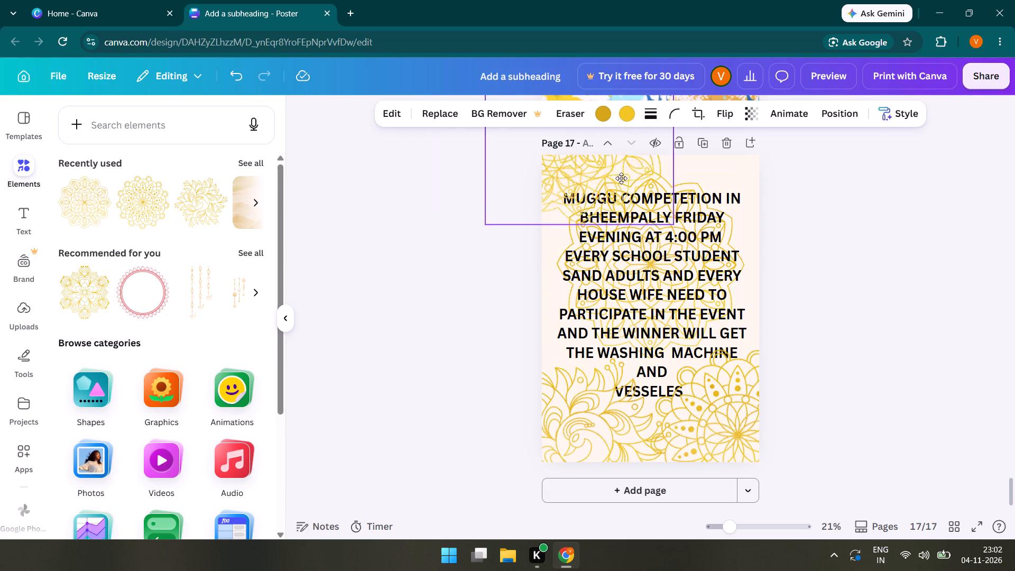
pyautogui.moveTo(621, 178); pyautogui.dragTo(808, 168)
pyautogui.click(879, 343)
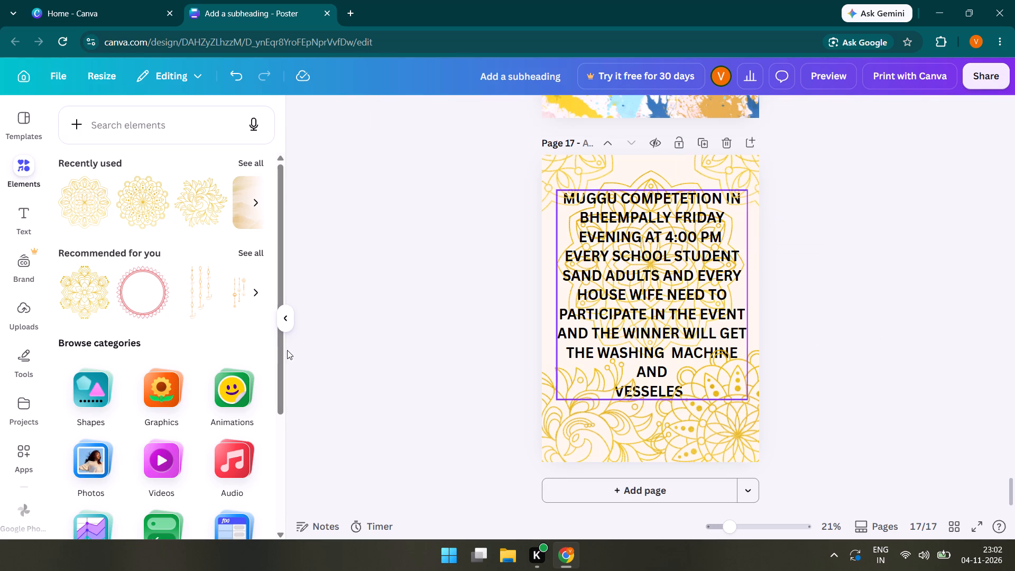
# Add a subheading reading "THANKTOUU ALL" and place it centred below the announcement text near page 17's bottom edge.
pyautogui.click(18, 222)
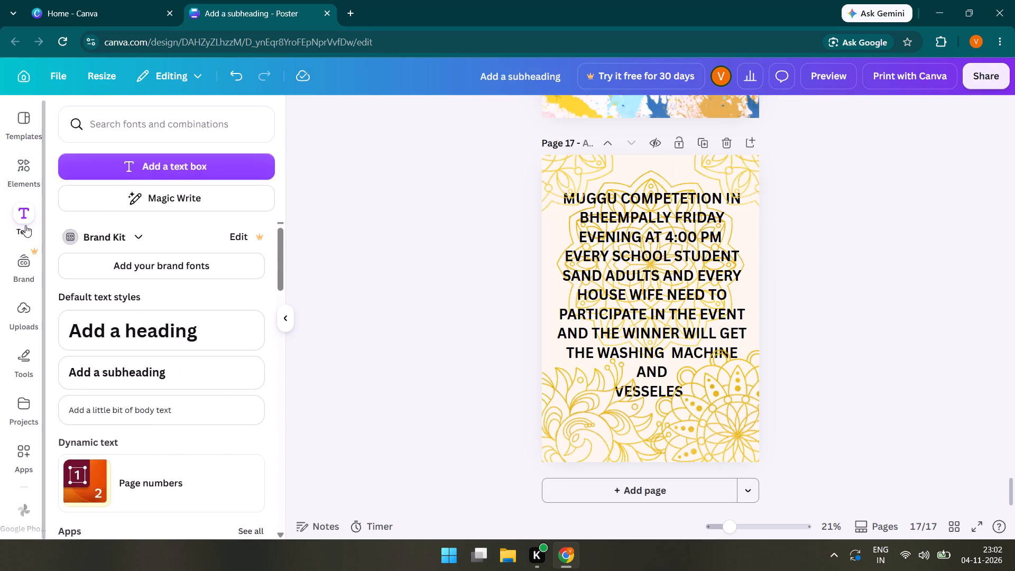
pyautogui.click(155, 362)
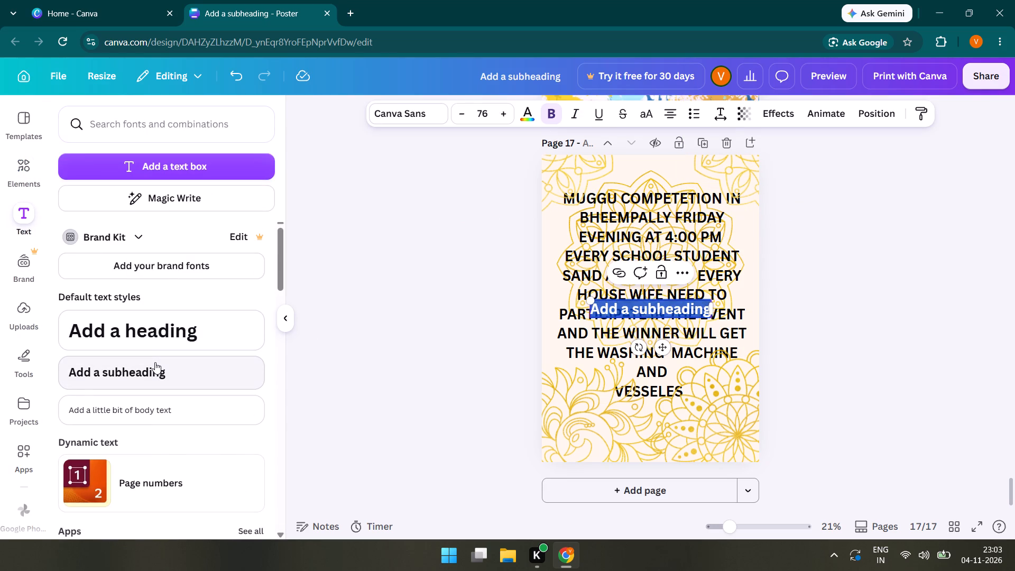
pyautogui.press('BackSpace')
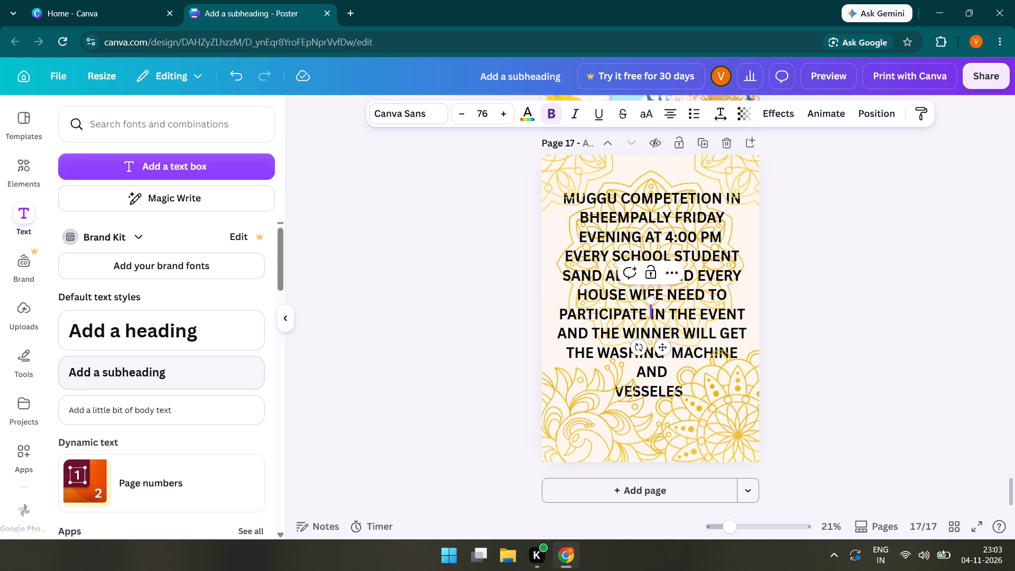
pyautogui.write('THANKTOUU ALL')
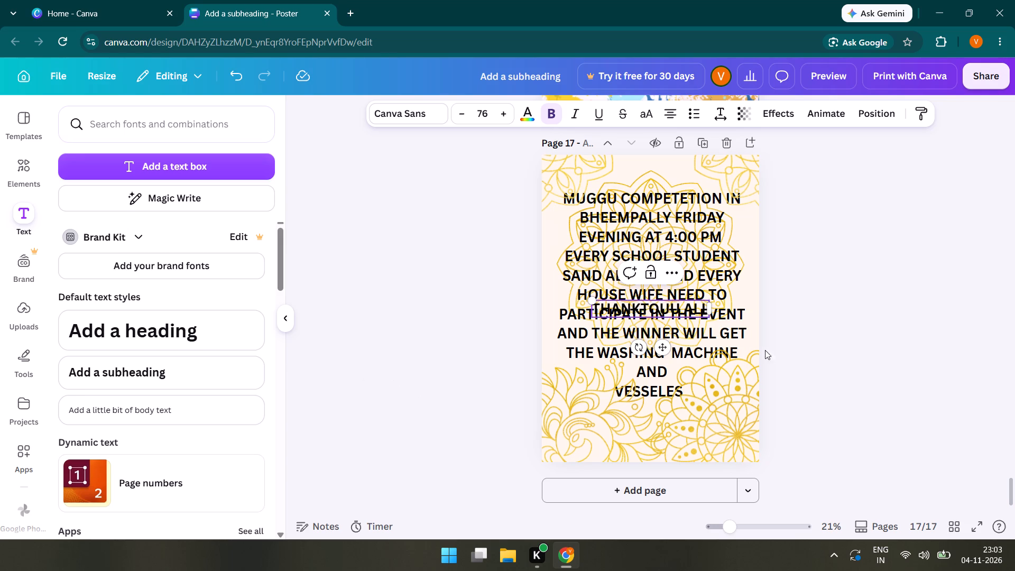
pyautogui.click(804, 368)
pyautogui.moveTo(662, 307); pyautogui.dragTo(661, 427)
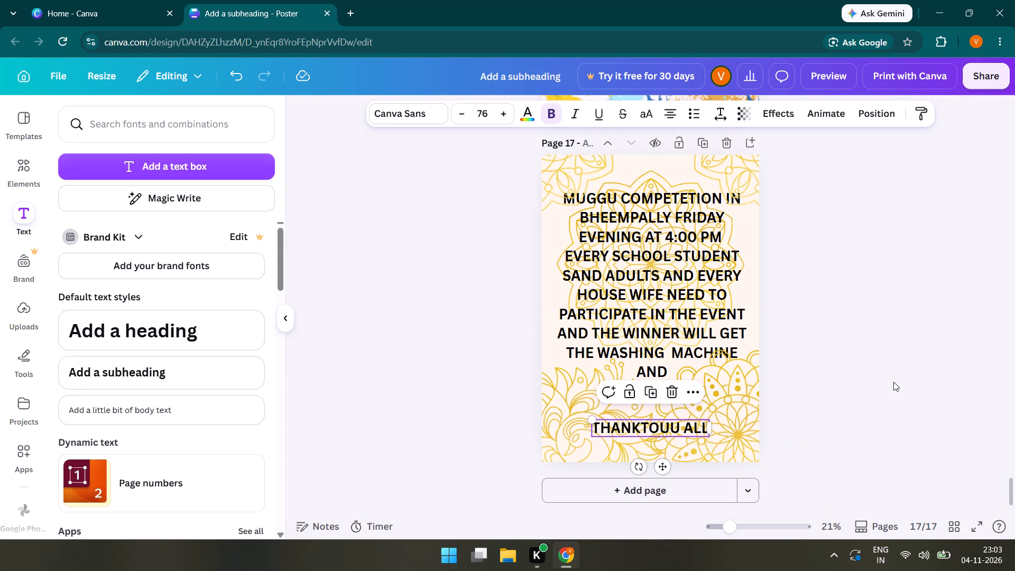
pyautogui.click(897, 382)
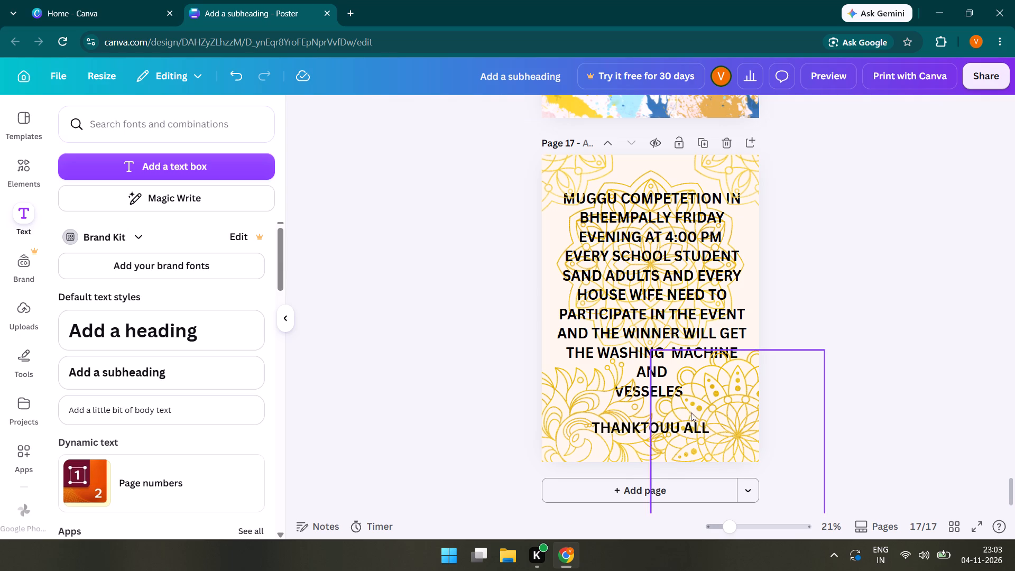
# Insert "IN SCHOOL GROUND" after "4:00 PM" in page 17's announcement text.
pyautogui.doubleClick(725, 234)
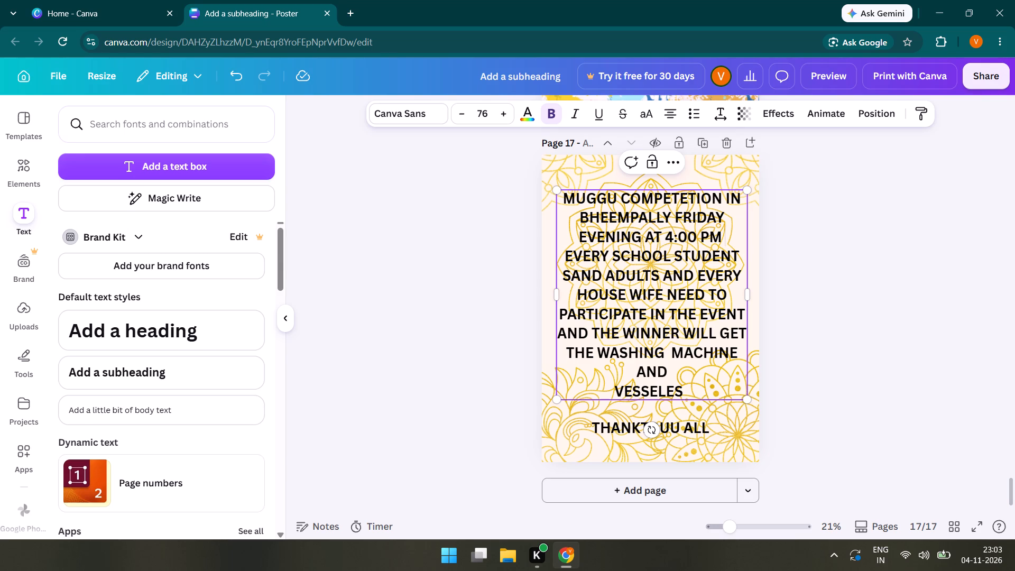
pyautogui.write('IN')
pyautogui.press('space')
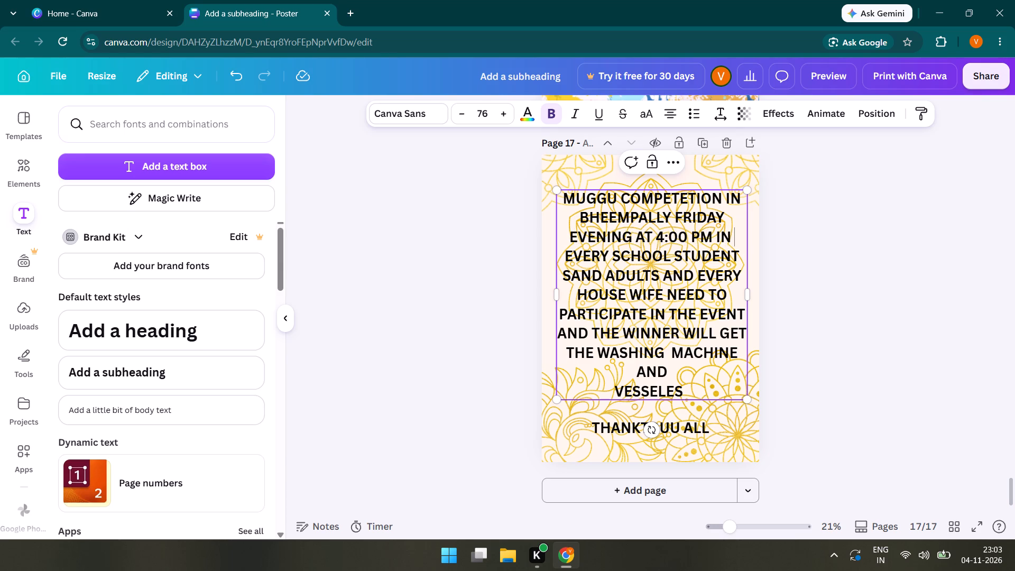
pyautogui.write('SCHOOL')
pyautogui.press('space')
pyautogui.write('GROUND')
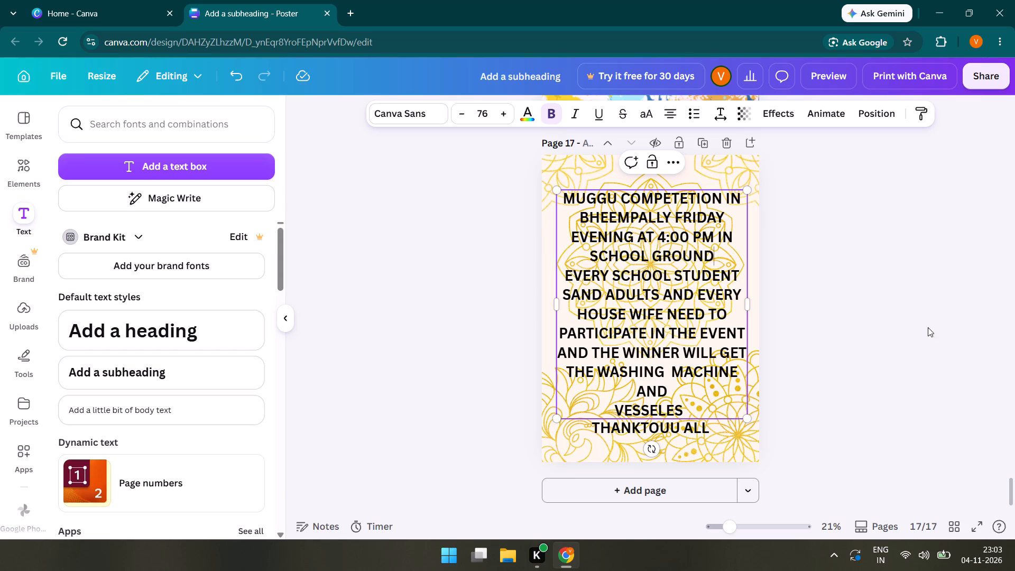
pyautogui.click(874, 292)
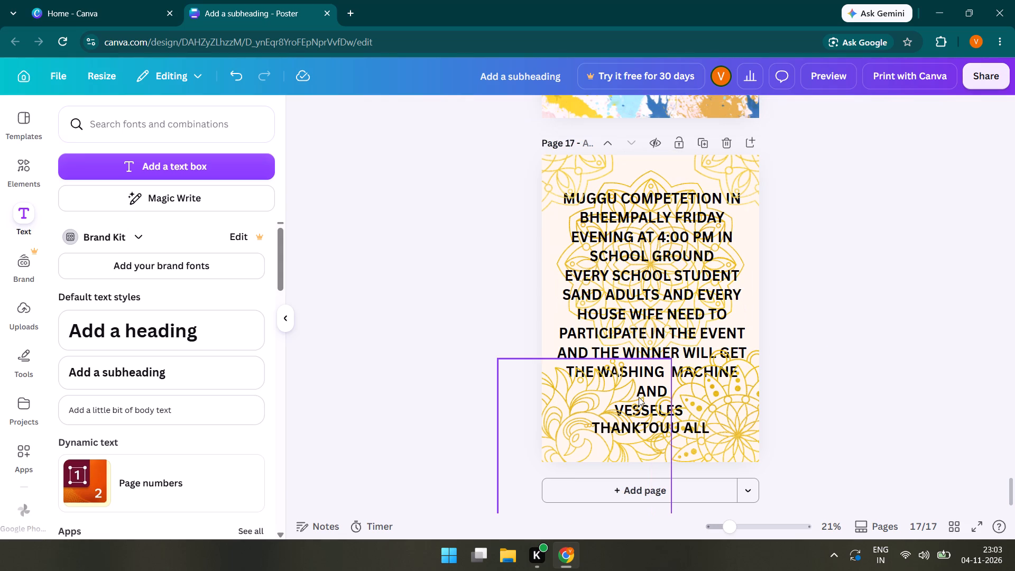
# Remove the line break before "VESSELES" so the announcement's last line reads "AND VESSELES".
pyautogui.click(639, 397)
pyautogui.click(637, 391)
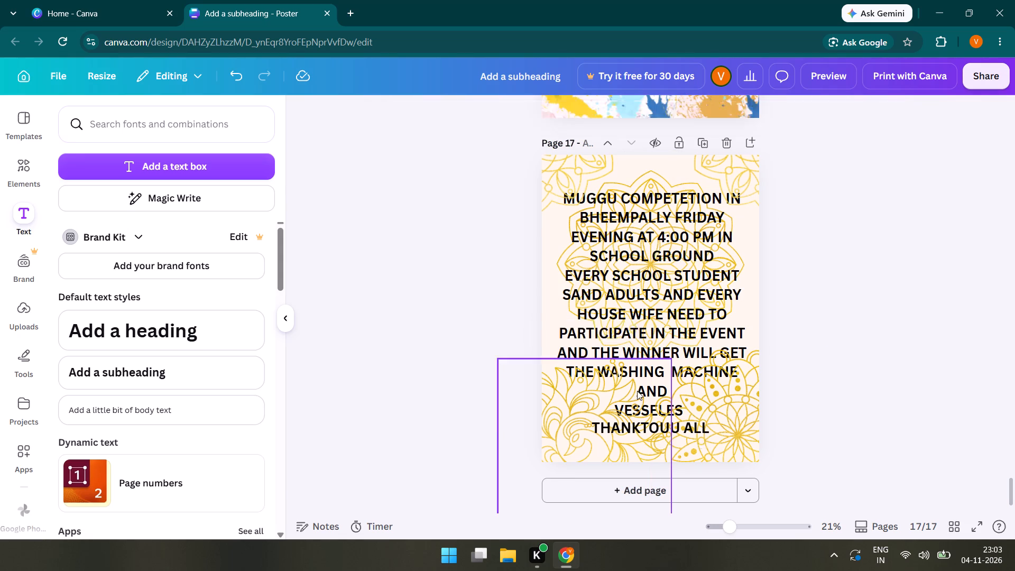
pyautogui.doubleClick(637, 391)
pyautogui.doubleClick(658, 329)
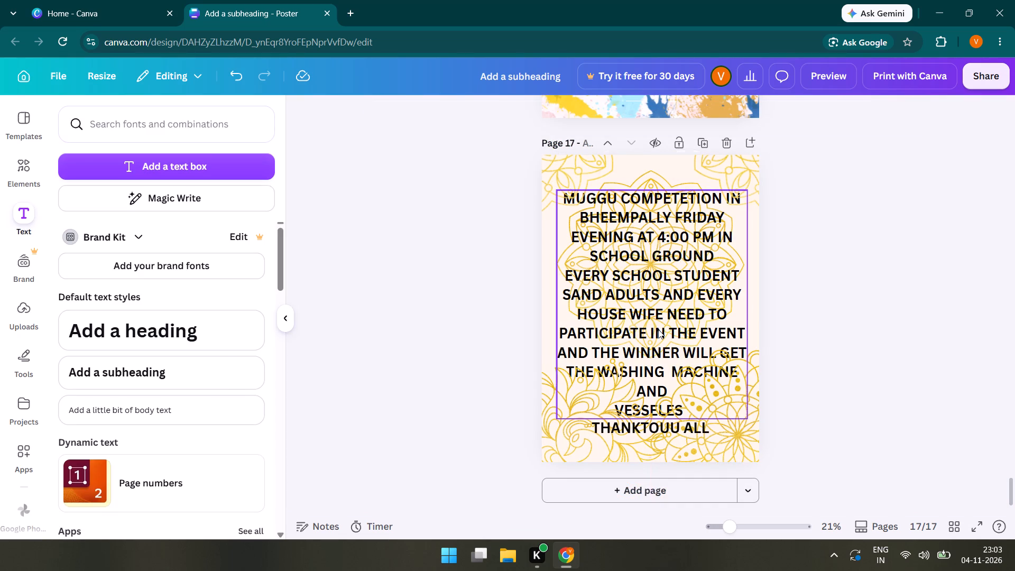
pyautogui.click(667, 393)
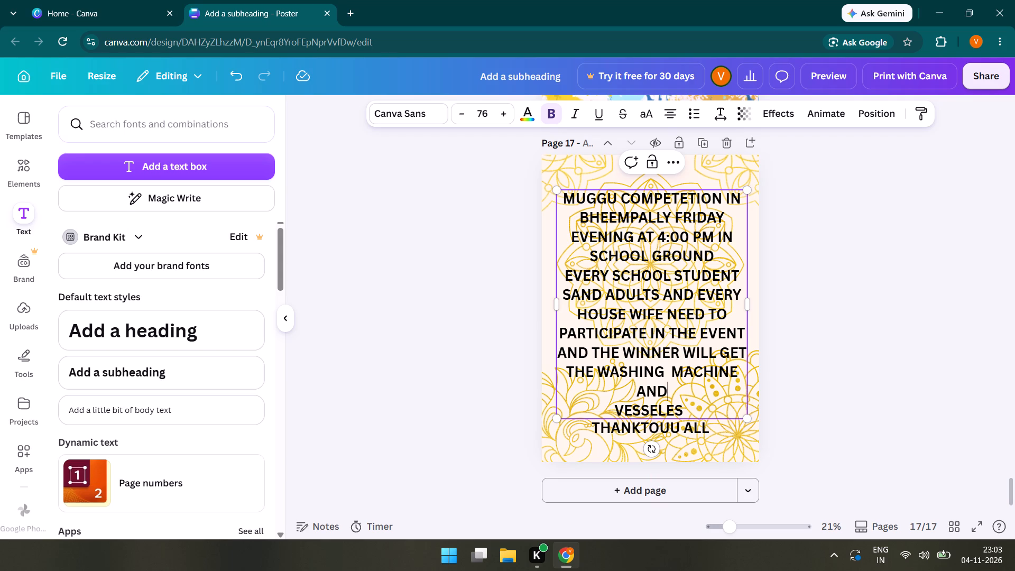
pyautogui.click(616, 415)
pyautogui.press('BackSpace')
pyautogui.press('space')
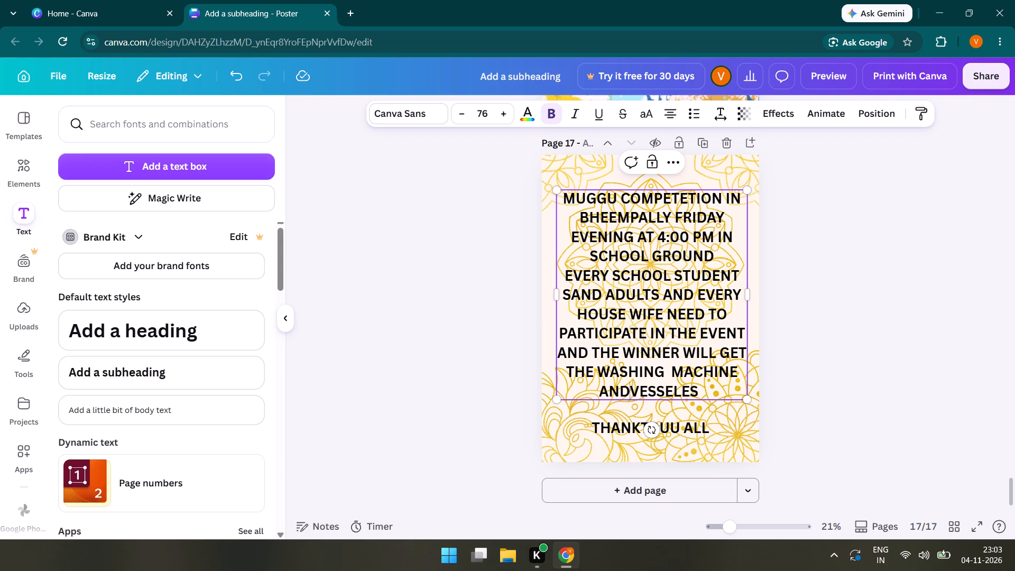
pyautogui.click(895, 357)
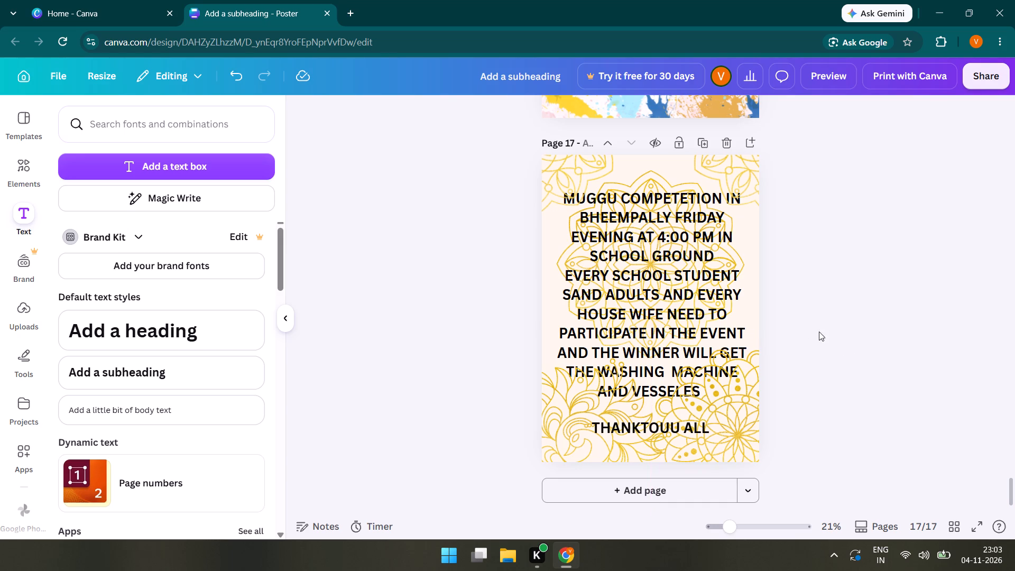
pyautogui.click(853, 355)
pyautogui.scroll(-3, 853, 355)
# Review the poster pages from page 17 back to page 13, ending again on the Muggu competition page.
pyautogui.scroll(2, 854, 226)
pyautogui.scroll(-2, 854, 226)
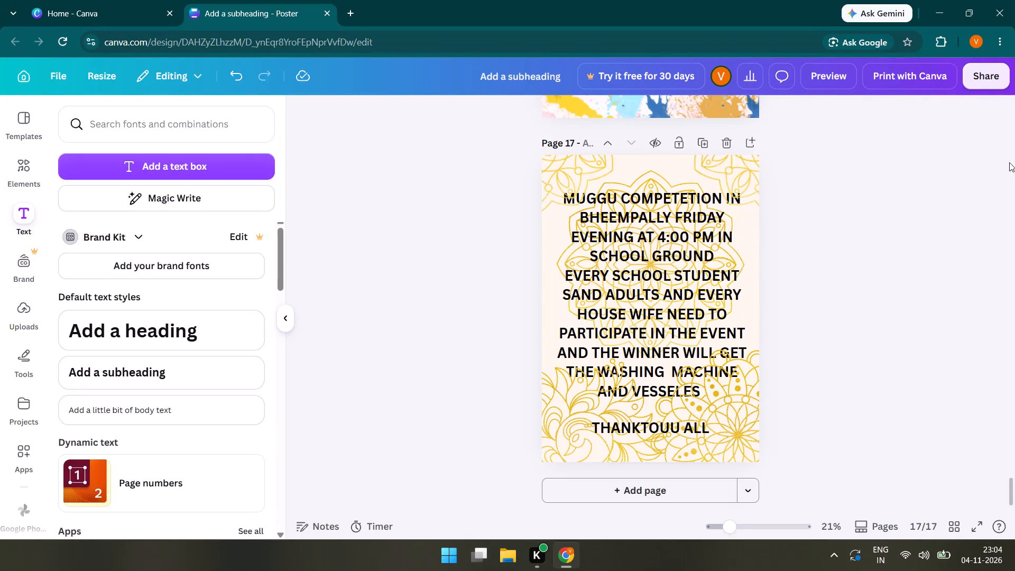
pyautogui.scroll(6, 883, 290)
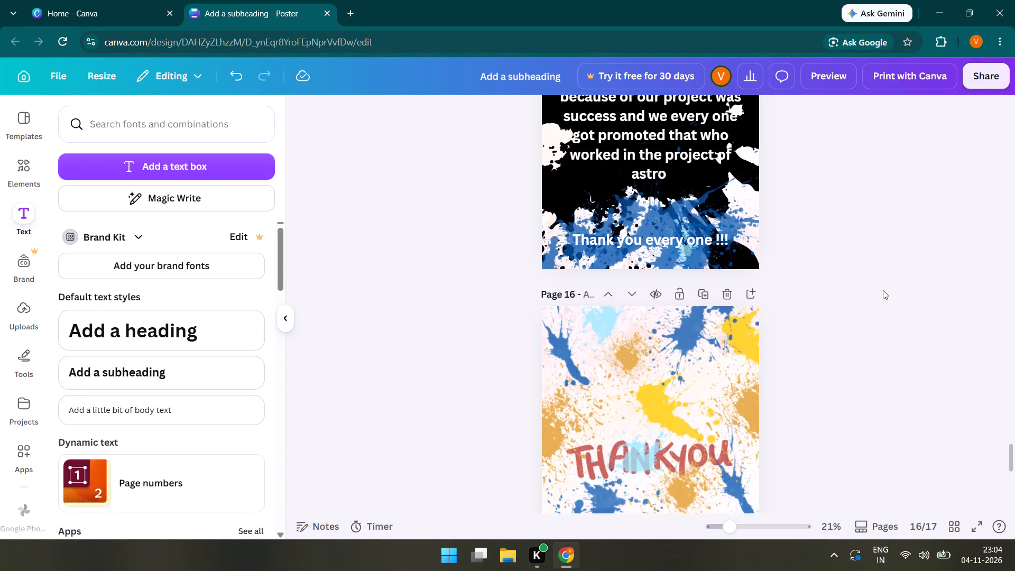
pyautogui.scroll(2, 883, 290)
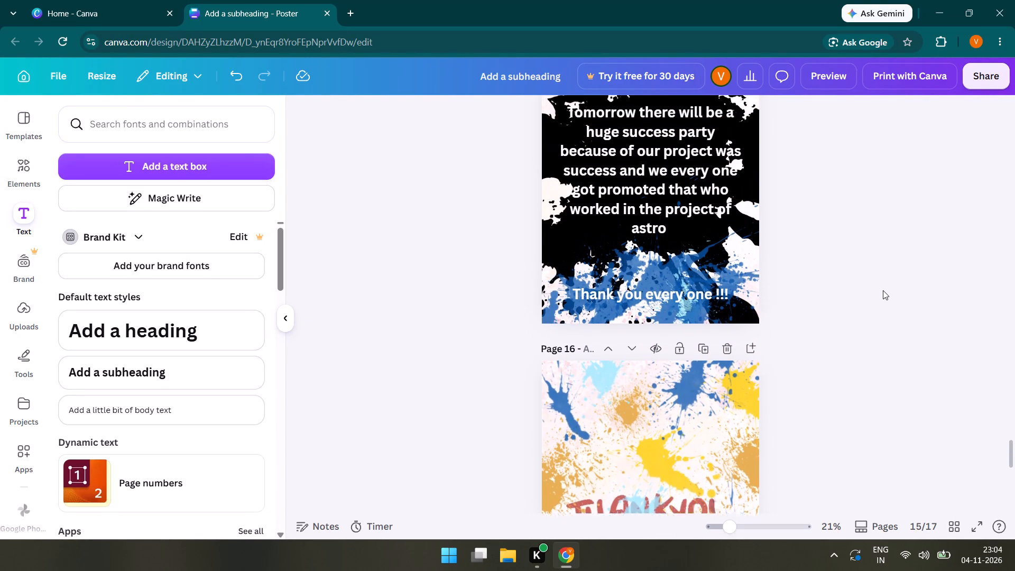
pyautogui.scroll(6, 883, 290)
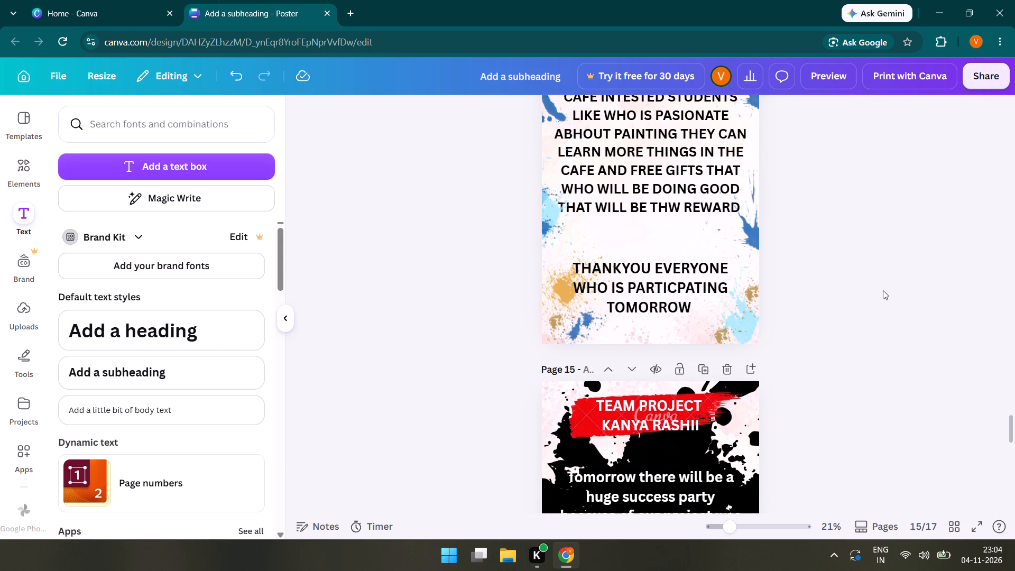
pyautogui.scroll(10, 883, 290)
pyautogui.scroll(-4, 883, 290)
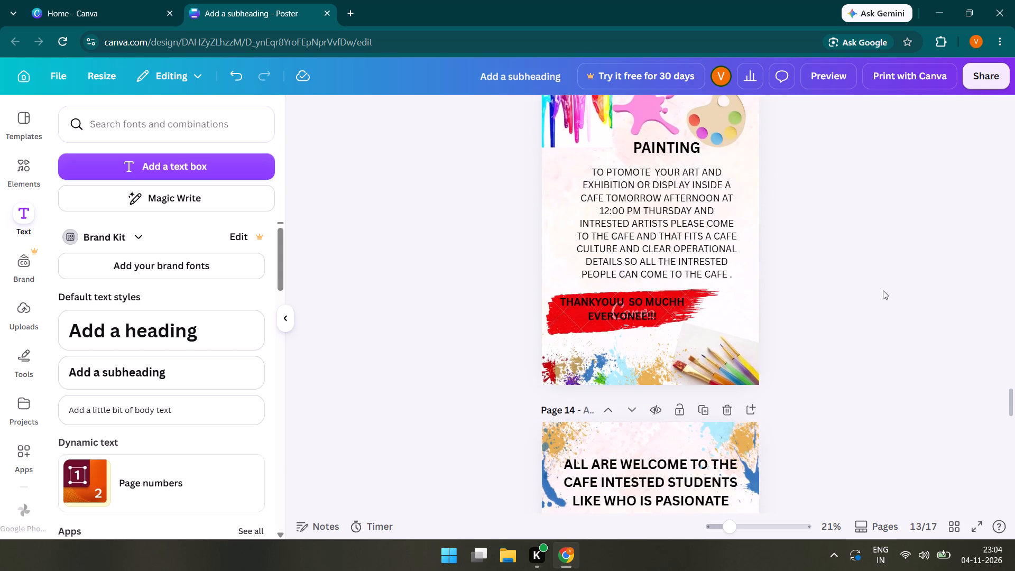
pyautogui.scroll(-9, 883, 290)
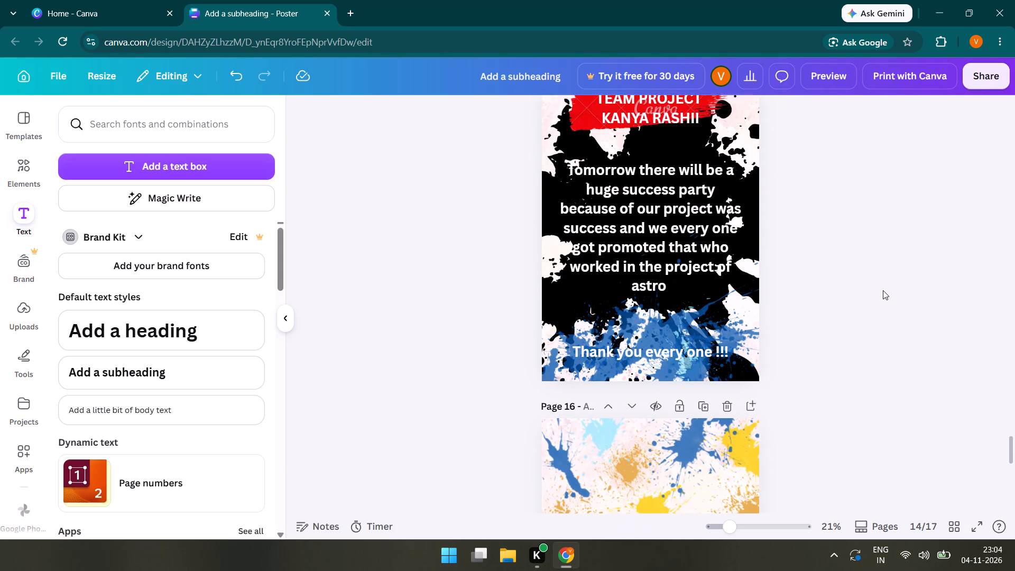
pyautogui.scroll(-10, 883, 290)
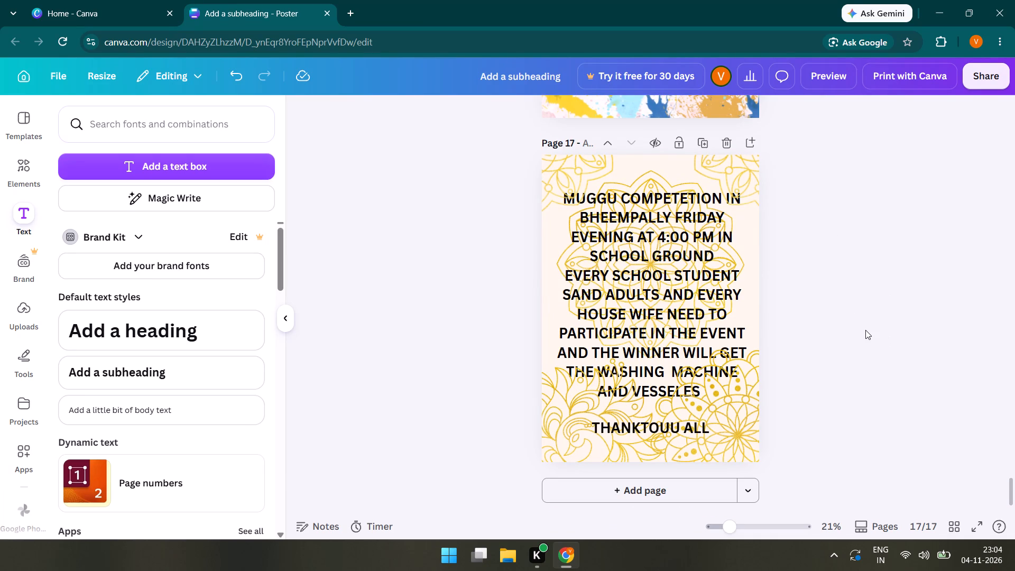
pyautogui.scroll(-3, 865, 330)
# Compare page 17's Muggu announcement with the thank-you page 16 and the team project page 15.
pyautogui.scroll(2, 865, 330)
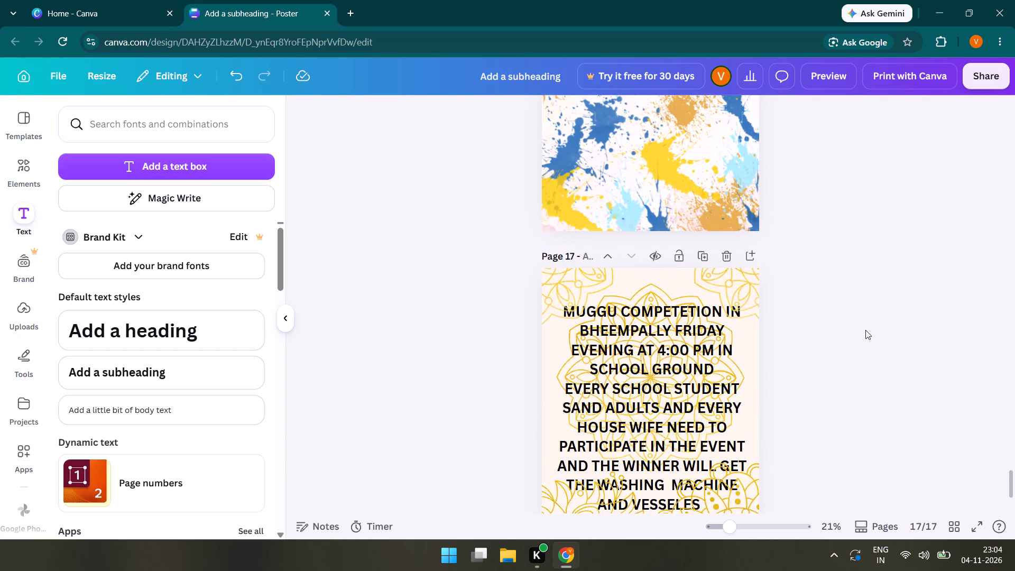
pyautogui.scroll(5, 865, 330)
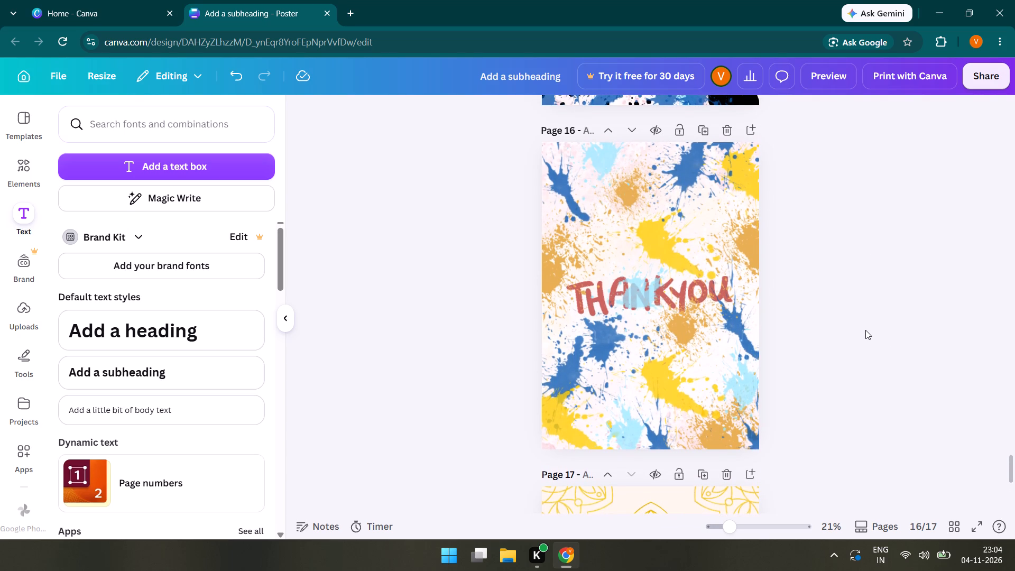
pyautogui.scroll(4, 865, 330)
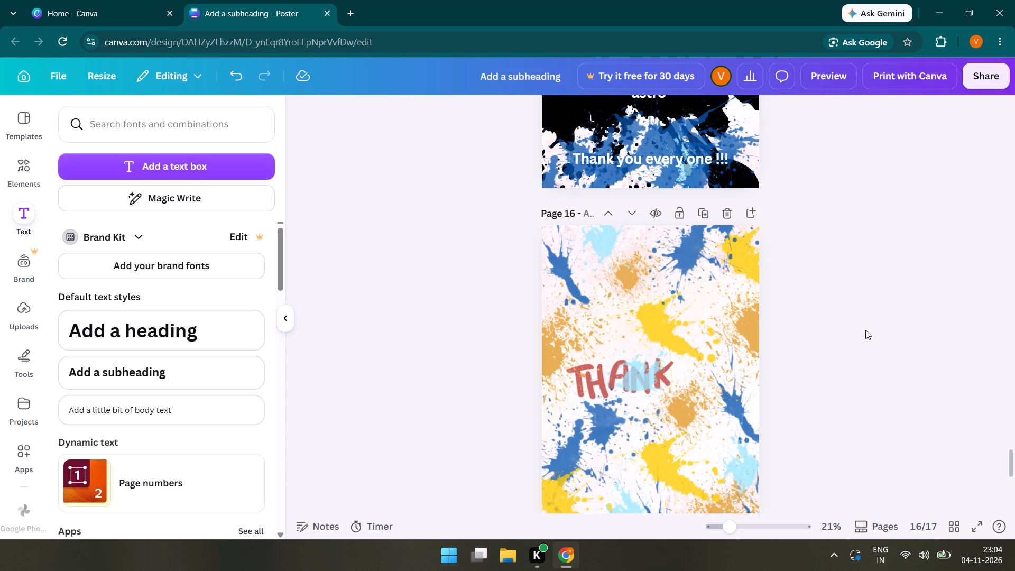
pyautogui.scroll(2, 865, 330)
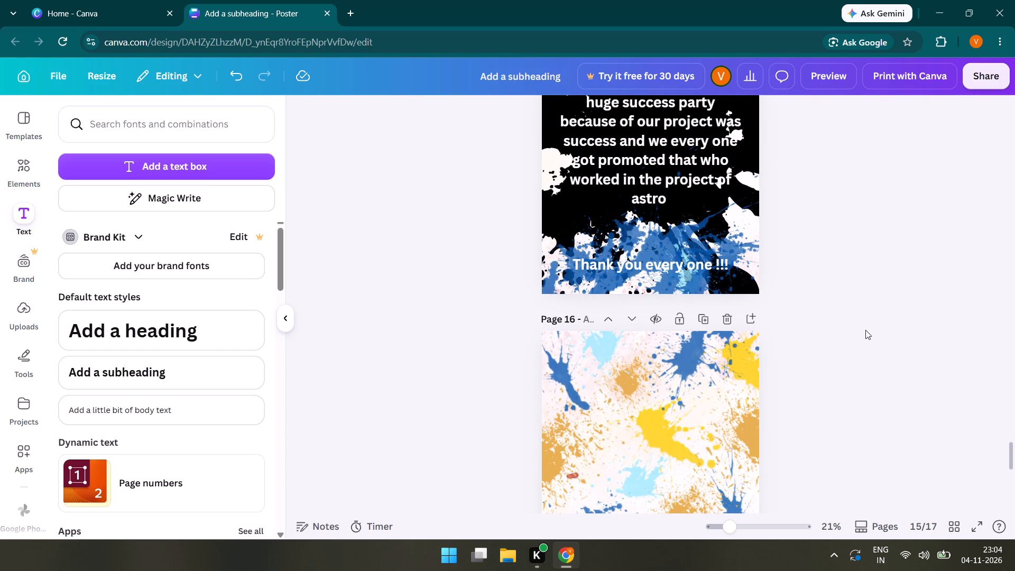
pyautogui.scroll(-1, 865, 330)
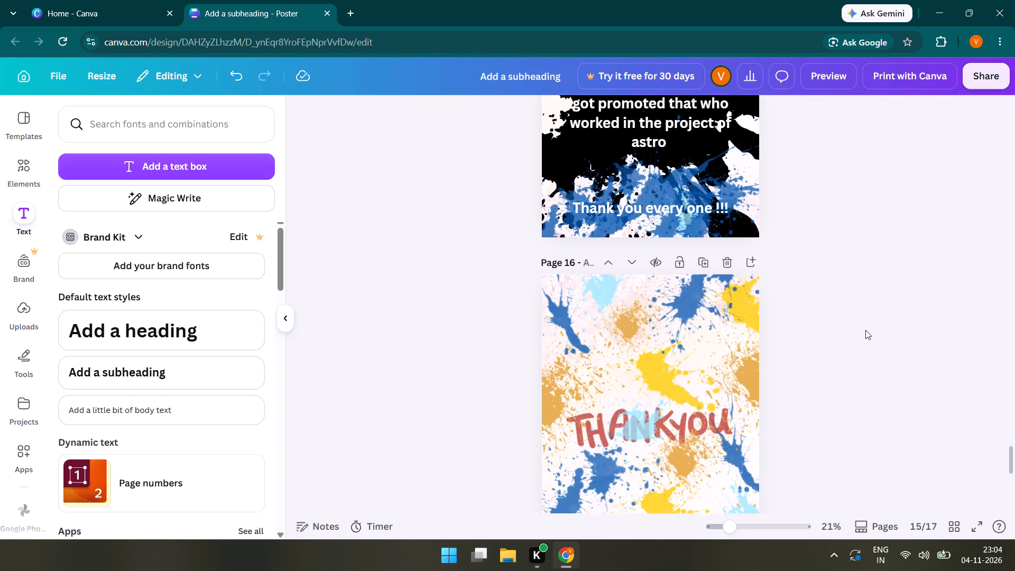
pyautogui.scroll(-4, 865, 330)
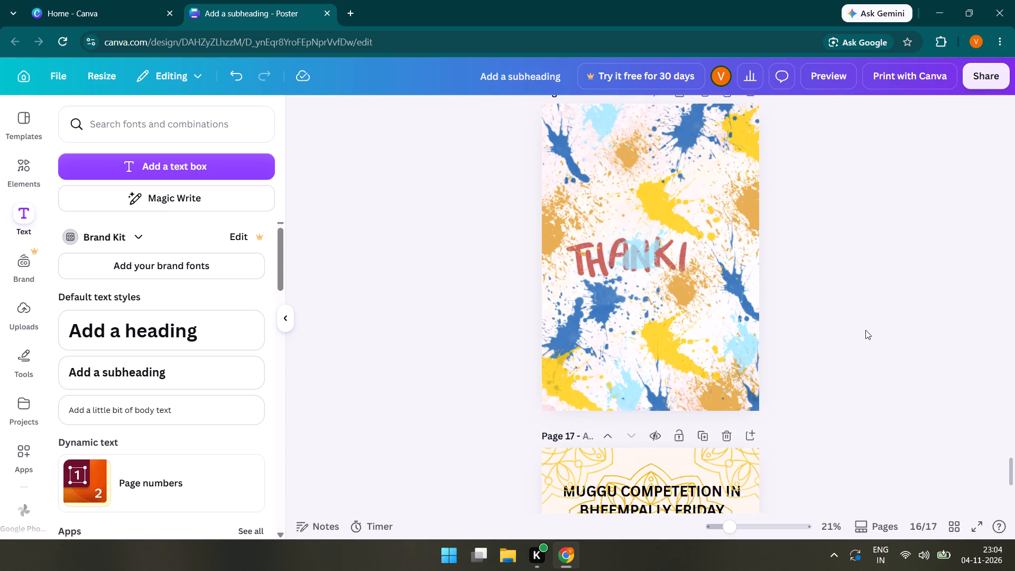
pyautogui.scroll(-3, 865, 330)
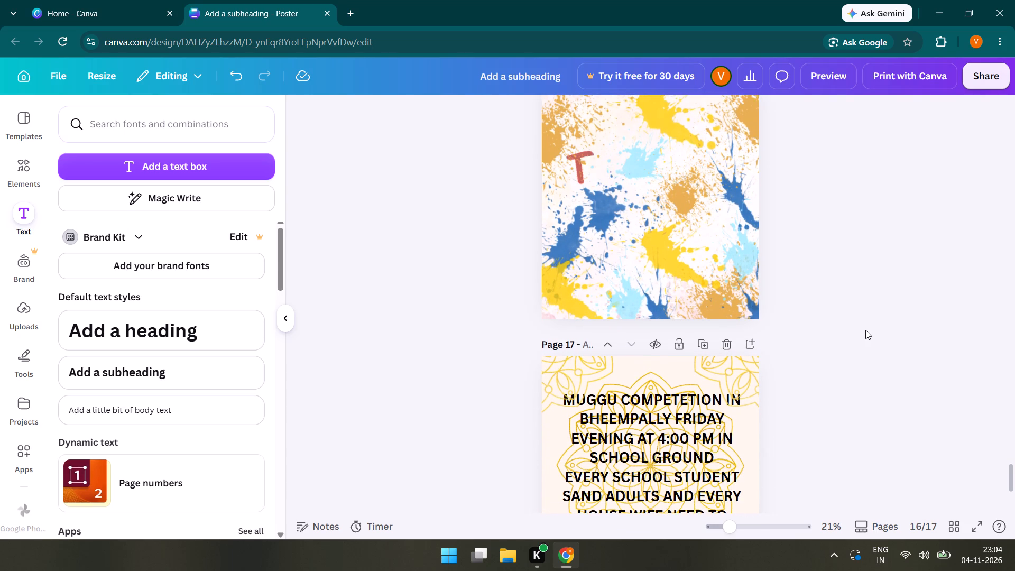
pyautogui.scroll(-2, 865, 330)
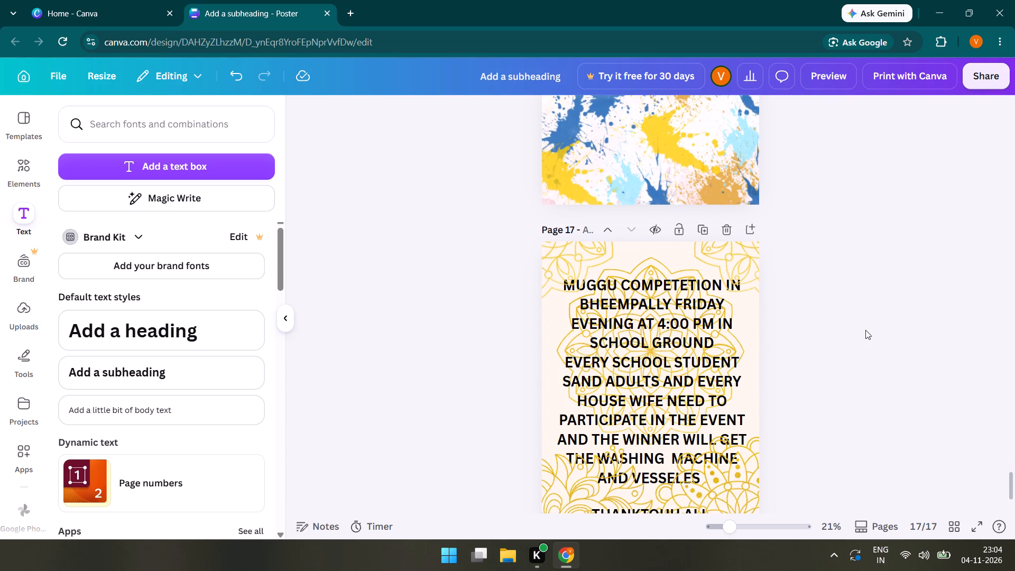
pyautogui.scroll(-1, 865, 330)
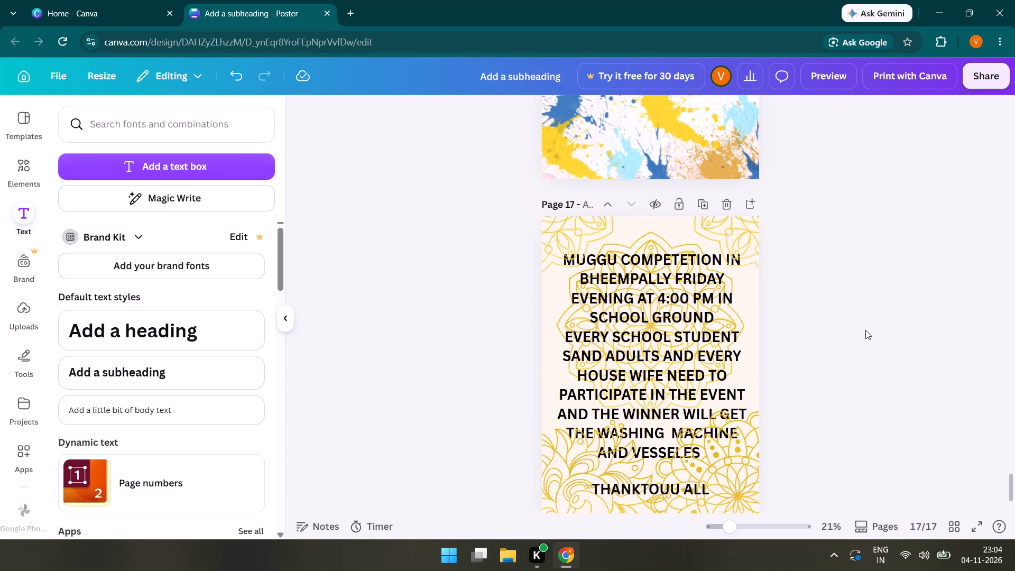
pyautogui.scroll(-2, 865, 330)
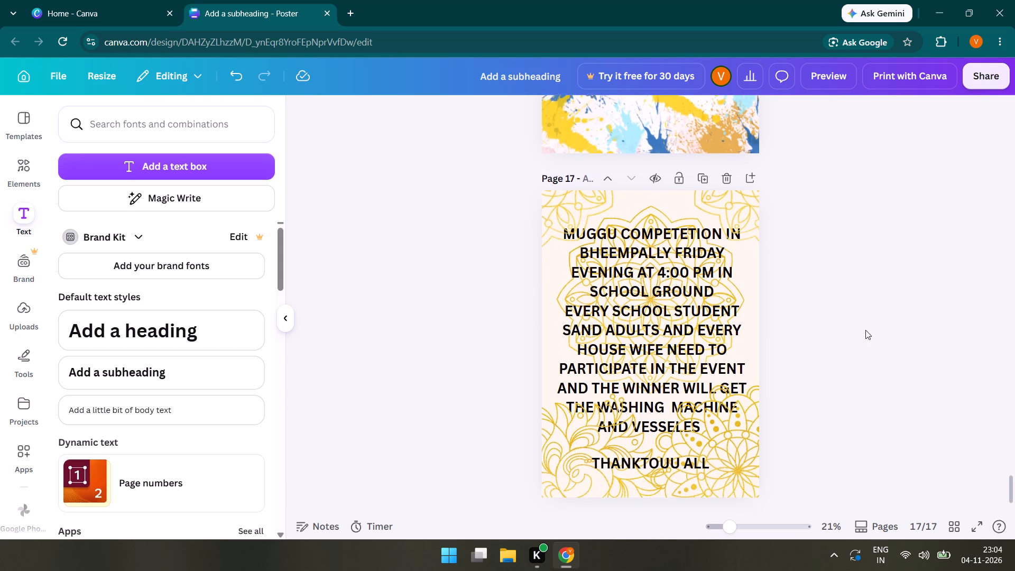
pyautogui.scroll(-5, 865, 330)
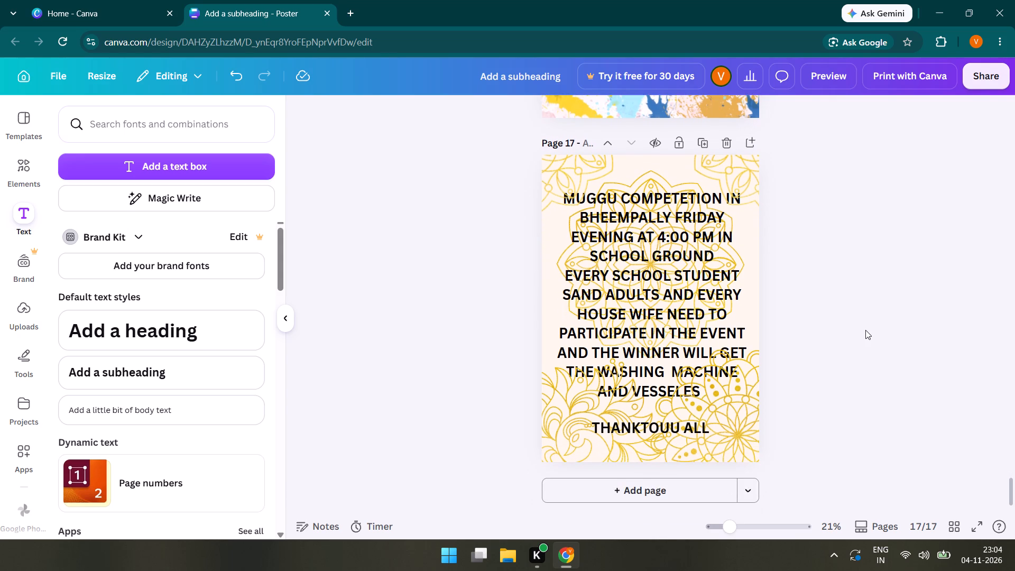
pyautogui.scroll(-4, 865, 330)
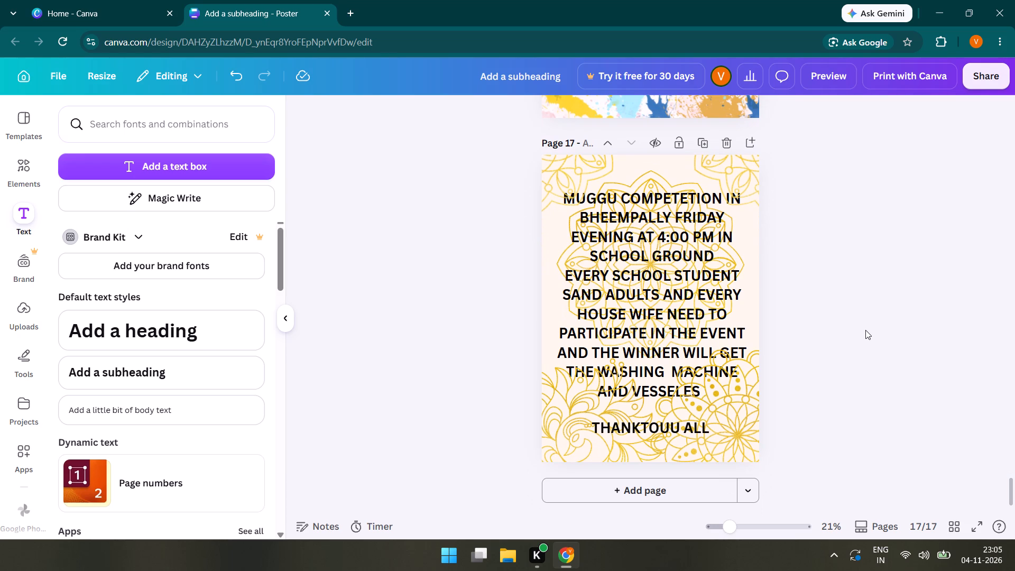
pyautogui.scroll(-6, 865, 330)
# Look through the design's earlier posters back to the Greenary page 1 and return to page 17.
pyautogui.scroll(5, 816, 370)
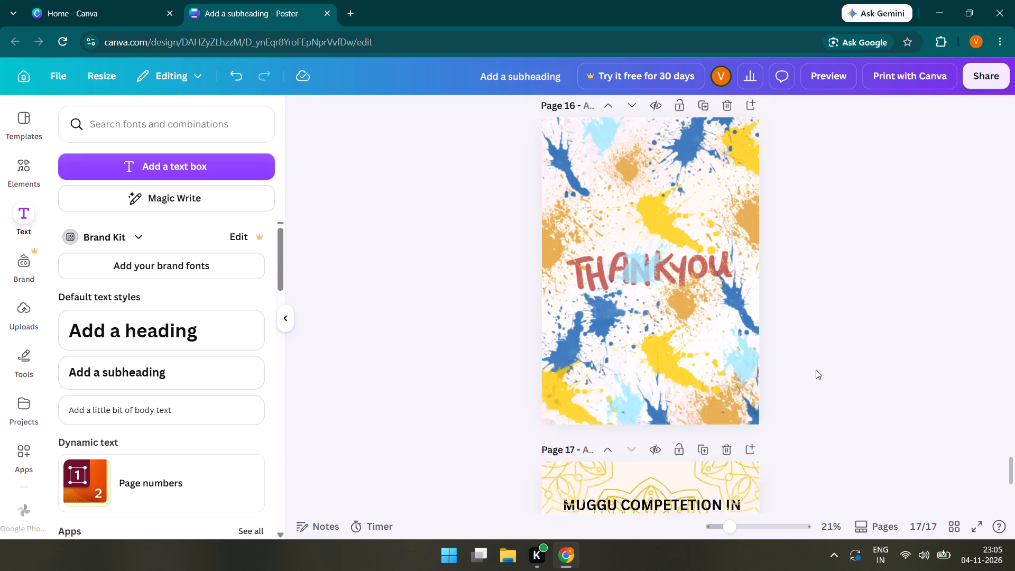
pyautogui.scroll(18, 816, 370)
pyautogui.scroll(16, 816, 370)
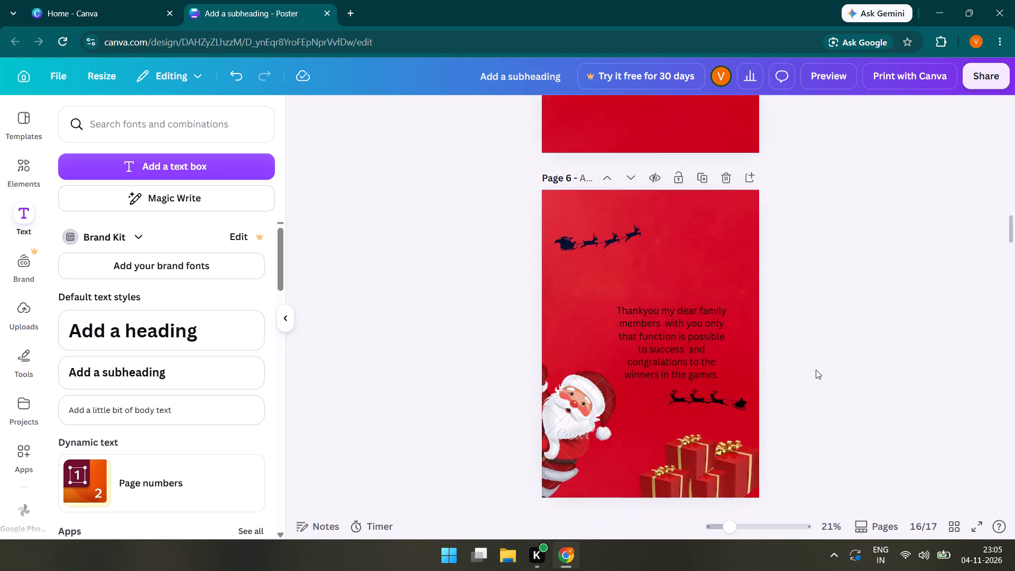
pyautogui.scroll(10, 816, 370)
pyautogui.scroll(-2, 716, 345)
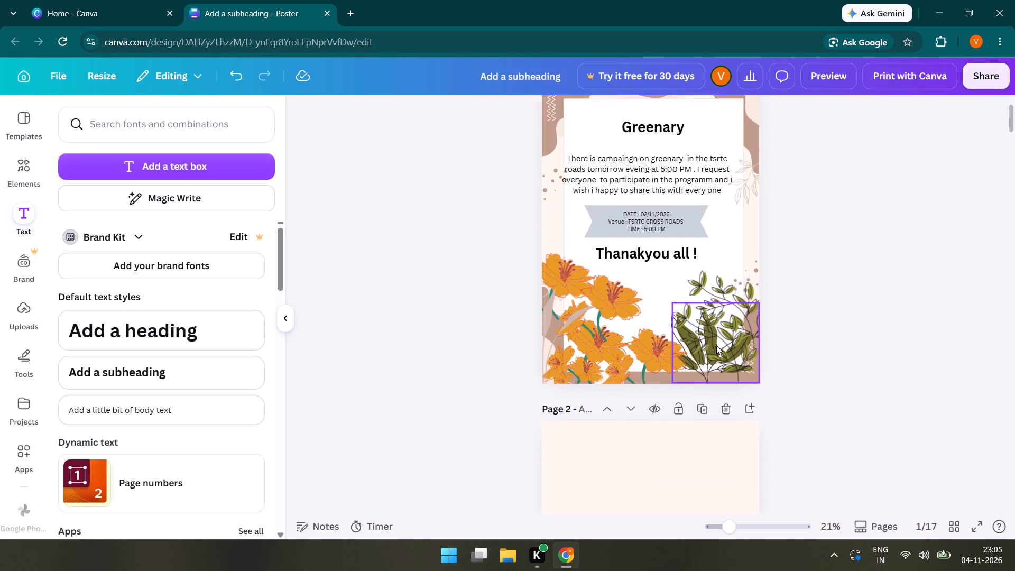
pyautogui.scroll(-9, 716, 345)
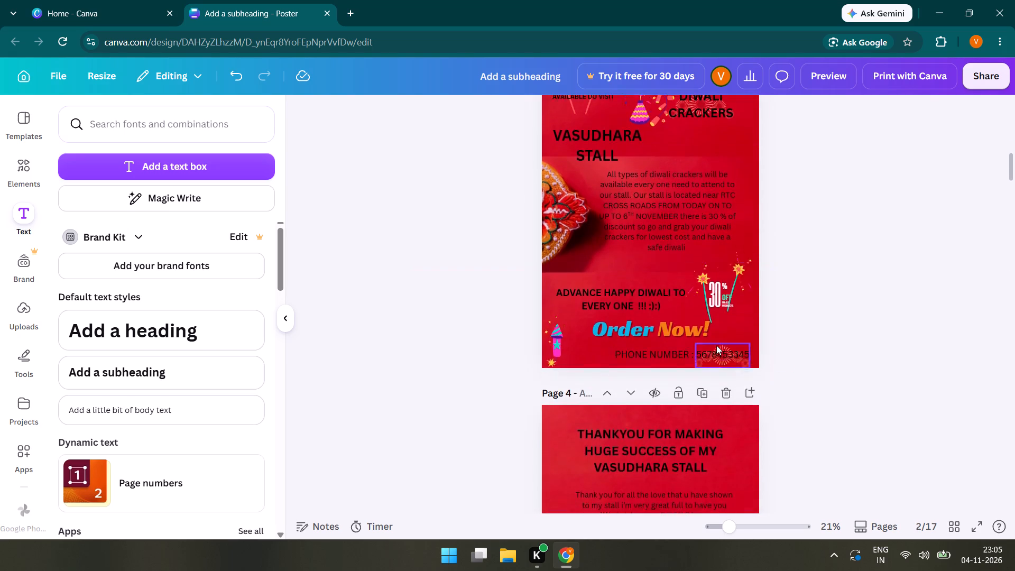
pyautogui.scroll(-13, 716, 345)
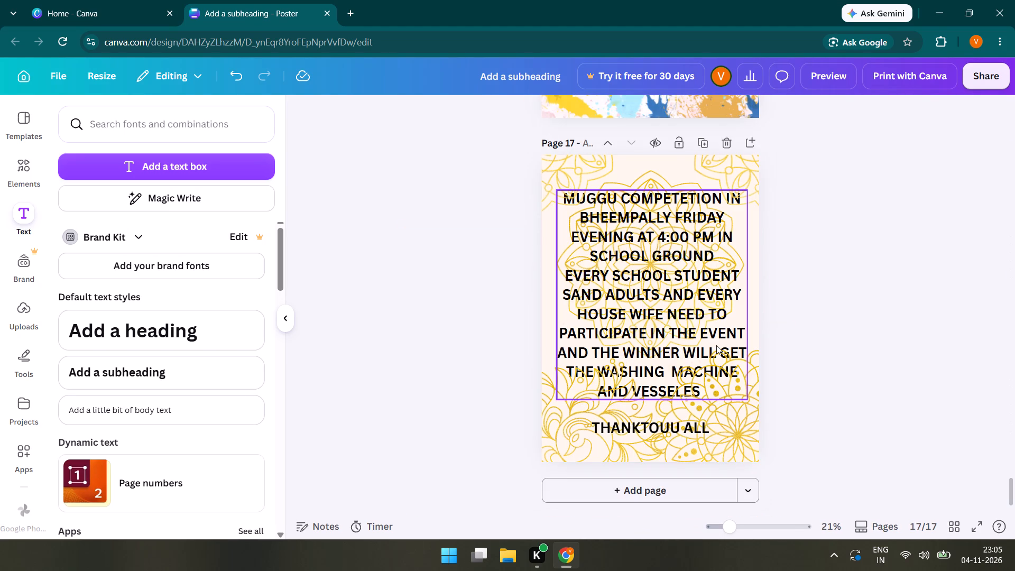
pyautogui.scroll(-5, 716, 345)
# Add a new blank page 18 after the Muggu competition page.
pyautogui.click(628, 493)
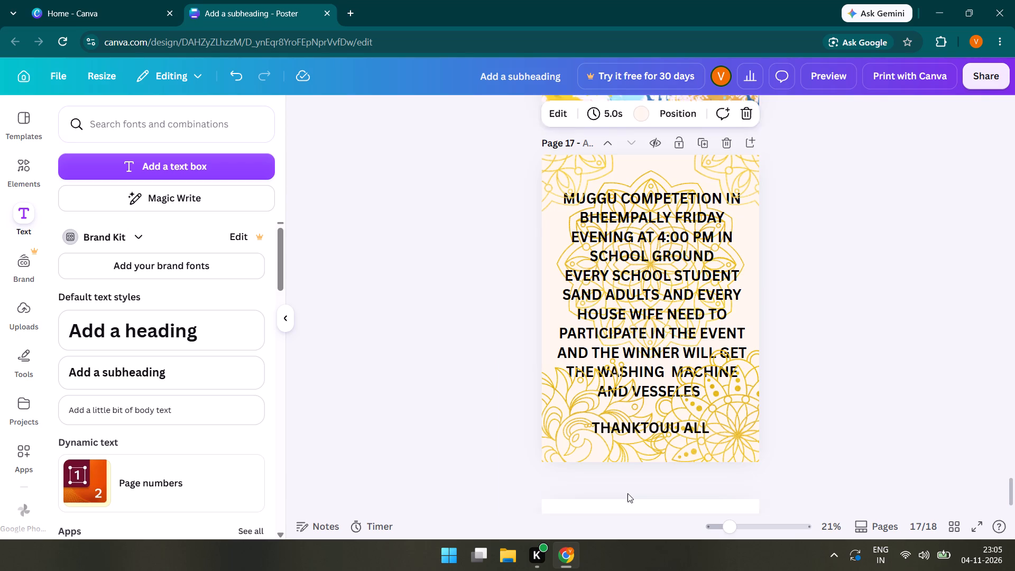
# Add the recently used sandy watercolour hills graphic to page 18 and stretch it to cover the whole page.
pyautogui.click(27, 164)
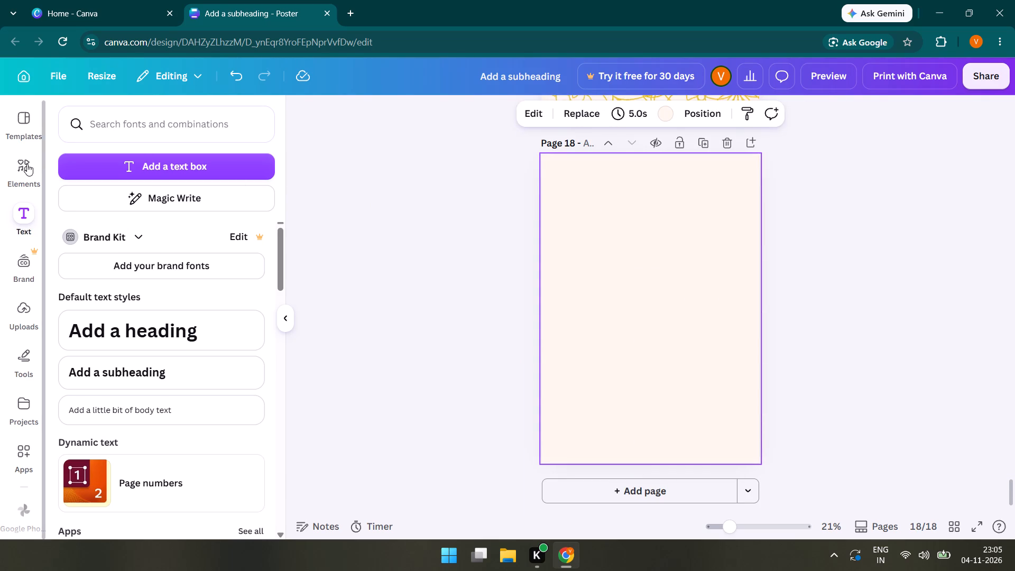
pyautogui.click(243, 164)
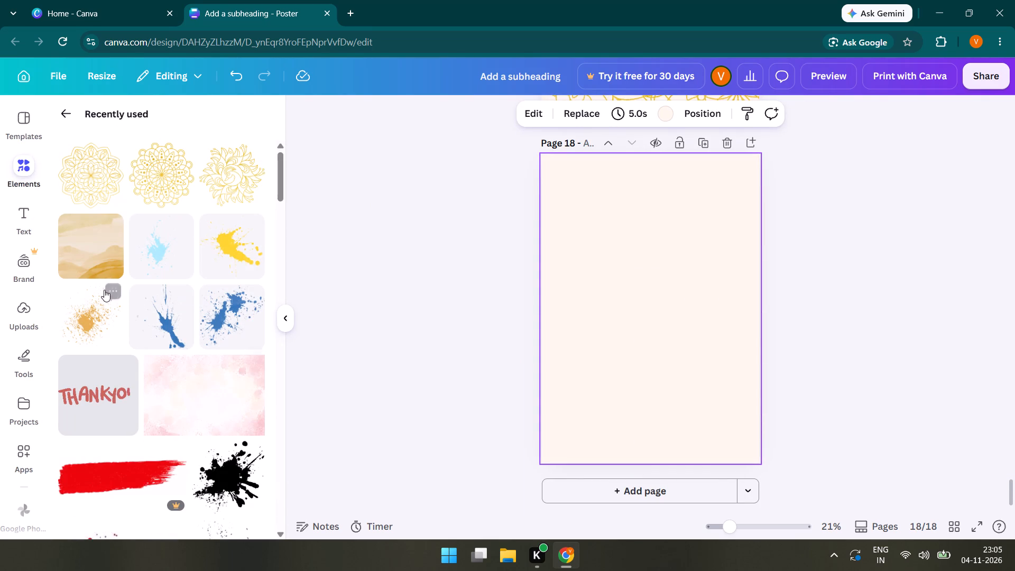
pyautogui.click(90, 262)
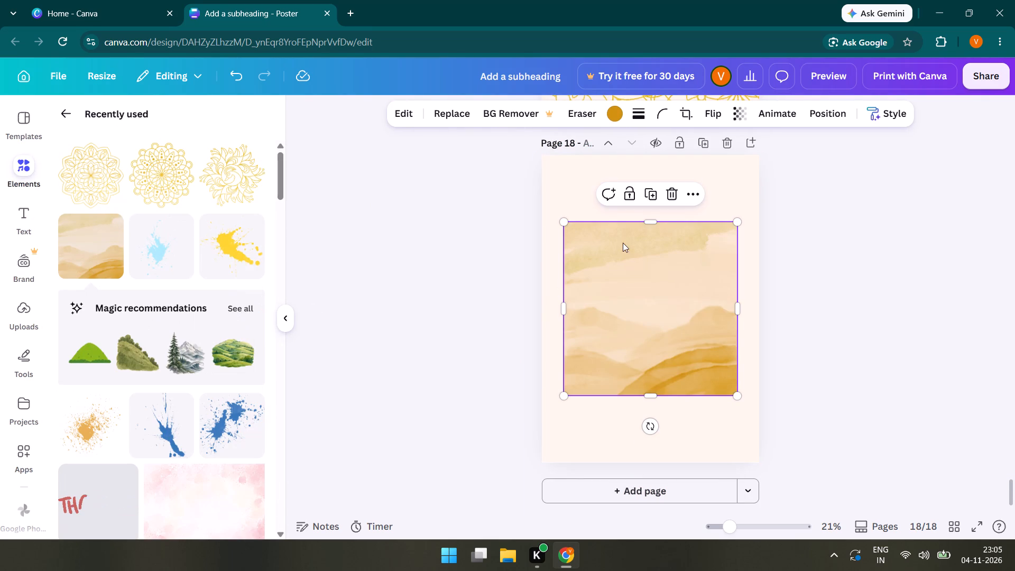
pyautogui.moveTo(650, 223); pyautogui.dragTo(640, 153)
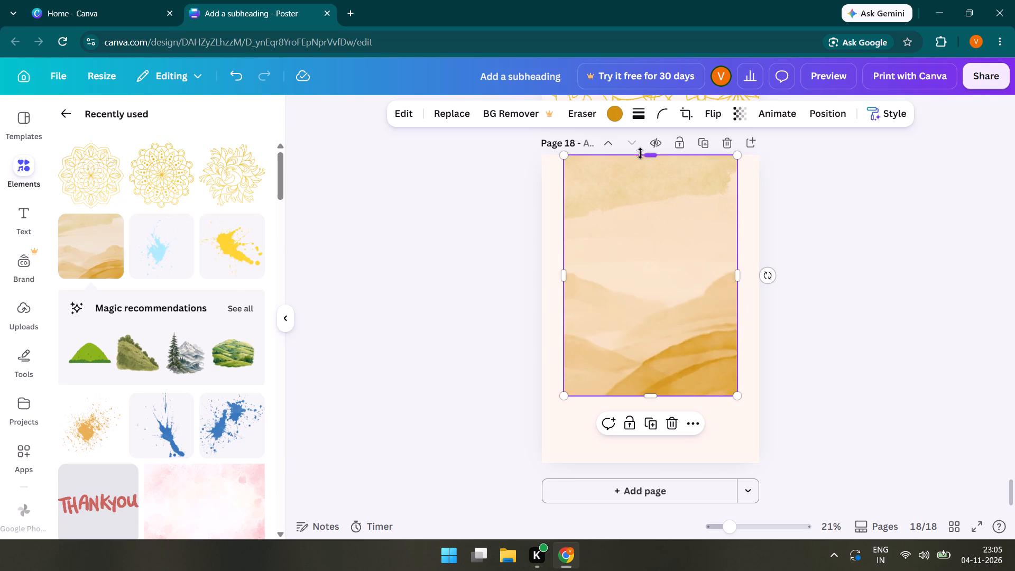
pyautogui.moveTo(564, 276); pyautogui.dragTo(531, 275)
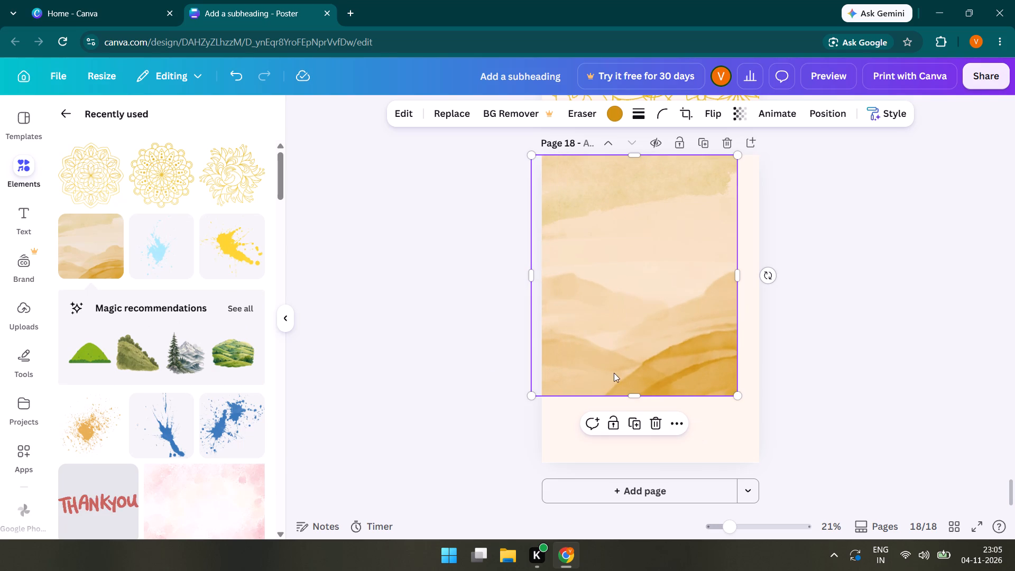
pyautogui.moveTo(636, 399); pyautogui.dragTo(648, 475)
pyautogui.moveTo(735, 320); pyautogui.dragTo(772, 317)
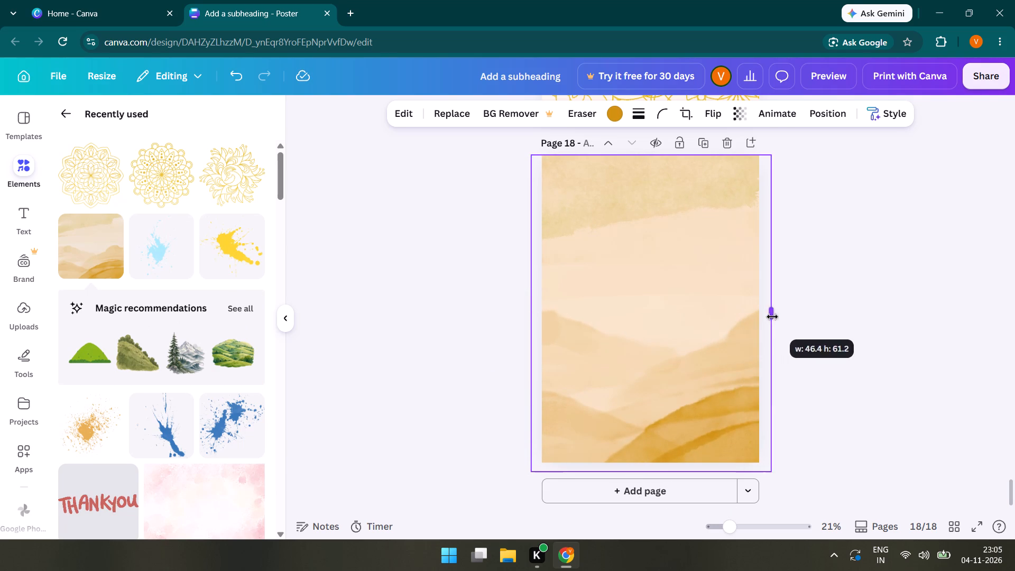
pyautogui.moveTo(772, 317); pyautogui.dragTo(779, 319)
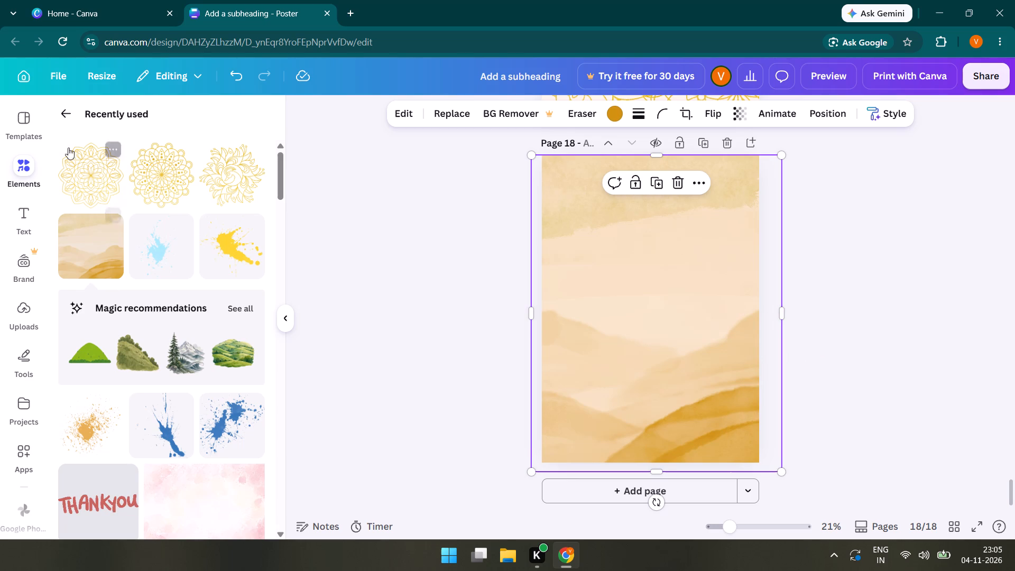
# Place the recently used animated red THANKYOU lettering over the hills background on page 18.
pyautogui.click(64, 109)
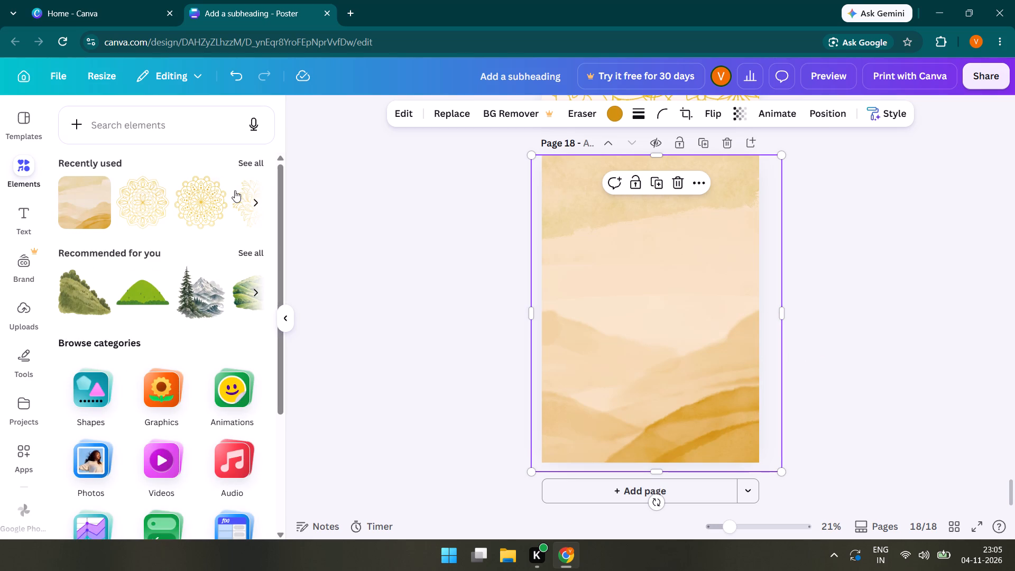
pyautogui.click(253, 166)
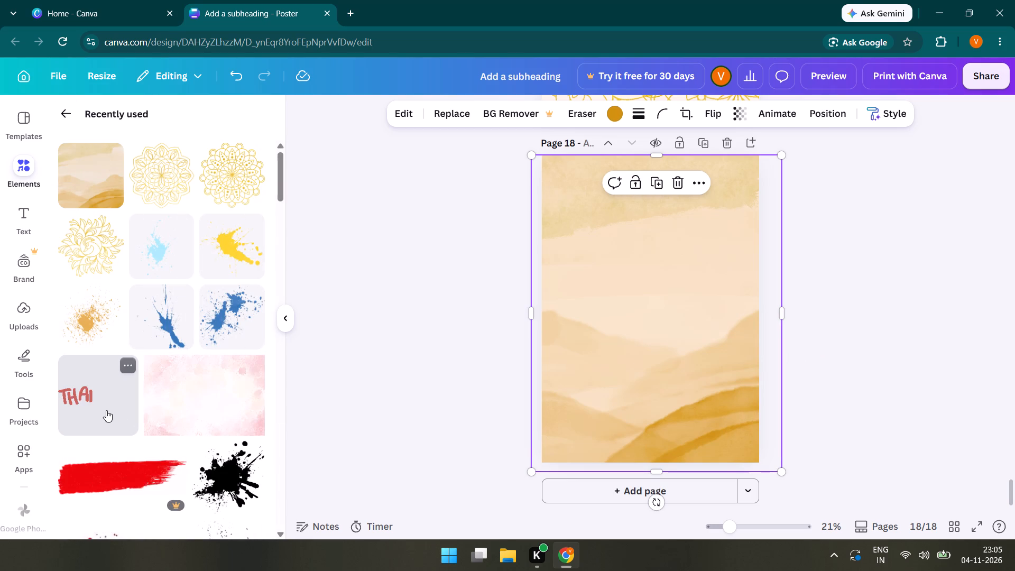
pyautogui.click(106, 410)
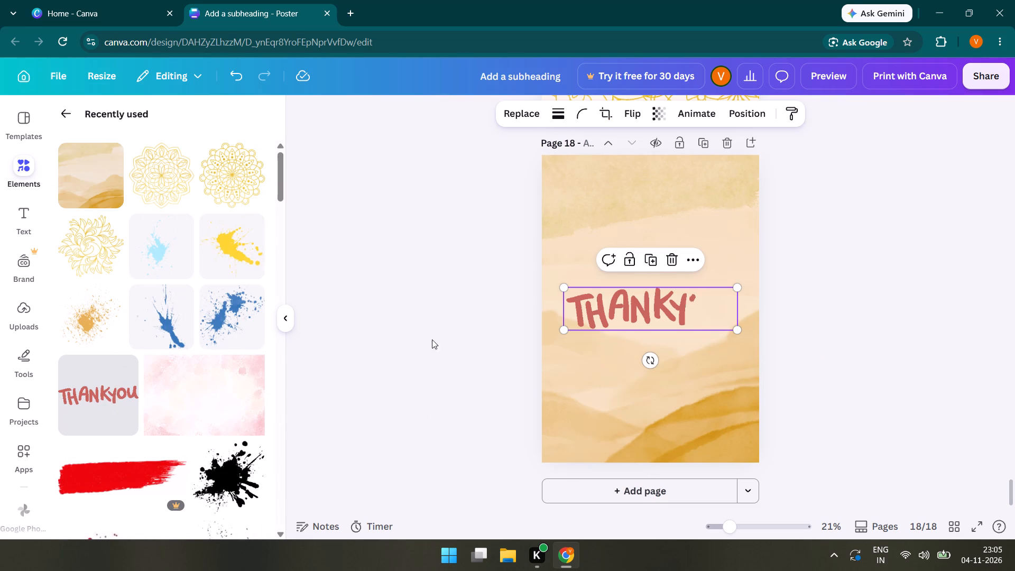
pyautogui.scroll(-2, 448, 367)
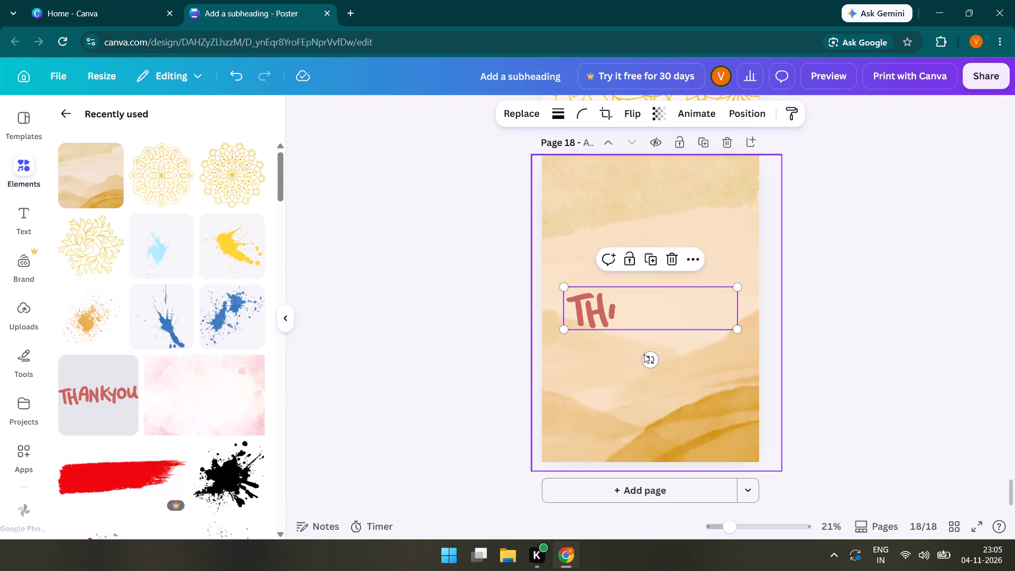
pyautogui.click(858, 393)
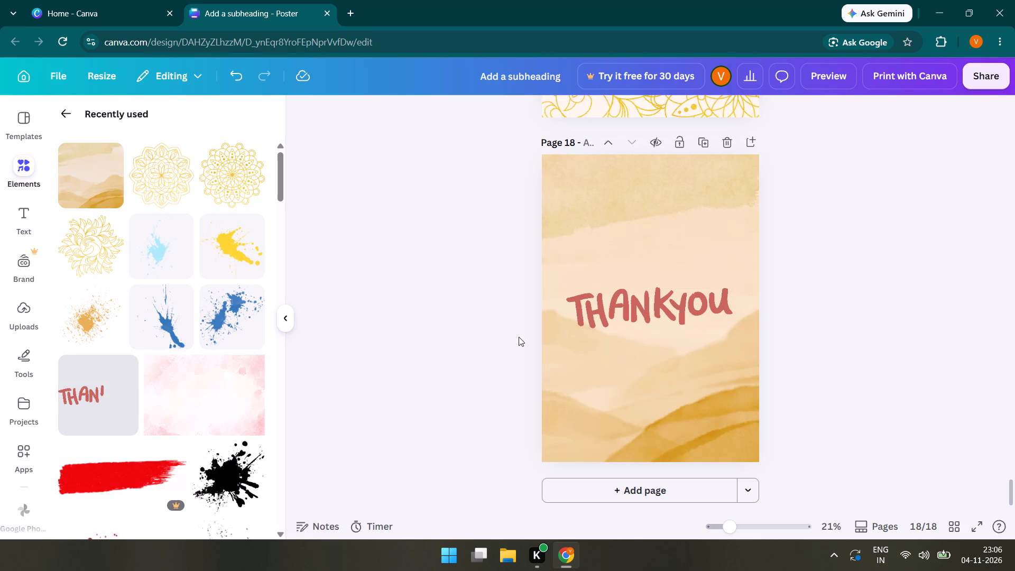
# Look through the recently used elements for further graphics suited to the thank-you page.
pyautogui.scroll(-3, 191, 418)
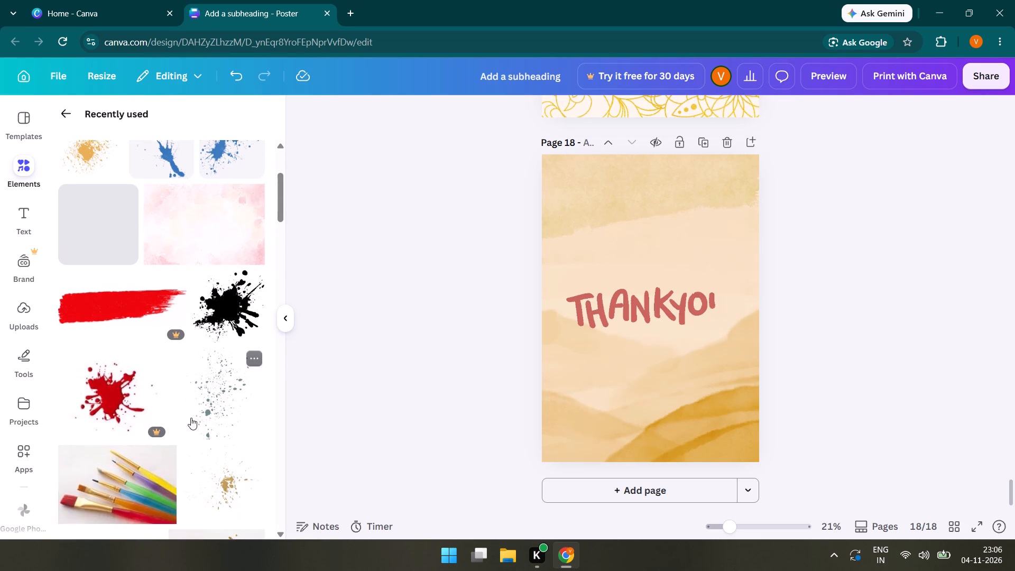
pyautogui.scroll(-4, 191, 418)
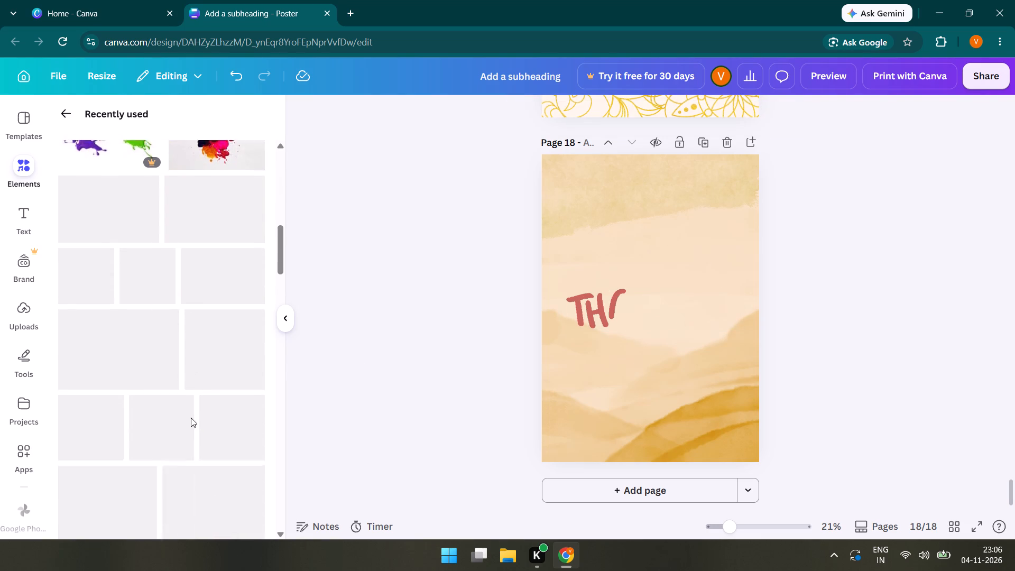
pyautogui.scroll(-2, 191, 418)
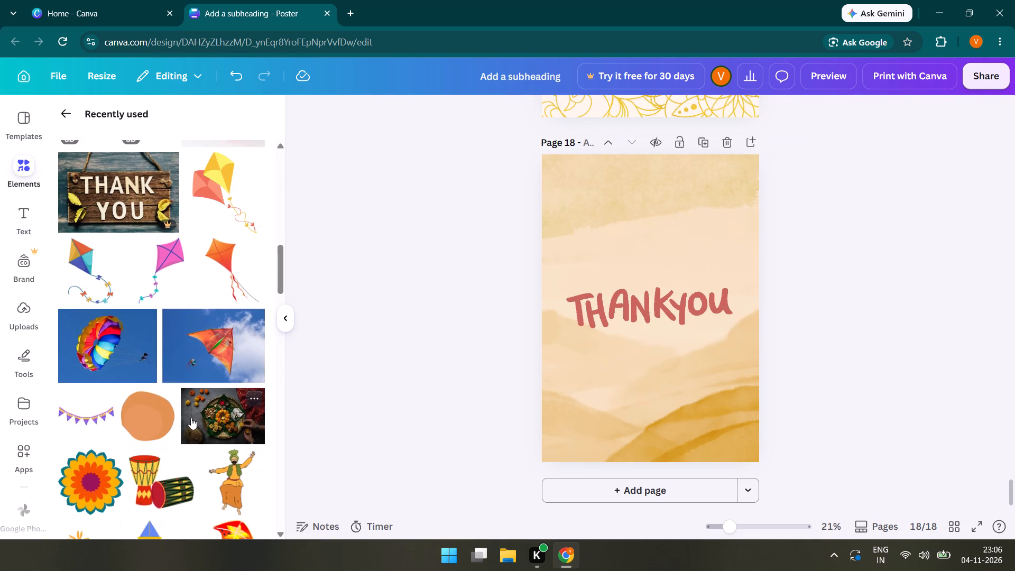
pyautogui.scroll(-1, 191, 418)
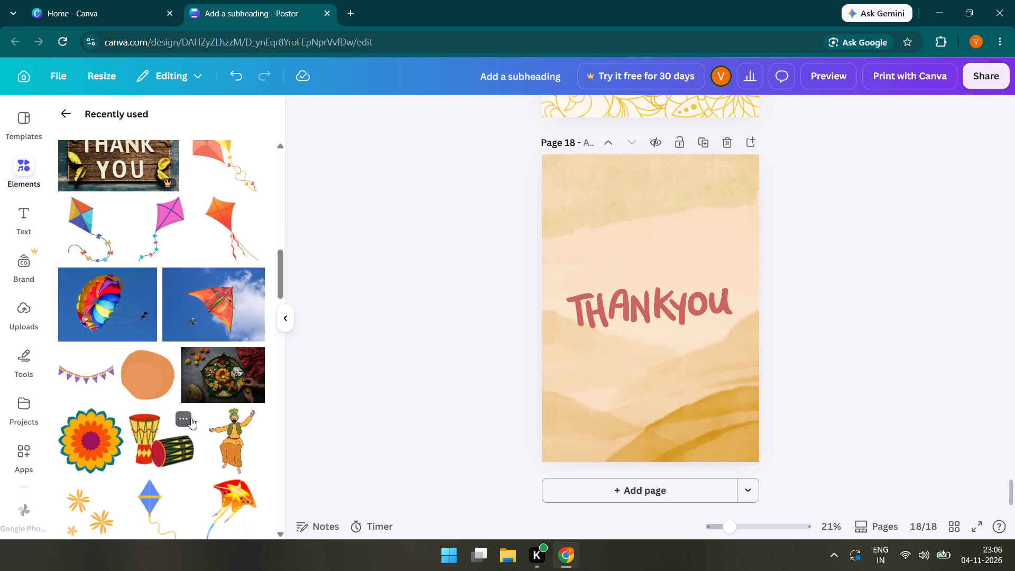
pyautogui.scroll(-2, 191, 418)
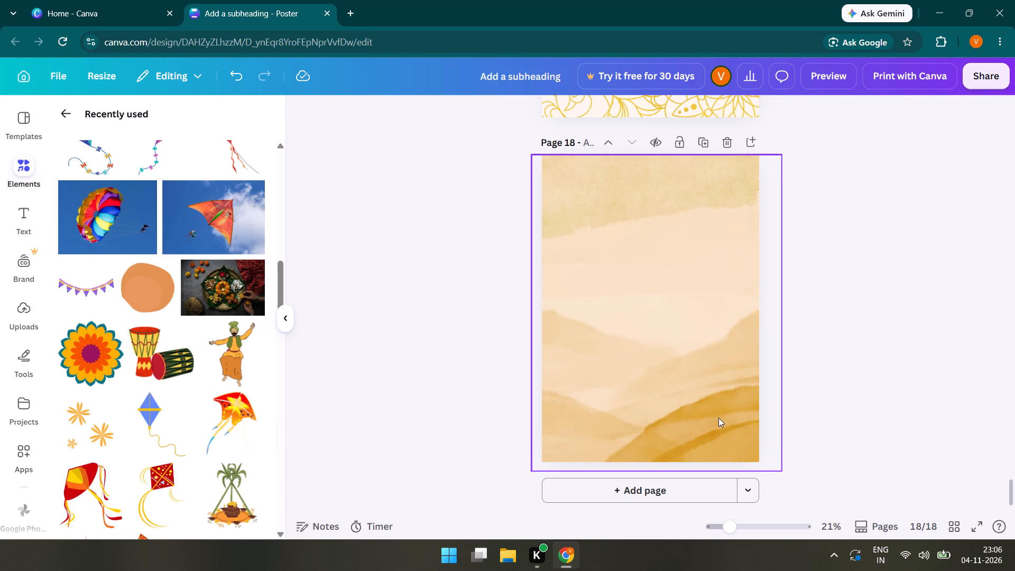
pyautogui.click(900, 436)
pyautogui.scroll(-5, 900, 436)
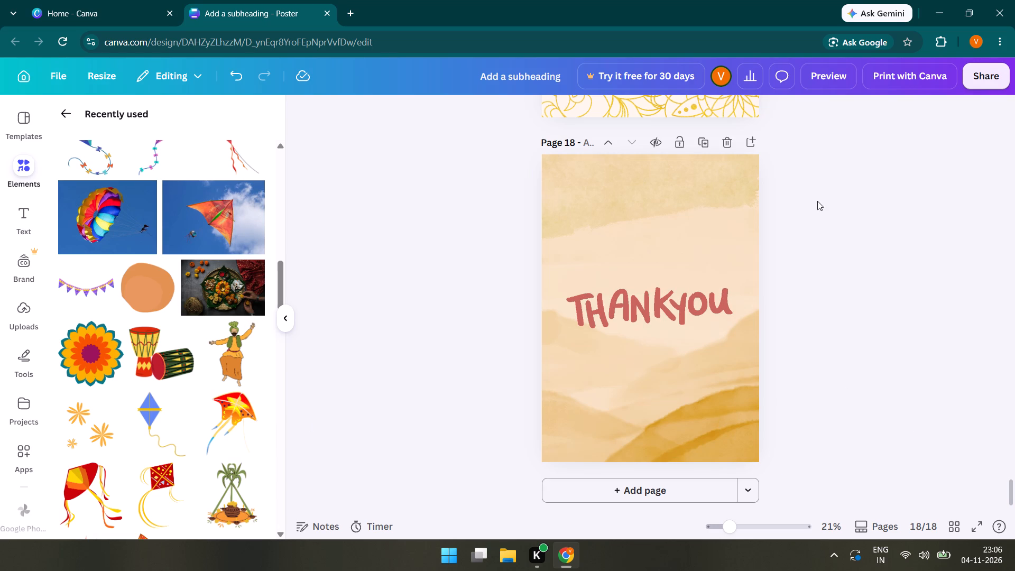
# Close the poster design and reload the Canva home page.
pyautogui.click(327, 12)
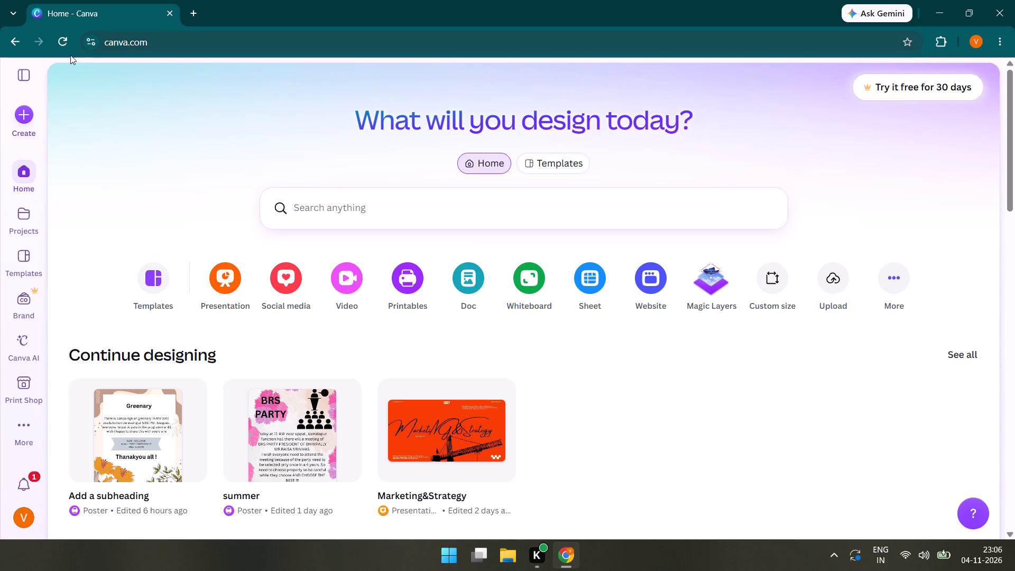
pyautogui.click(55, 36)
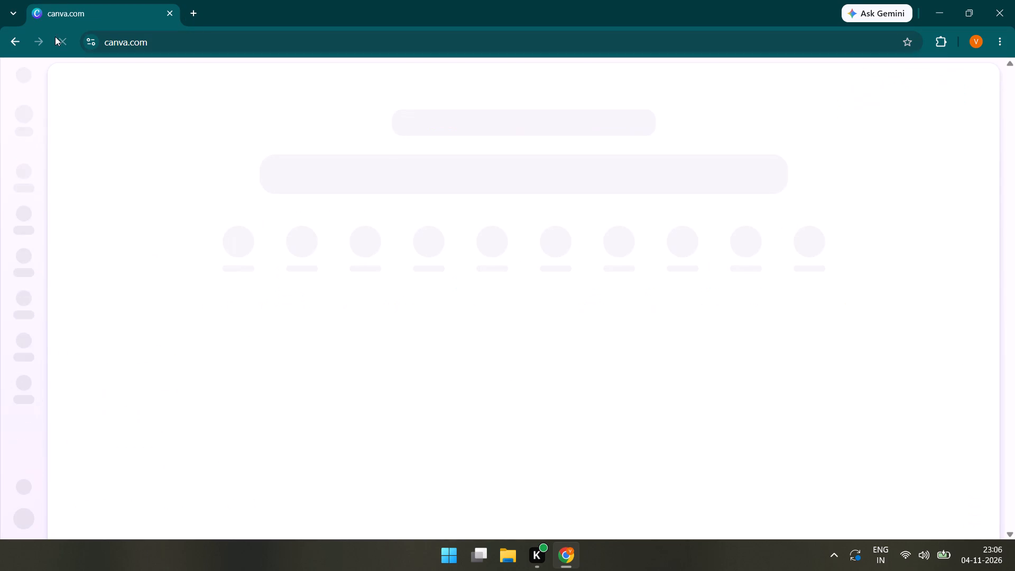